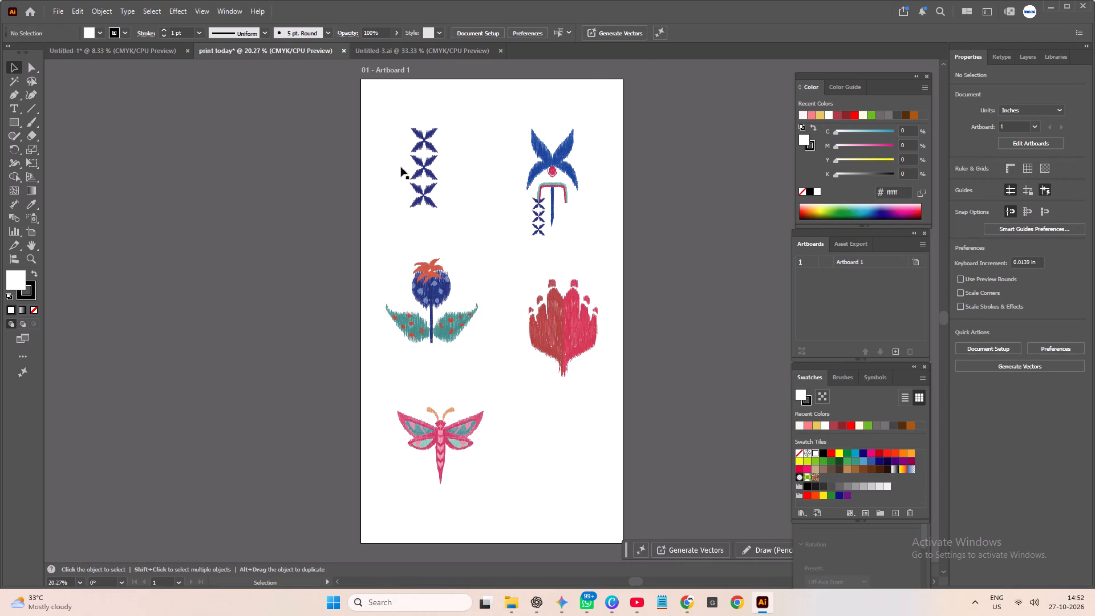
Switch to the Untitled-1 document and change its units to inches.
left_click(420, 164)
left_click(300, 184)
left_click(121, 49)
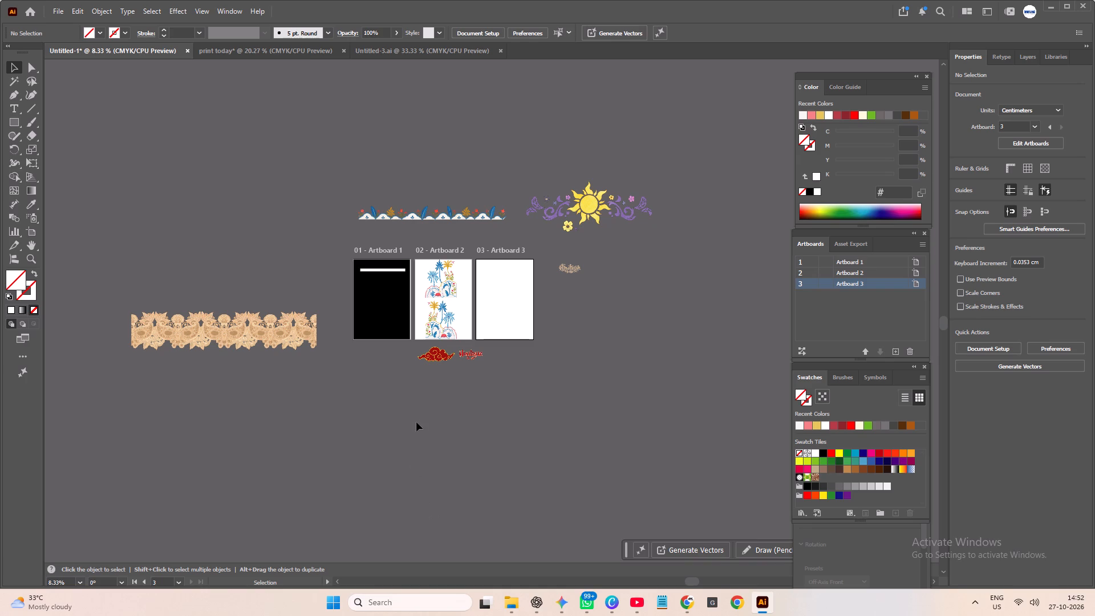
left_click(273, 335)
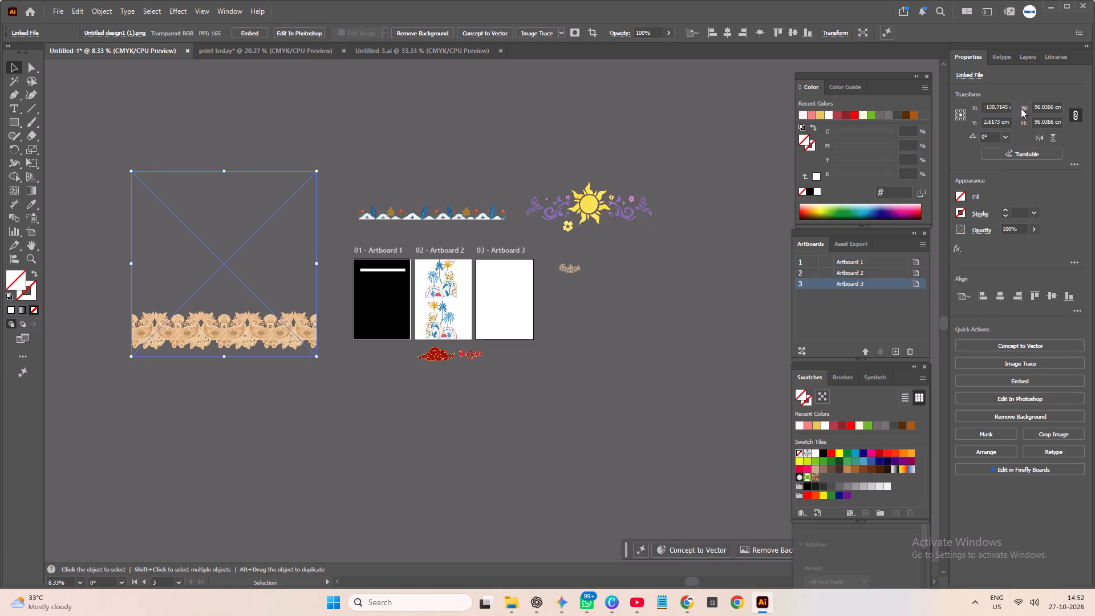
left_click(671, 99)
left_click(1053, 110)
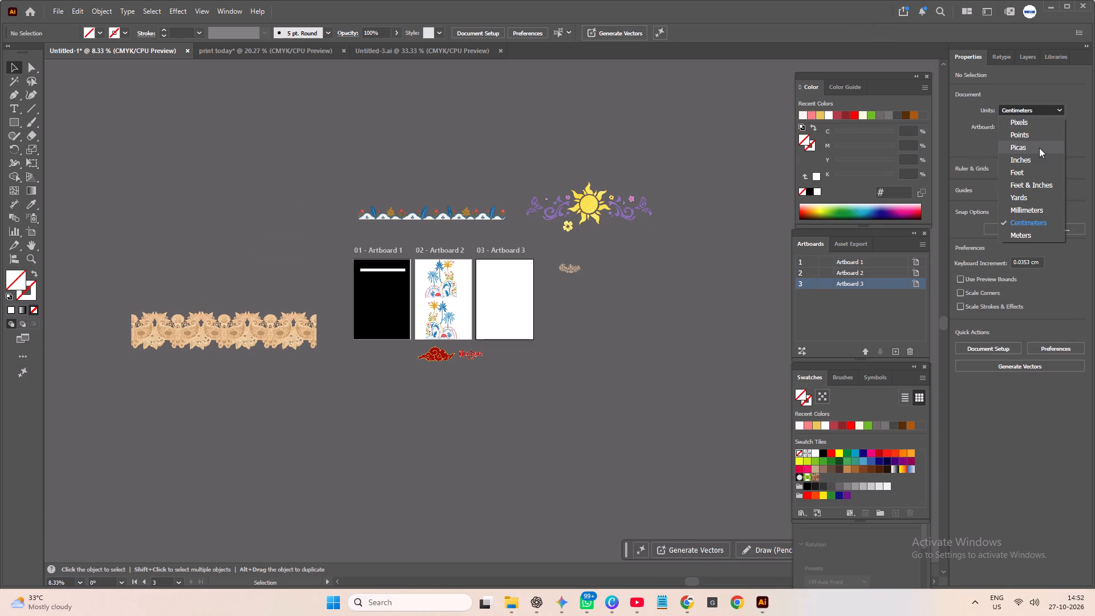
left_click(1037, 163)
left_click(771, 142)
Set the linked beige paisley border image's width to 23 in, keeping its proportions linked.
left_click(281, 335)
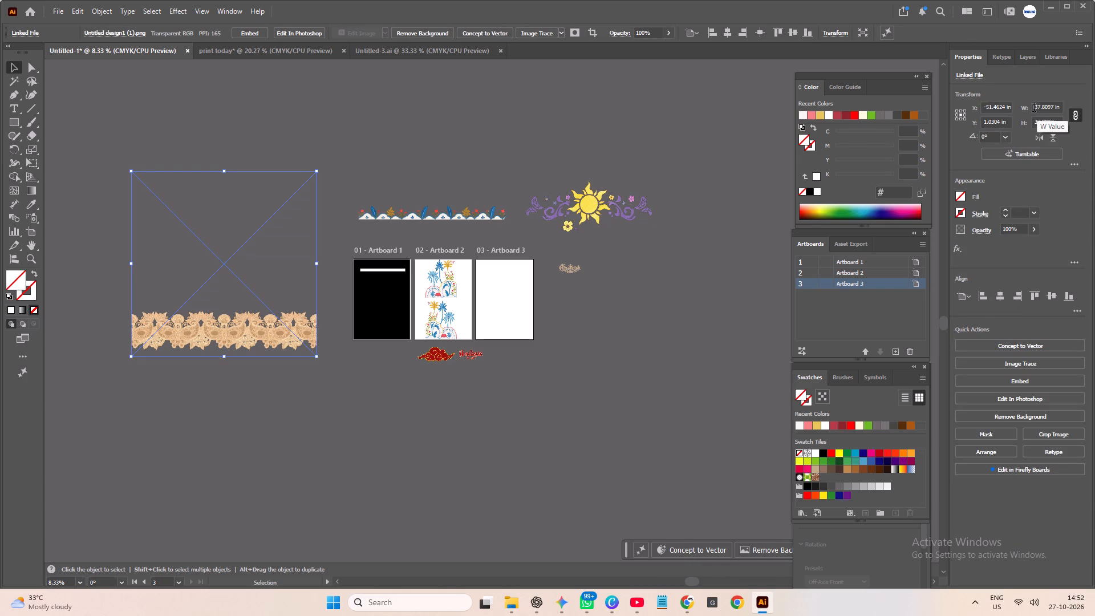
left_click(713, 160)
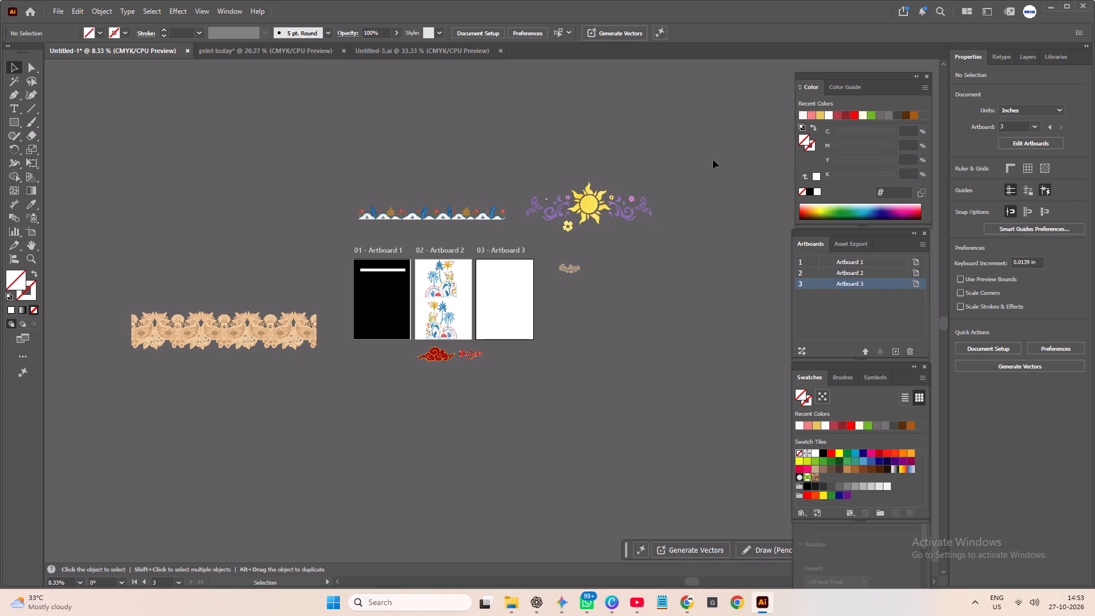
left_click(203, 326)
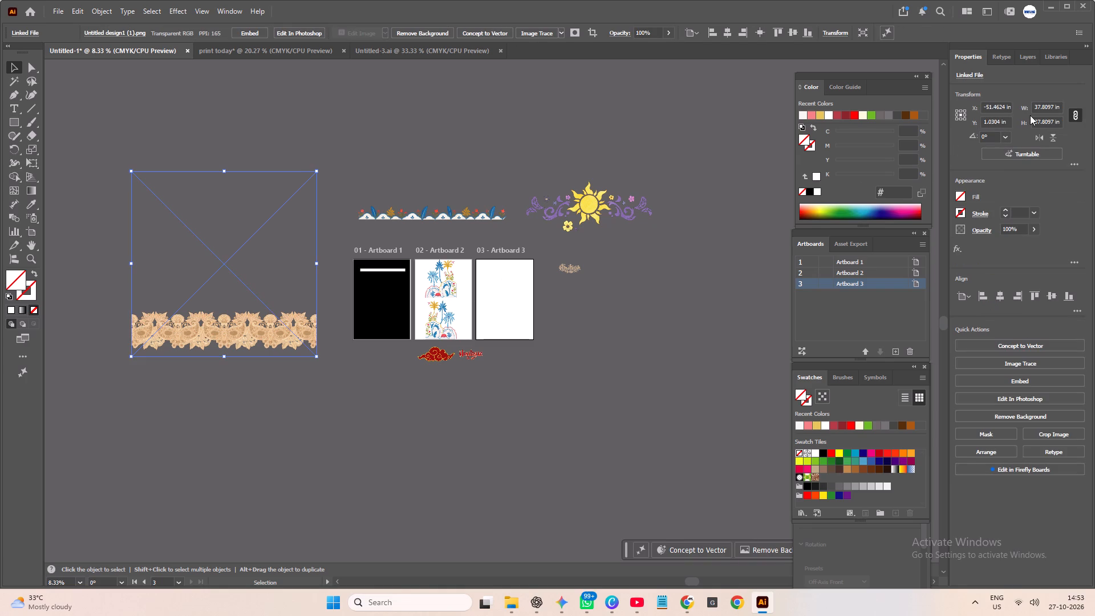
left_click_drag(1036, 110, 1040, 112)
left_click_drag(1040, 112, 1053, 114)
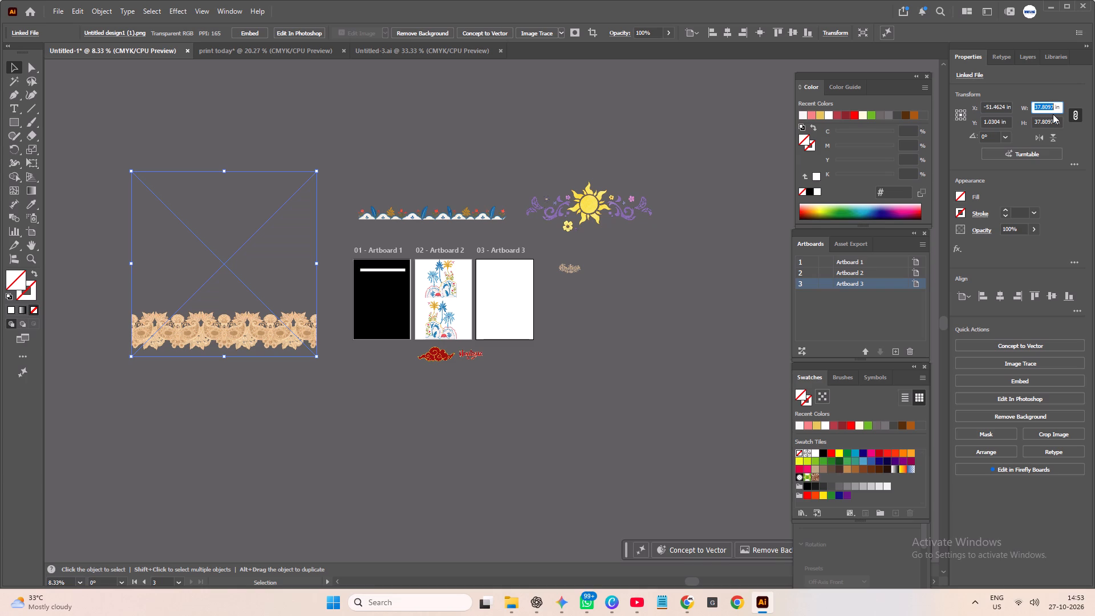
key("2")
key("3")
key("Return")
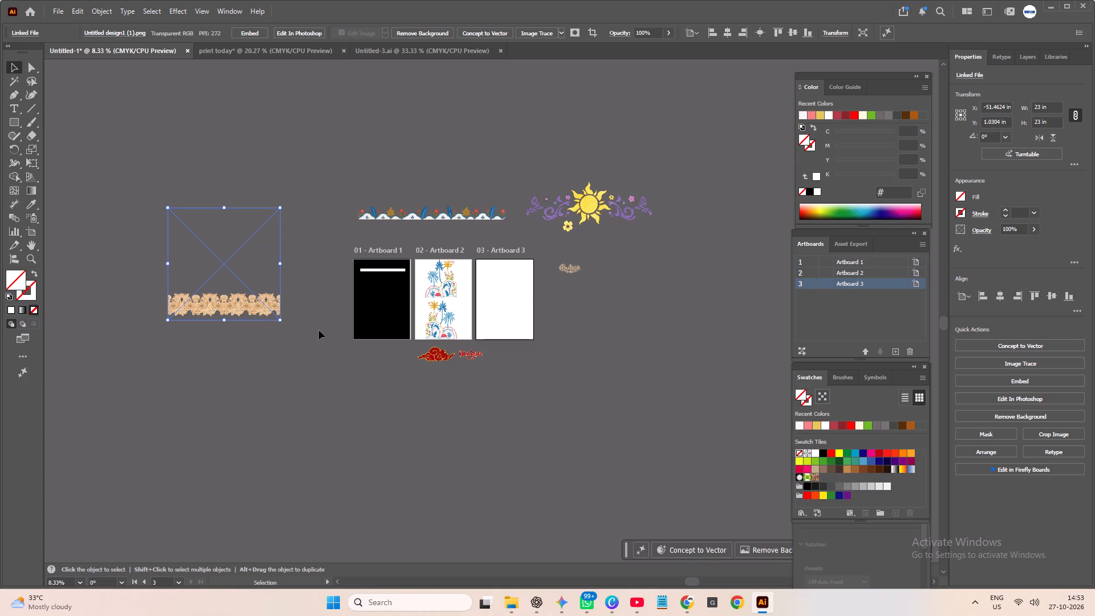
Crop the paisley border image closely around its artwork, to about 22.98 by 5.23 in.
left_click(301, 322)
left_click(252, 296)
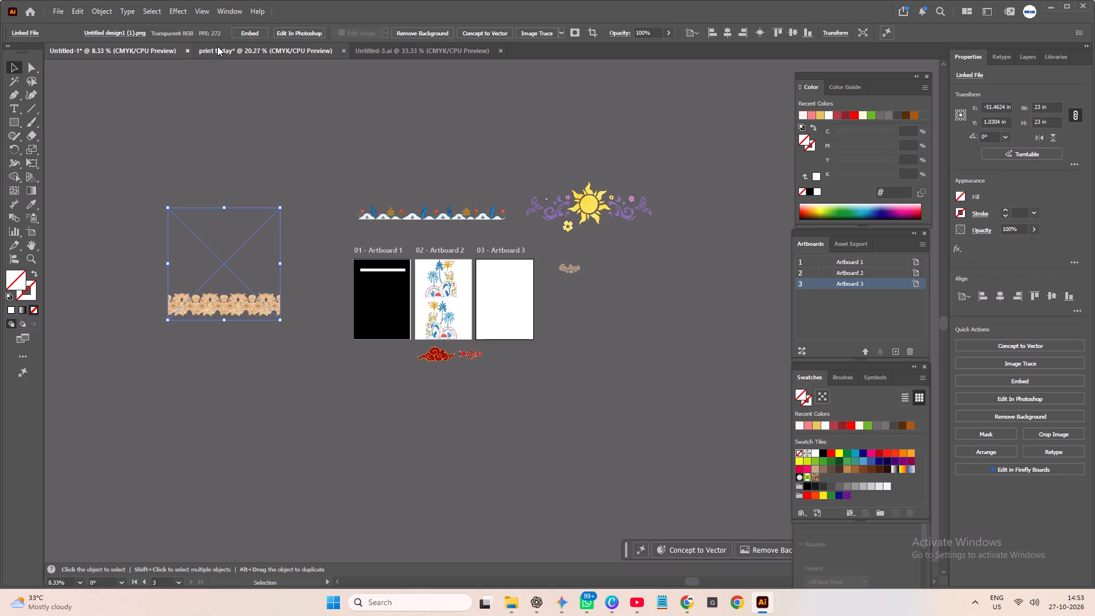
left_click(107, 9)
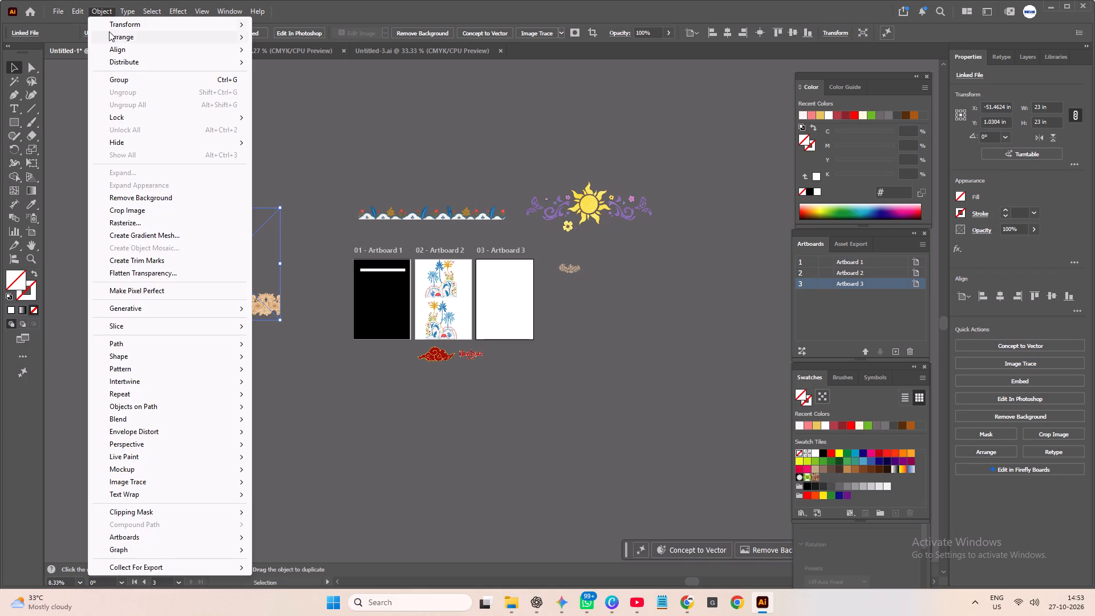
left_click(144, 213)
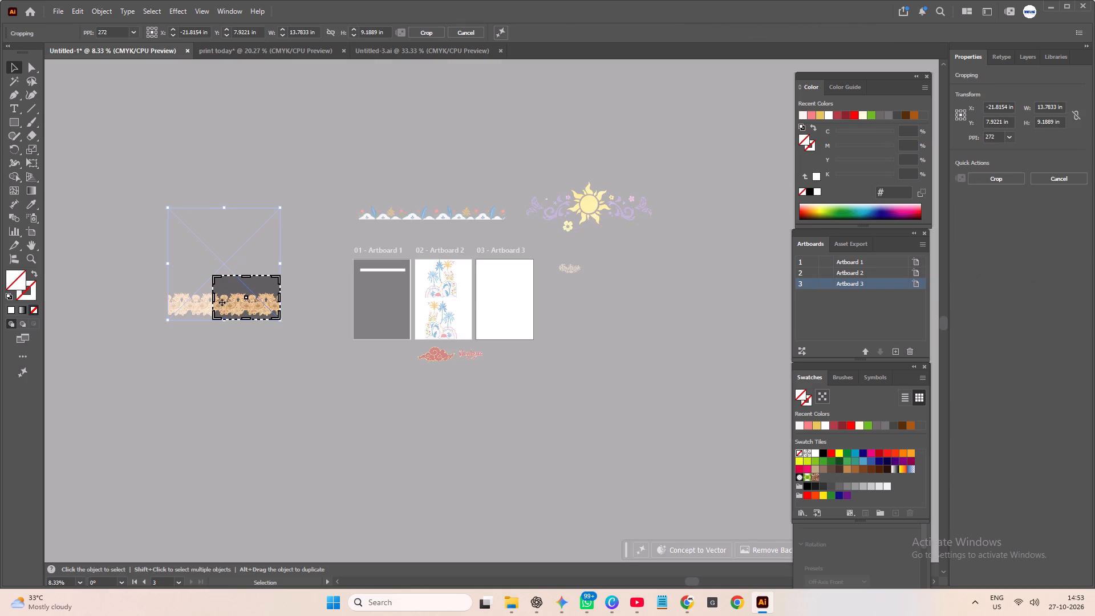
left_click_drag(215, 298, 165, 298)
scroll(165, 298, "up", 4, "alt")
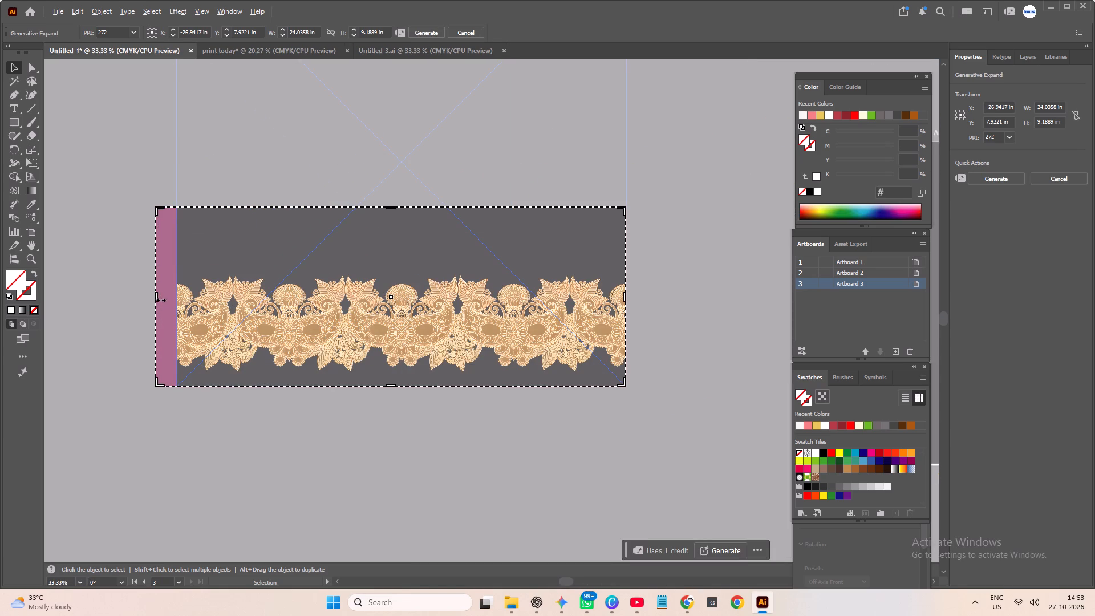
left_click_drag(156, 297, 176, 299)
left_click_drag(401, 208, 400, 256)
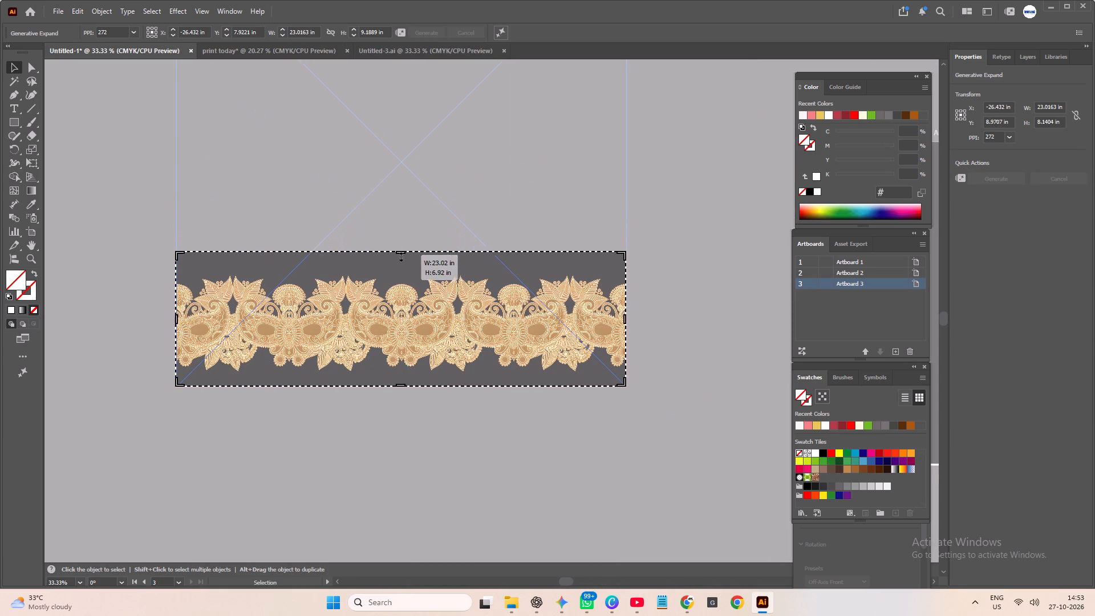
left_click_drag(400, 256, 403, 273)
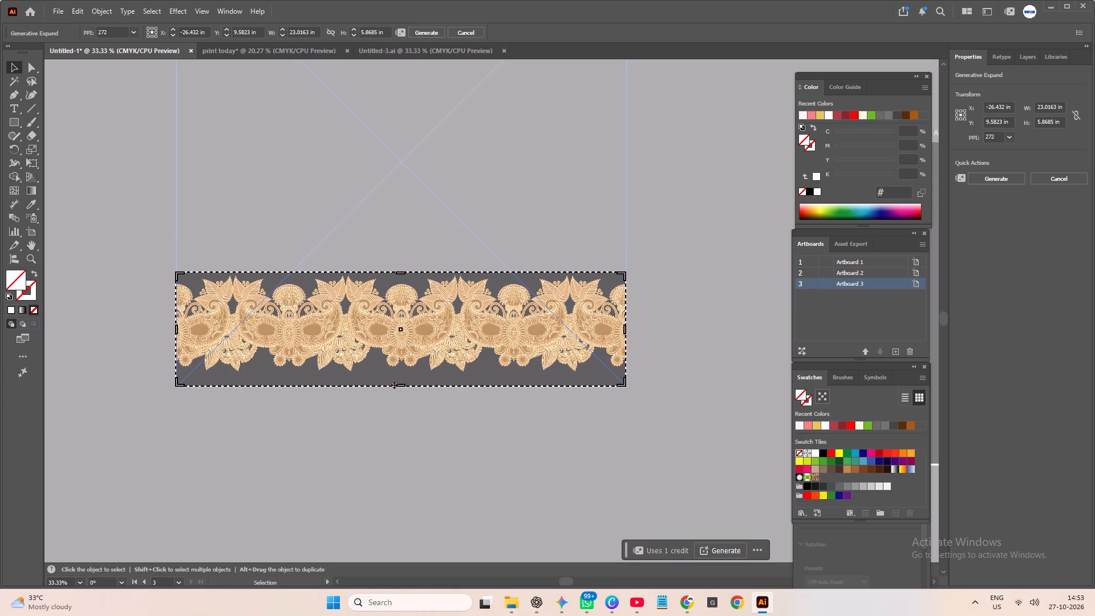
left_click_drag(397, 386, 415, 373)
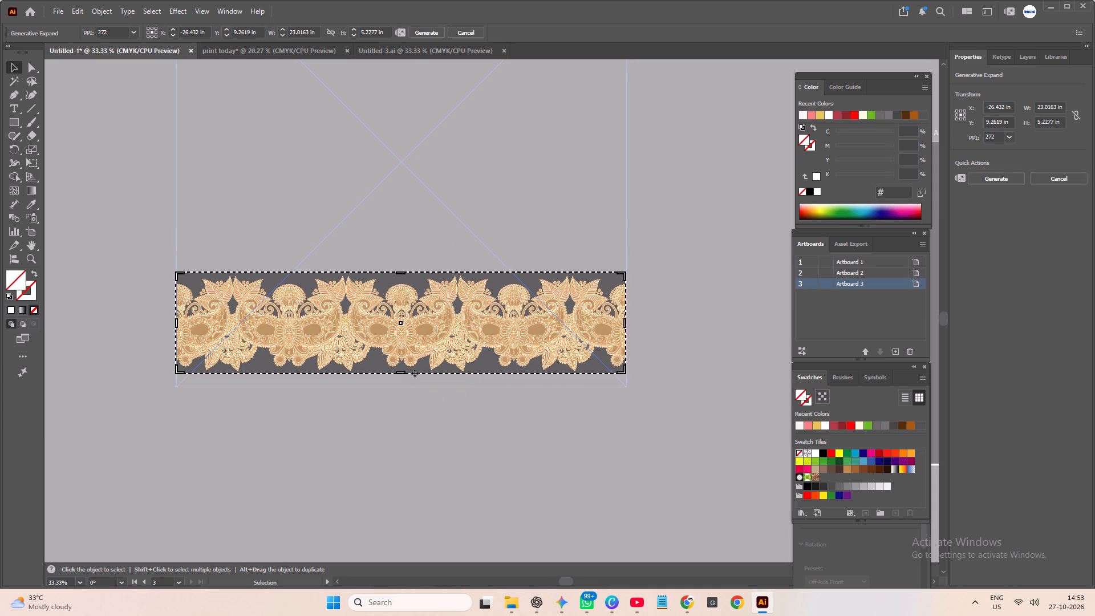
scroll(155, 319, "up", 4, "alt")
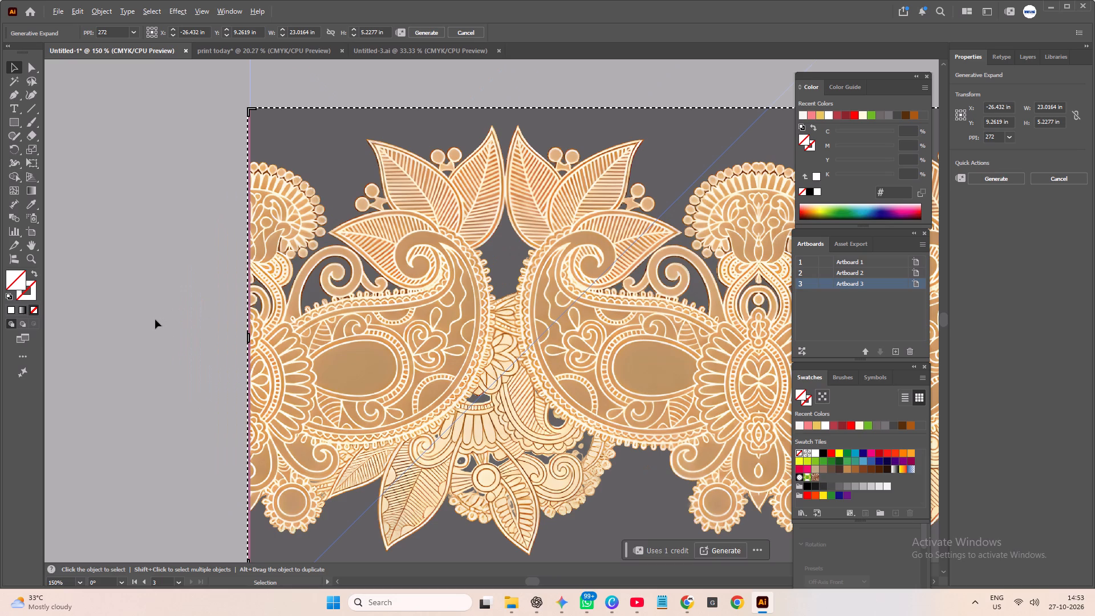
left_click(248, 336)
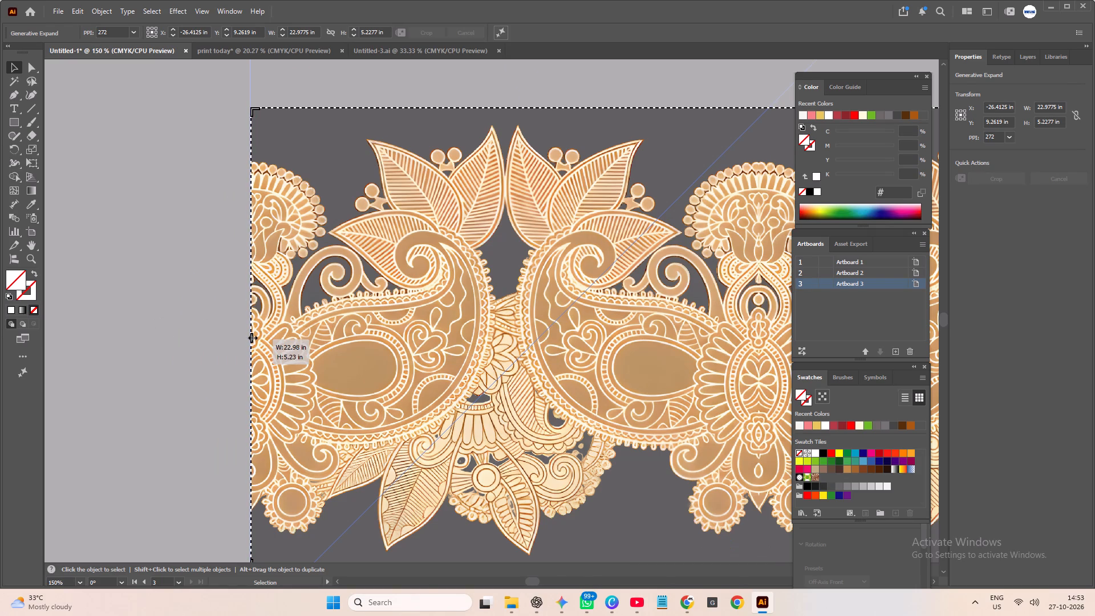
Check the crop bounds around the paisley border artwork and apply the crop to the image.
scroll(252, 337, "down", 5, "alt")
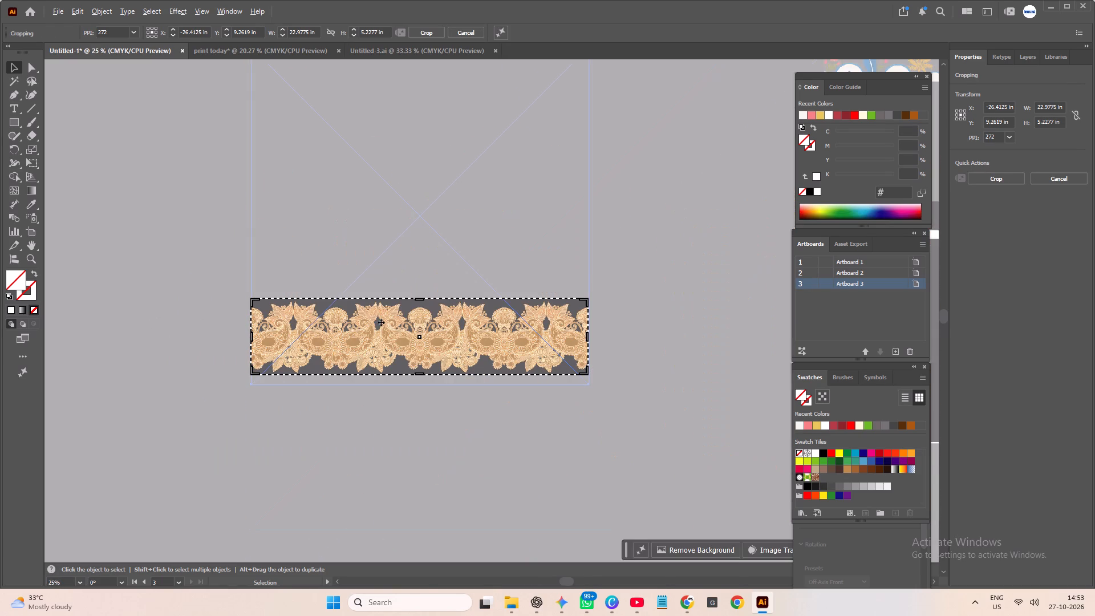
scroll(659, 329, "up", 4, "alt")
scroll(659, 329, "down", 2, "alt")
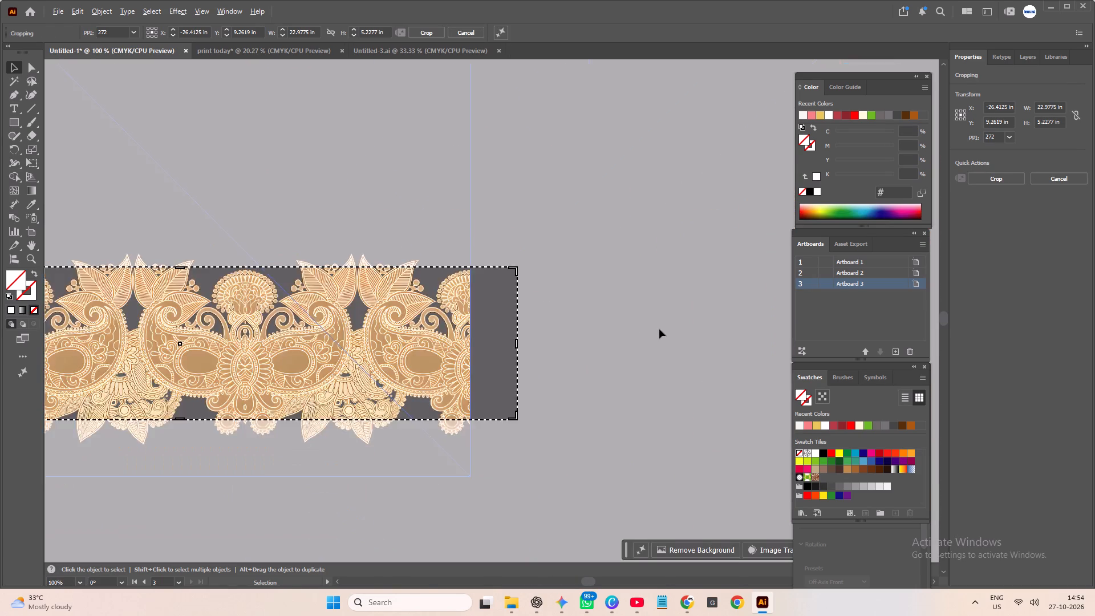
scroll(659, 329, "down", 3, "alt")
scroll(659, 329, "up", 1, "alt")
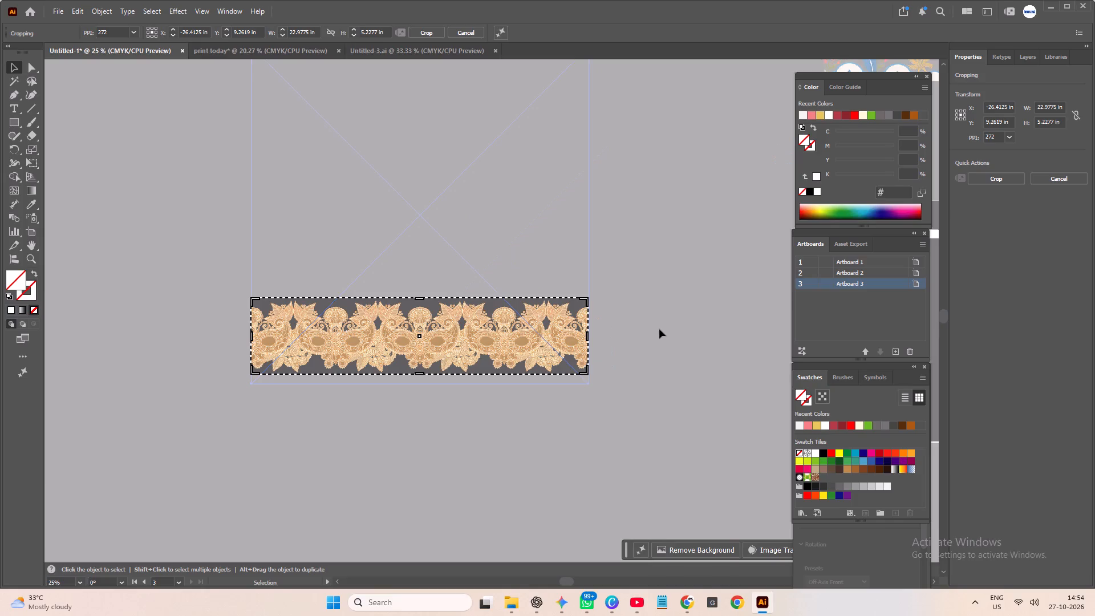
key("Return")
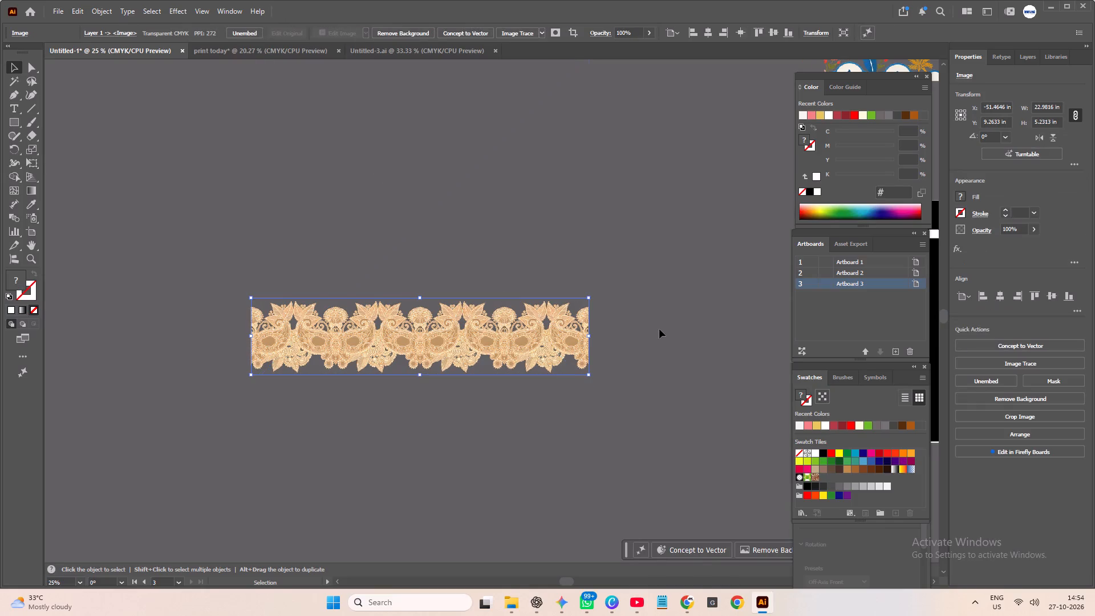
Copy the cropped paisley border image from the Untitled-1 document.
left_click(659, 329)
left_click(490, 339)
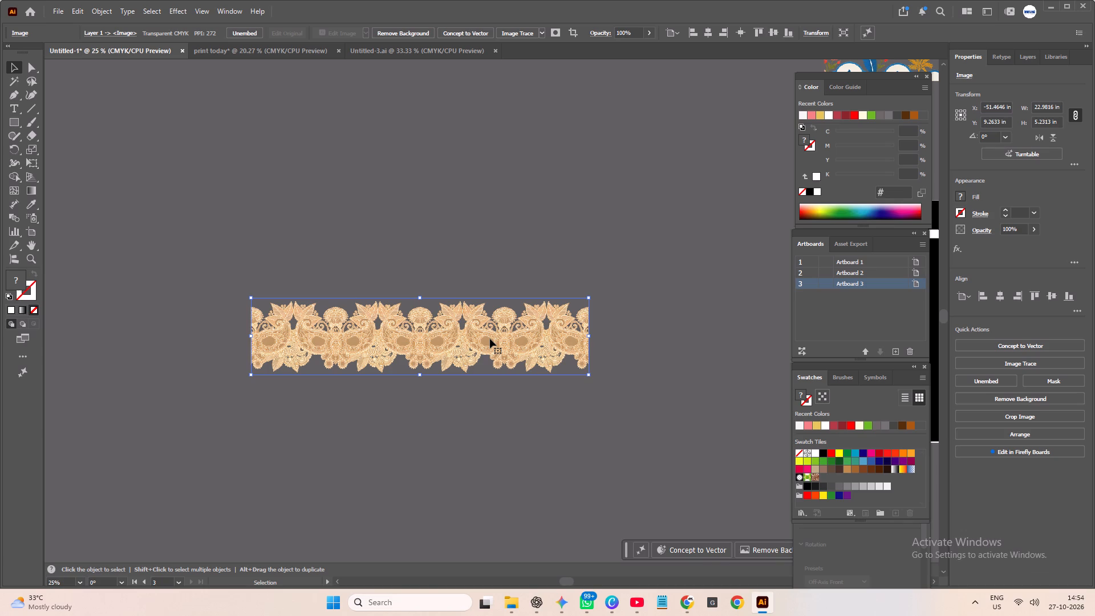
left_click(518, 153)
left_click(453, 330)
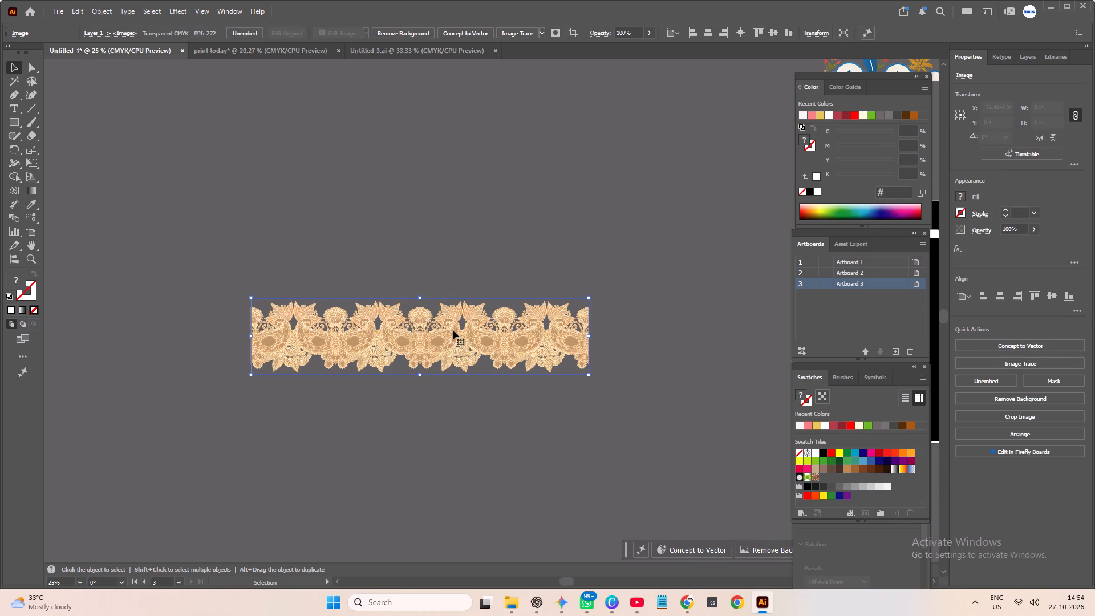
key("ctrl+c")
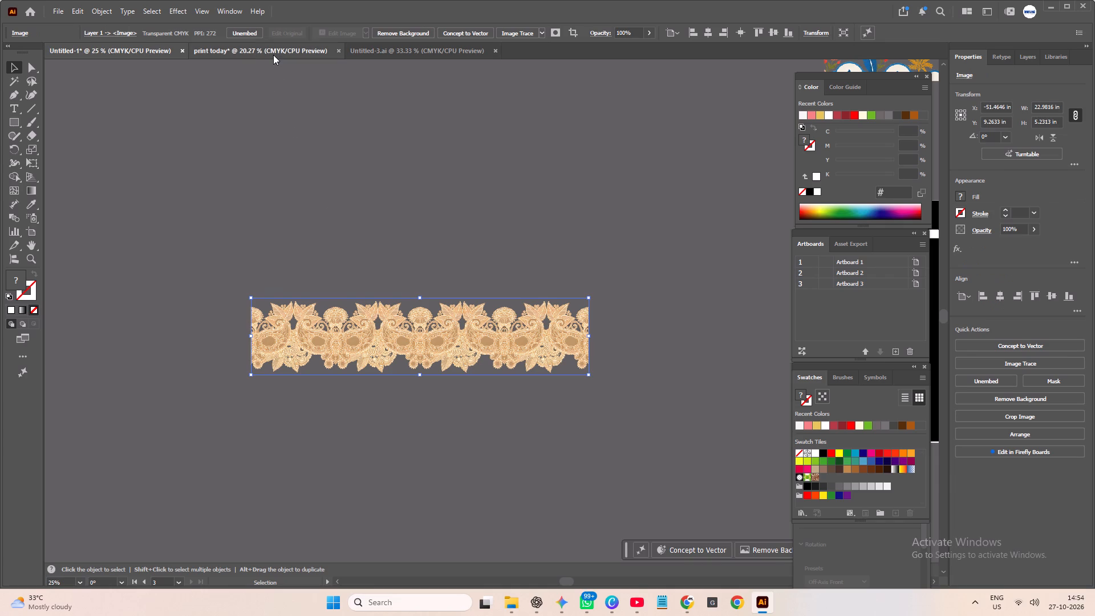
Add a second artboard to the print today document and paste the cropped paisley border onto it.
left_click(273, 55)
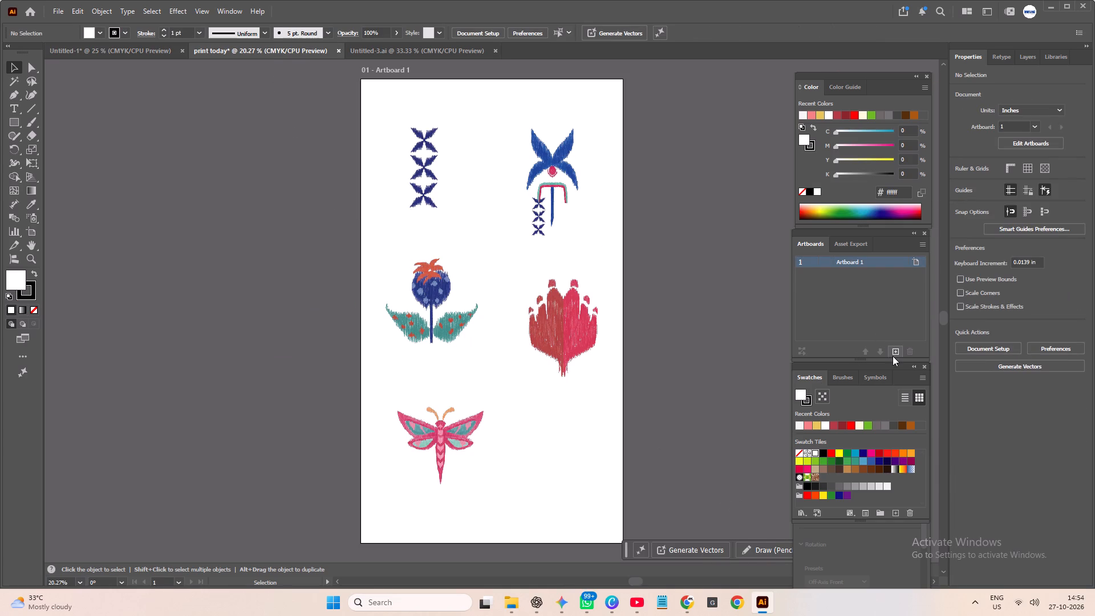
left_click(896, 352)
left_click(483, 182)
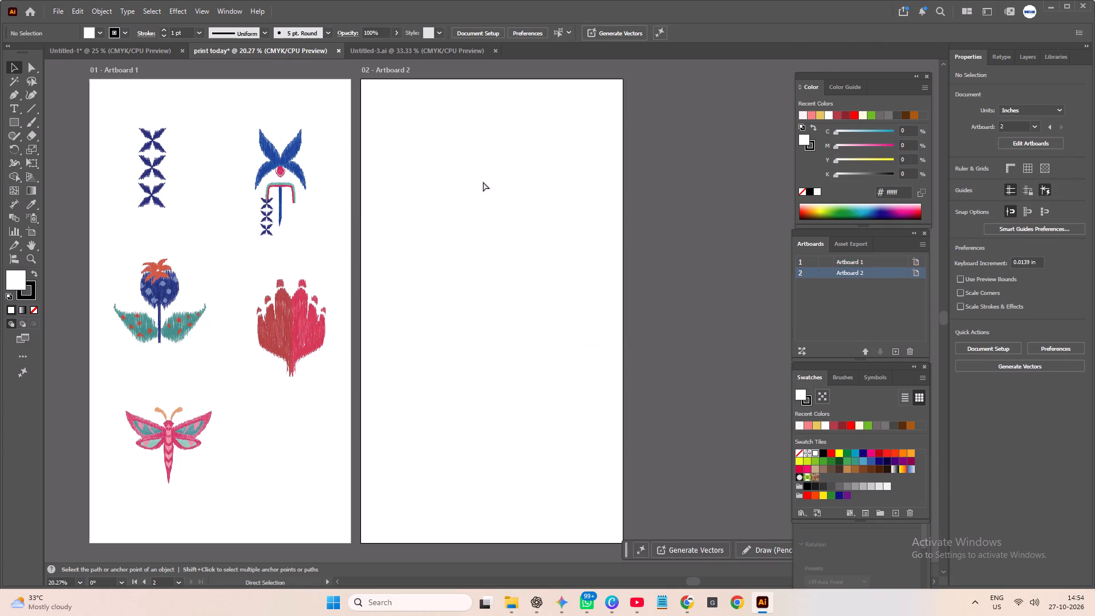
key("ctrl+v")
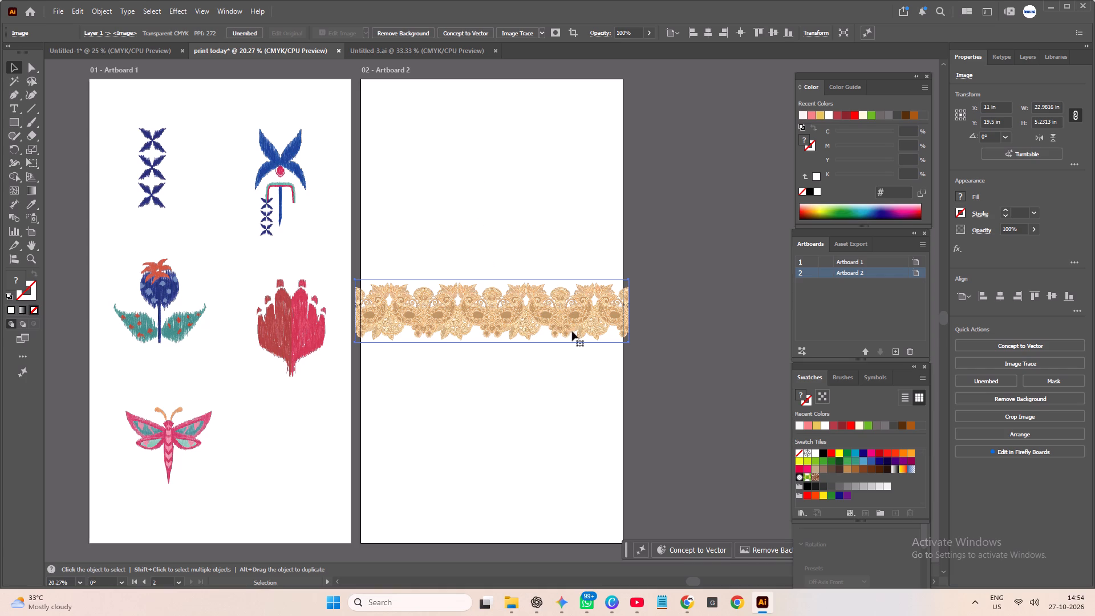
Rotate the pasted border to about 270° so it stands vertically and place it in Artboard 2's upper-left corner.
left_click_drag(631, 338, 488, 463)
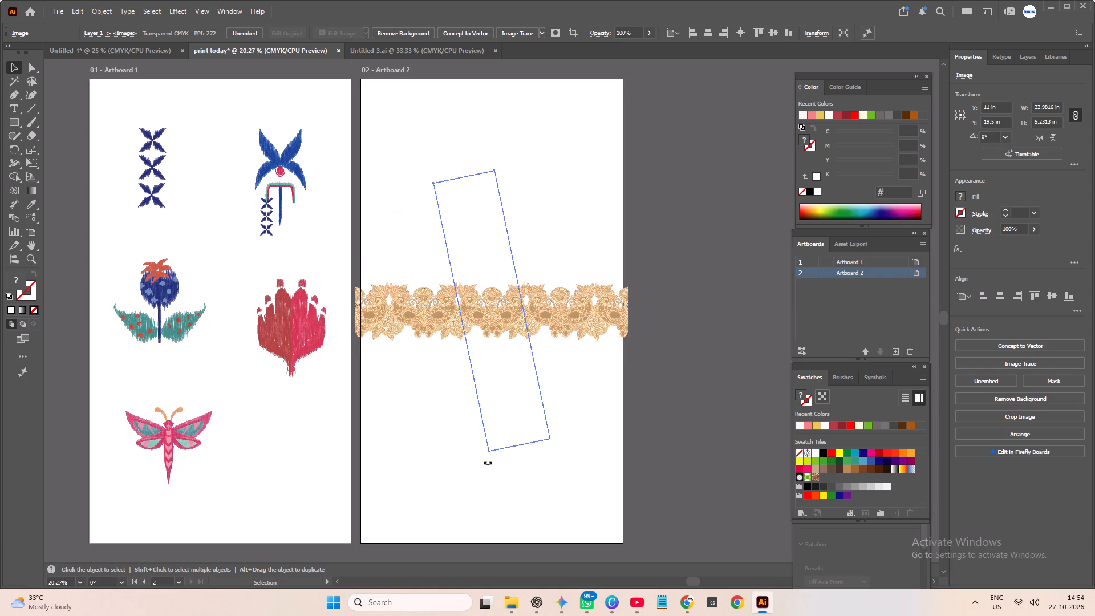
left_click_drag(488, 463, 463, 463)
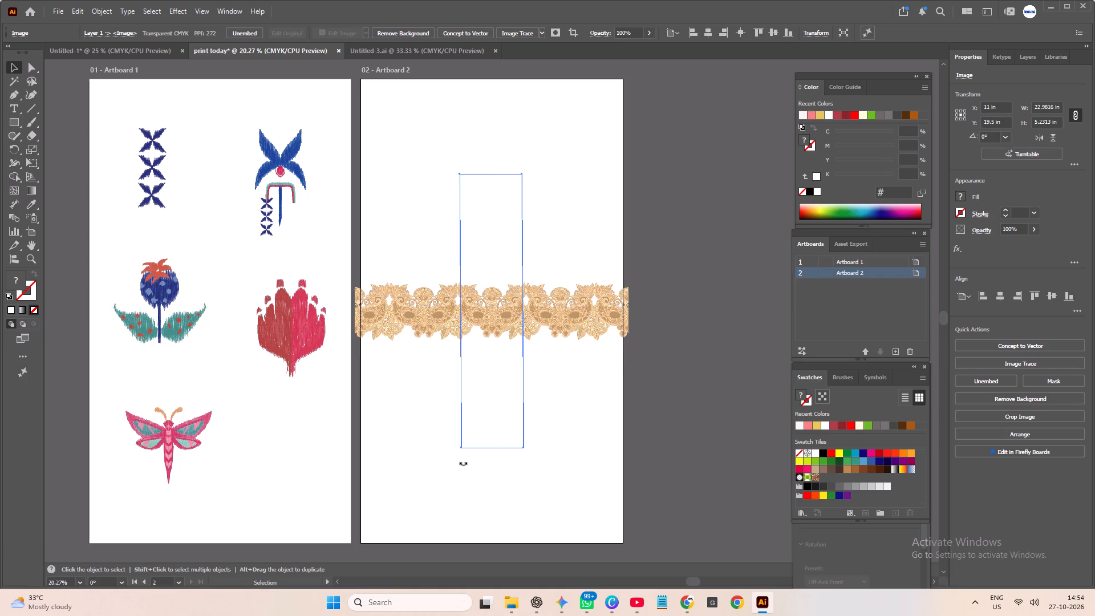
left_click_drag(463, 463, 463, 463)
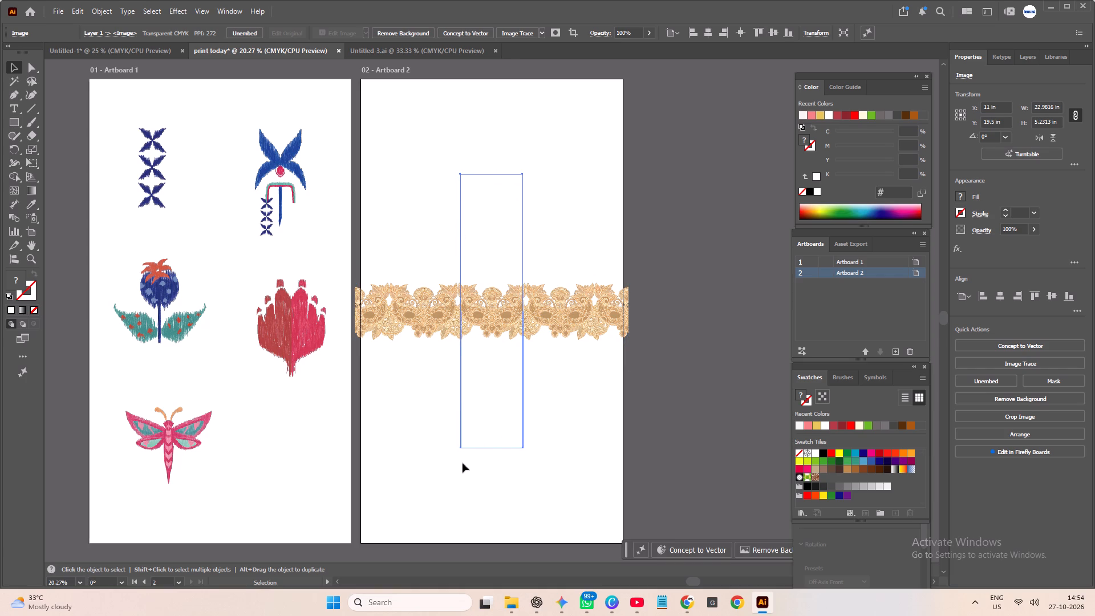
scroll(496, 406, "up", 4)
left_click_drag(500, 450, 429, 374)
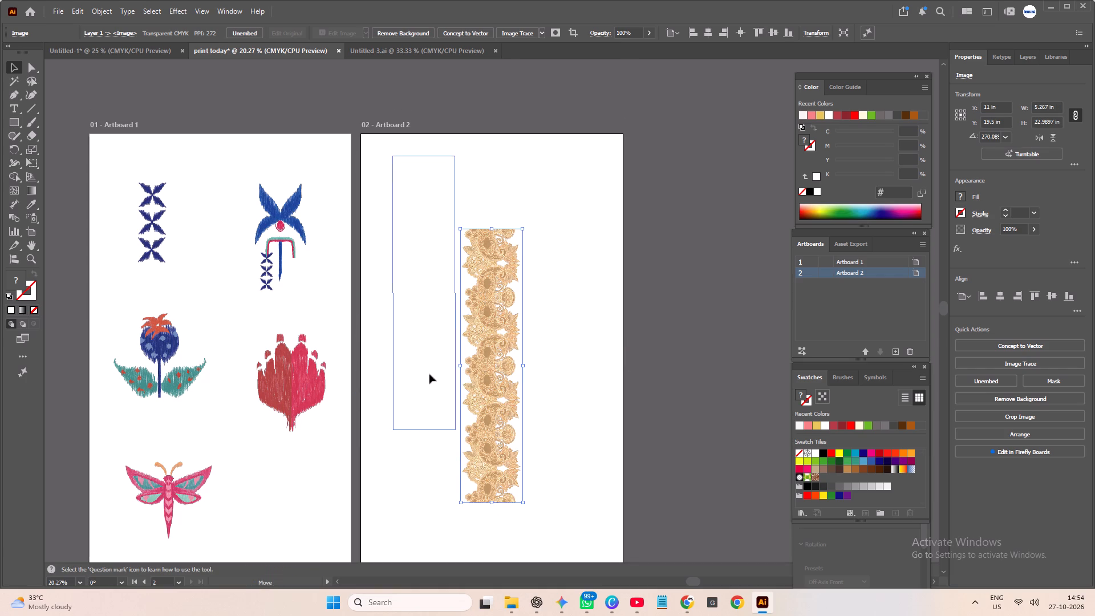
left_click_drag(429, 374, 403, 358)
left_click(473, 341)
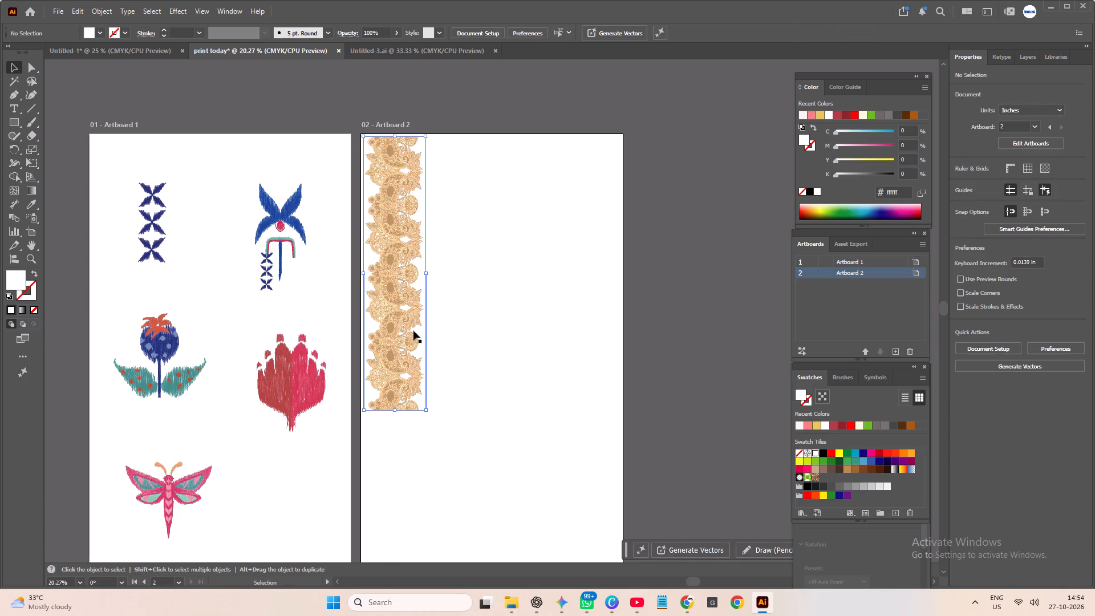
Duplicate the vertical paisley border and place the copy directly to its right, nudged slightly down to line up.
left_click(413, 331)
key("ctrl+c")
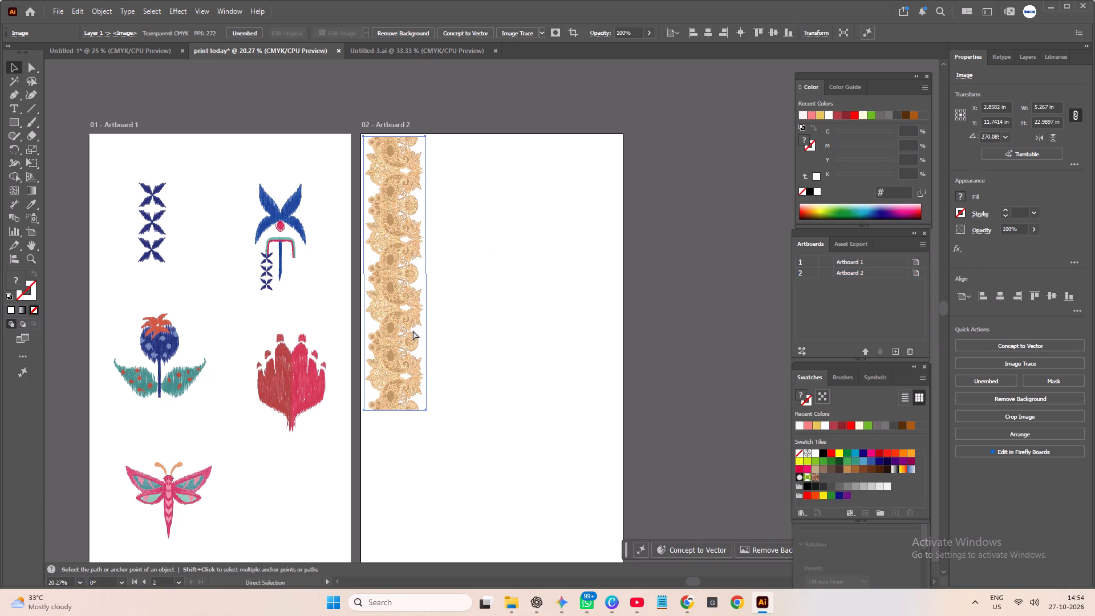
key("ctrl+v")
left_click_drag(488, 372, 456, 334)
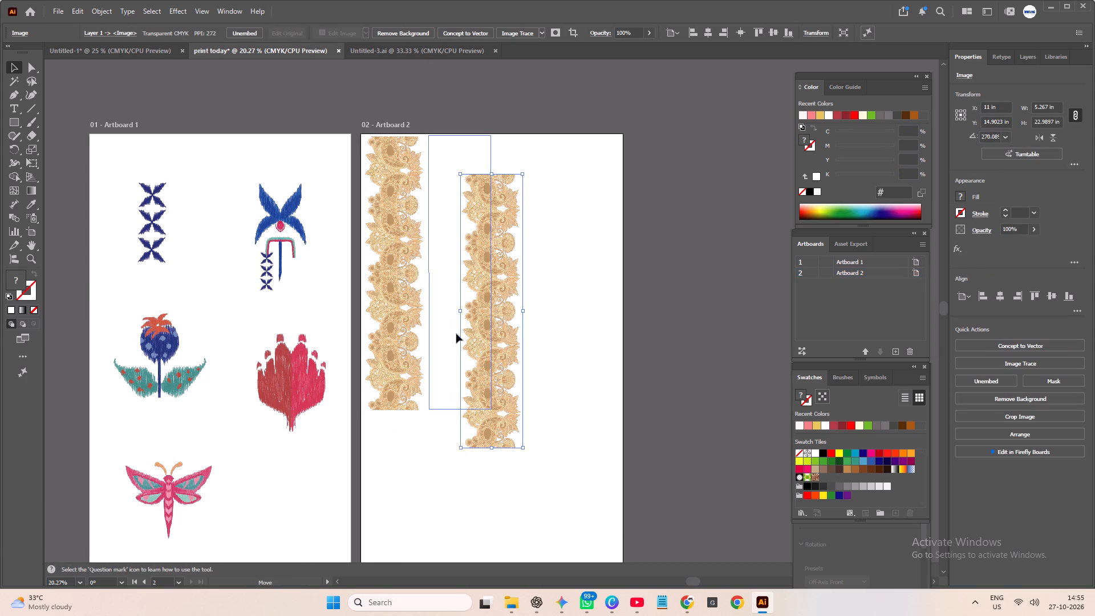
left_click_drag(456, 334, 456, 334)
left_click(557, 328)
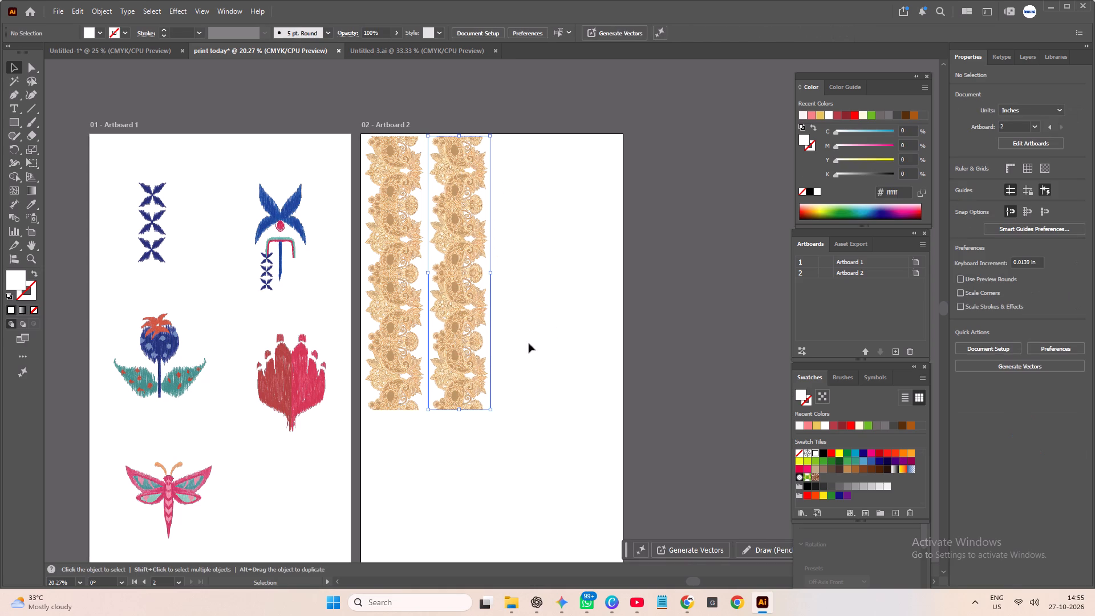
left_click(469, 309)
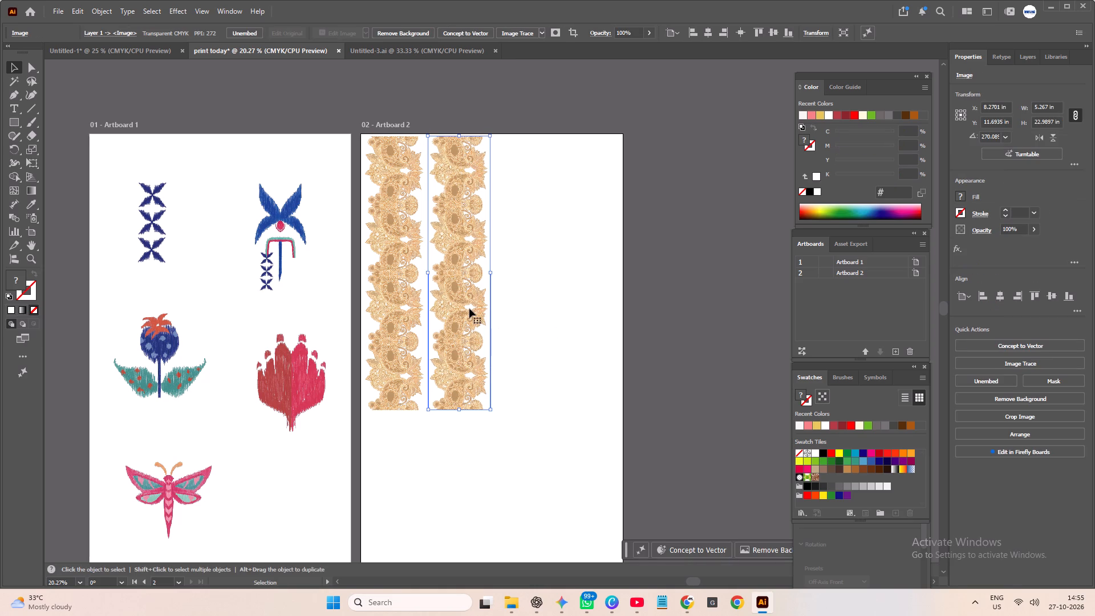
key("Down")
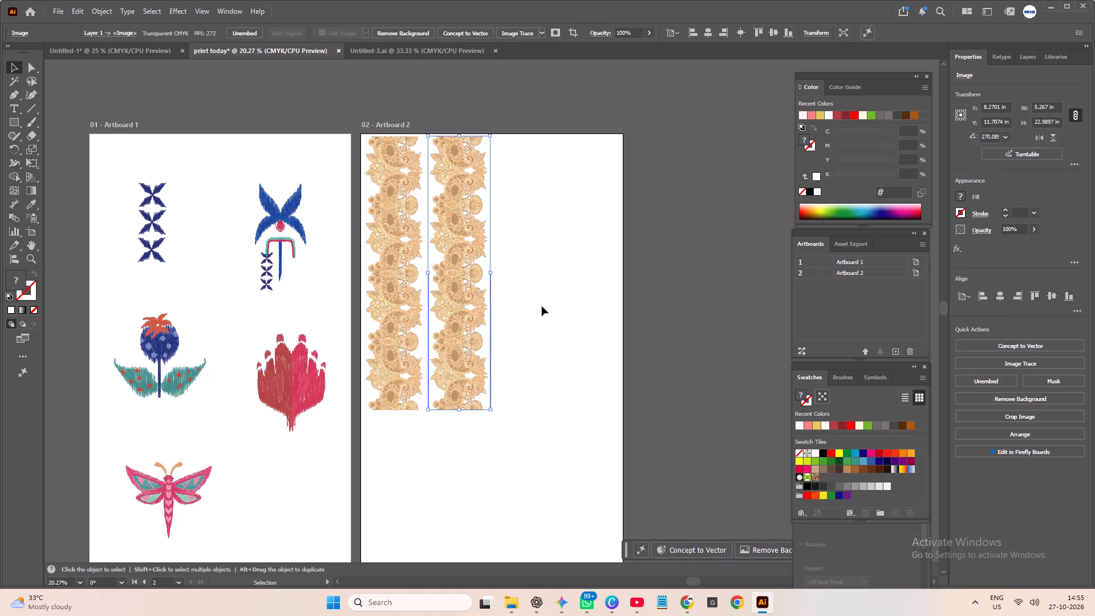
left_click(542, 306)
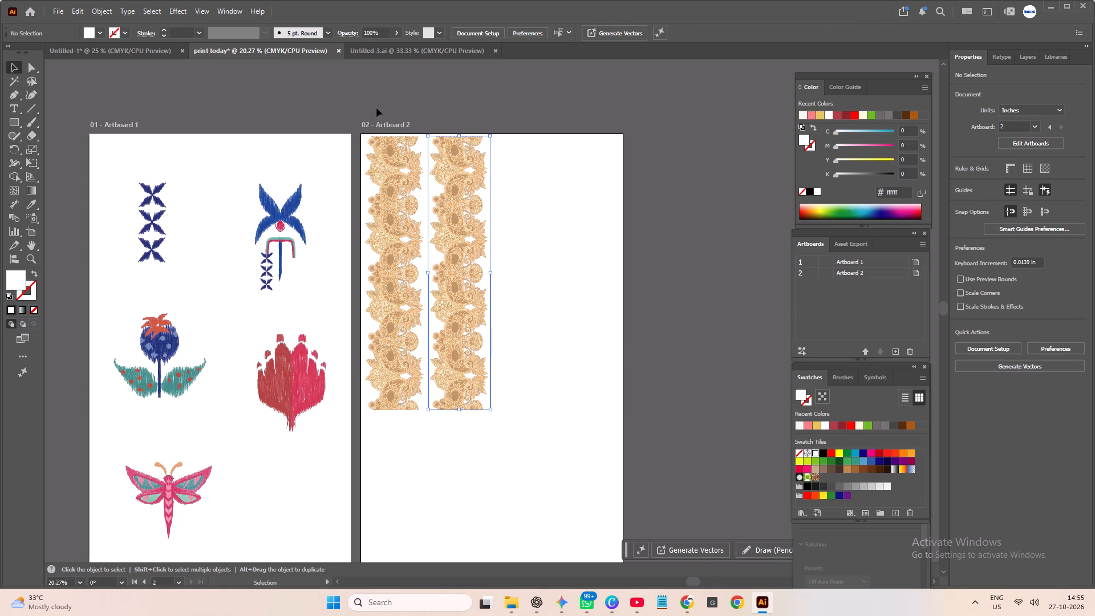
Switch to the Untitled-3.ai document and group all pieces of the red cloud border.
left_click(384, 50)
left_click(370, 359)
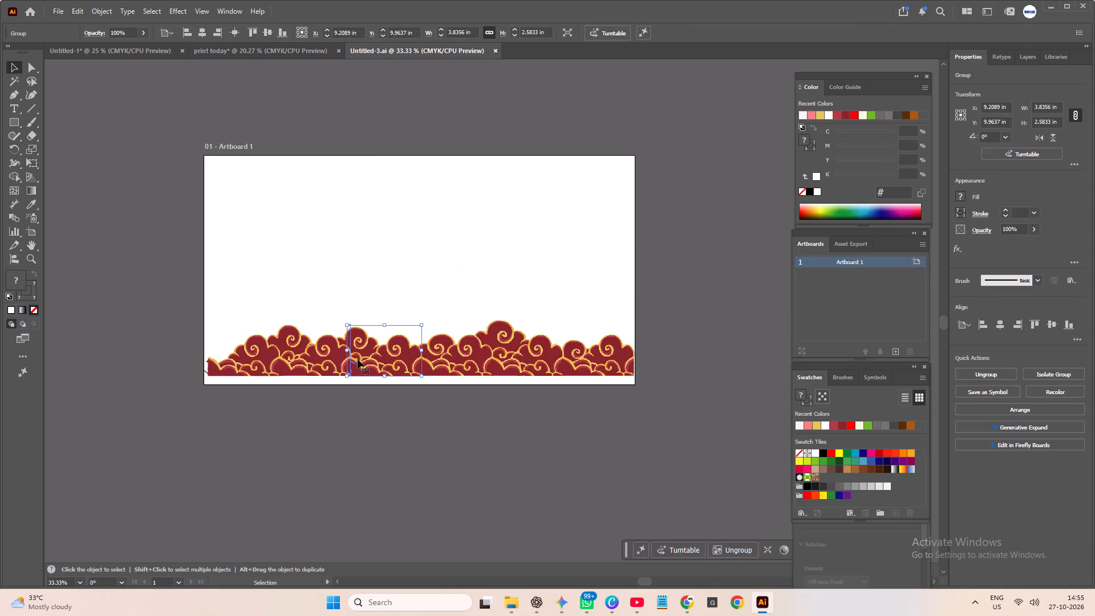
left_click(234, 309)
left_click_drag(161, 310, 624, 379)
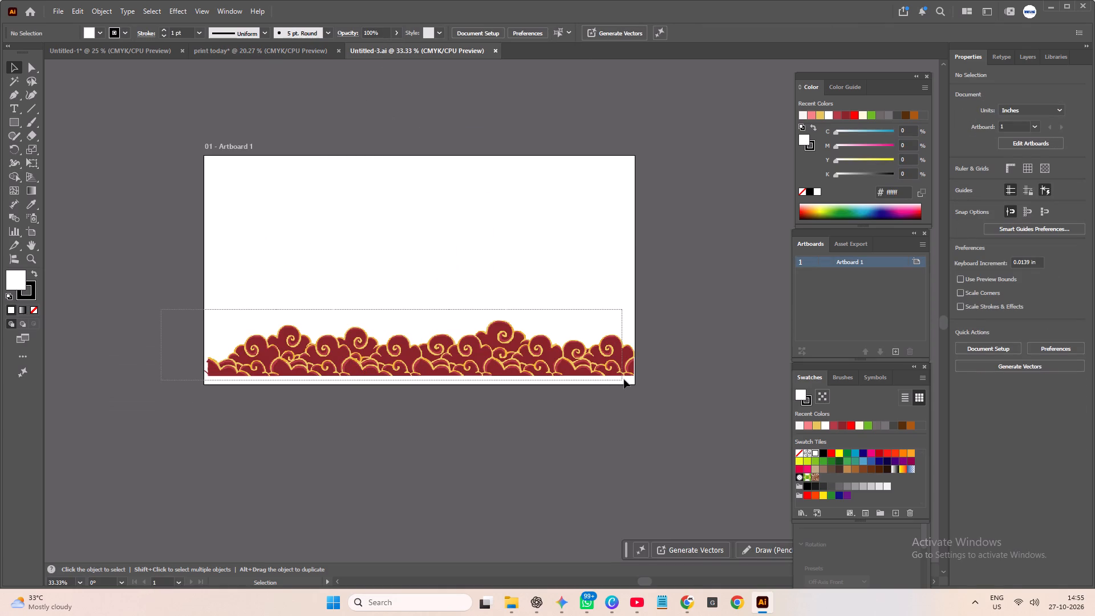
left_click_drag(624, 379, 632, 379)
key("ctrl+g")
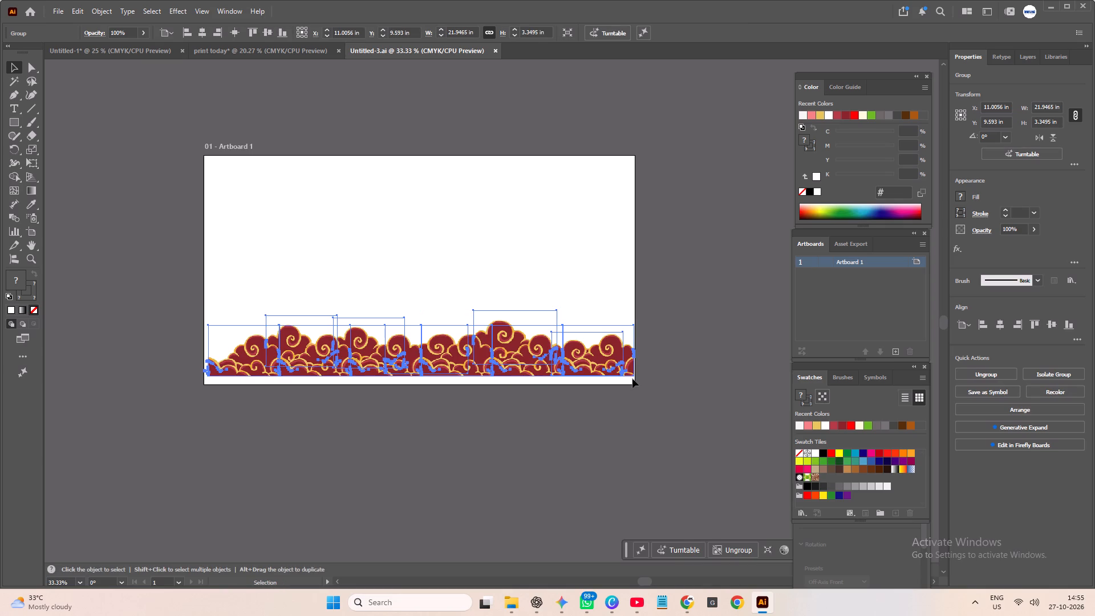
left_click(693, 350)
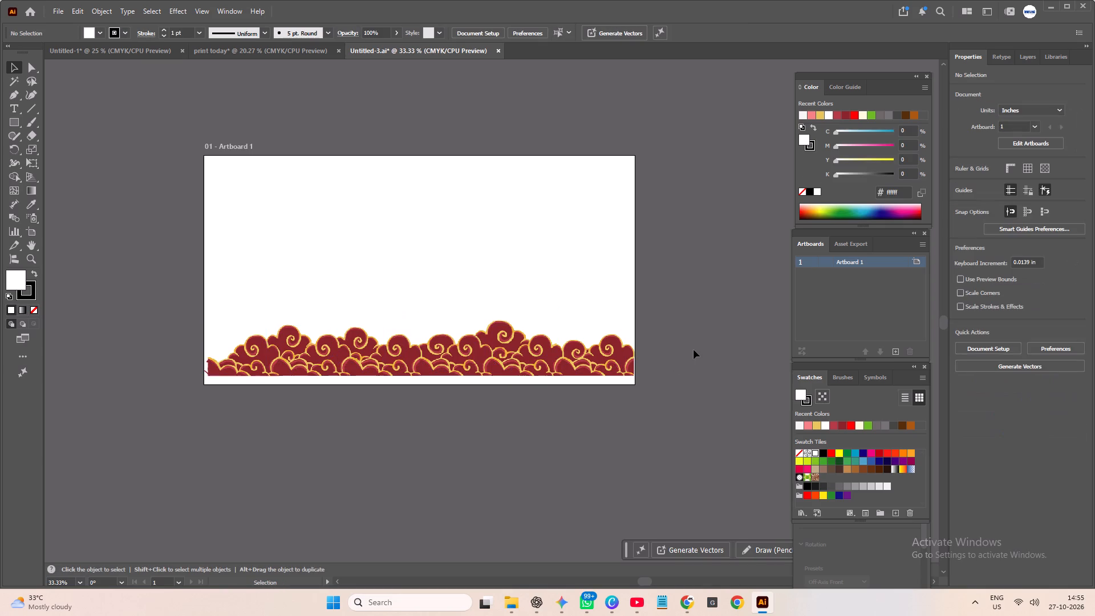
Scale the grouped cloud border proportionally to 23 in wide and shift it slightly left across the artboard.
left_click(561, 351)
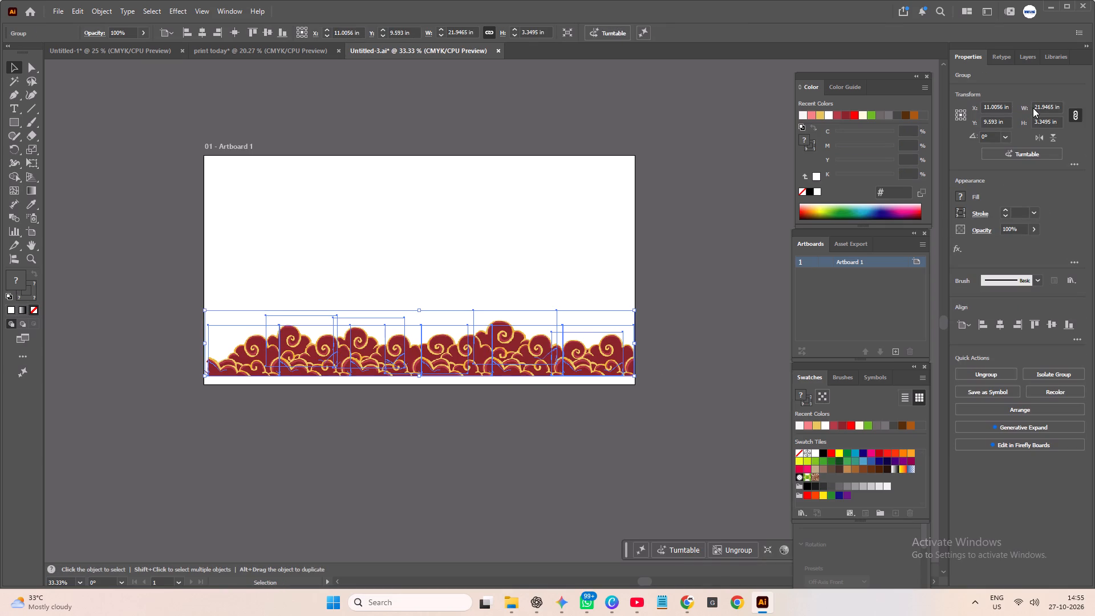
left_click_drag(1034, 108, 1053, 112)
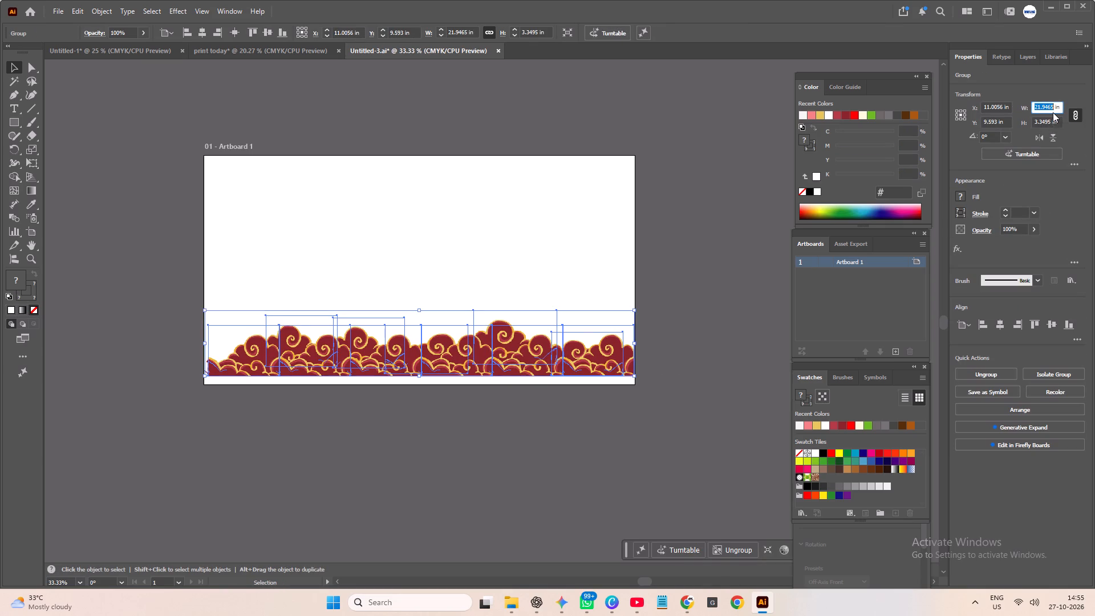
type("23")
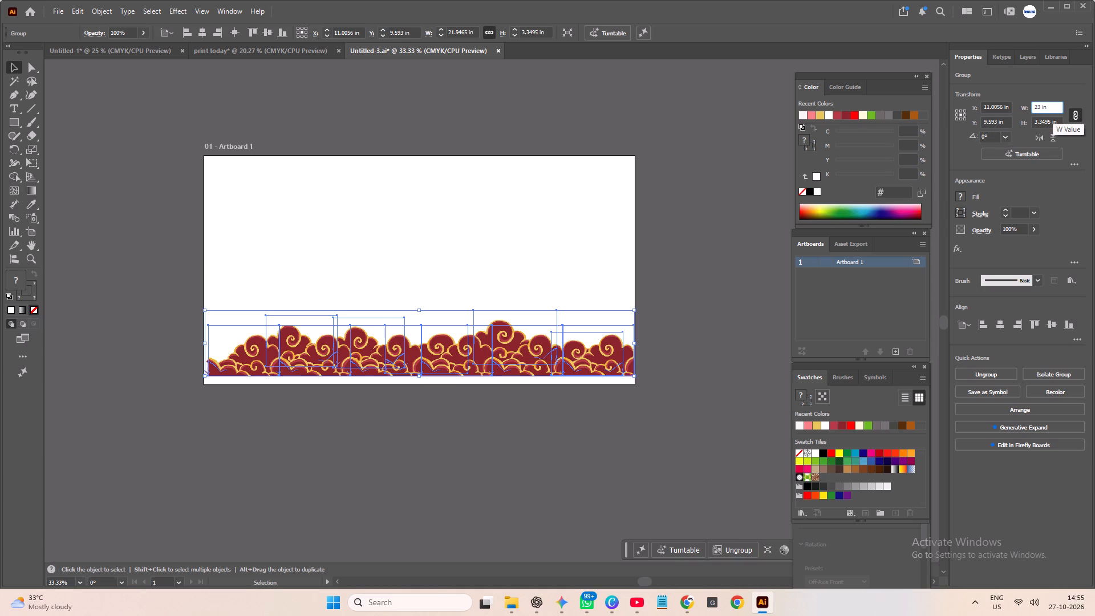
key("Return")
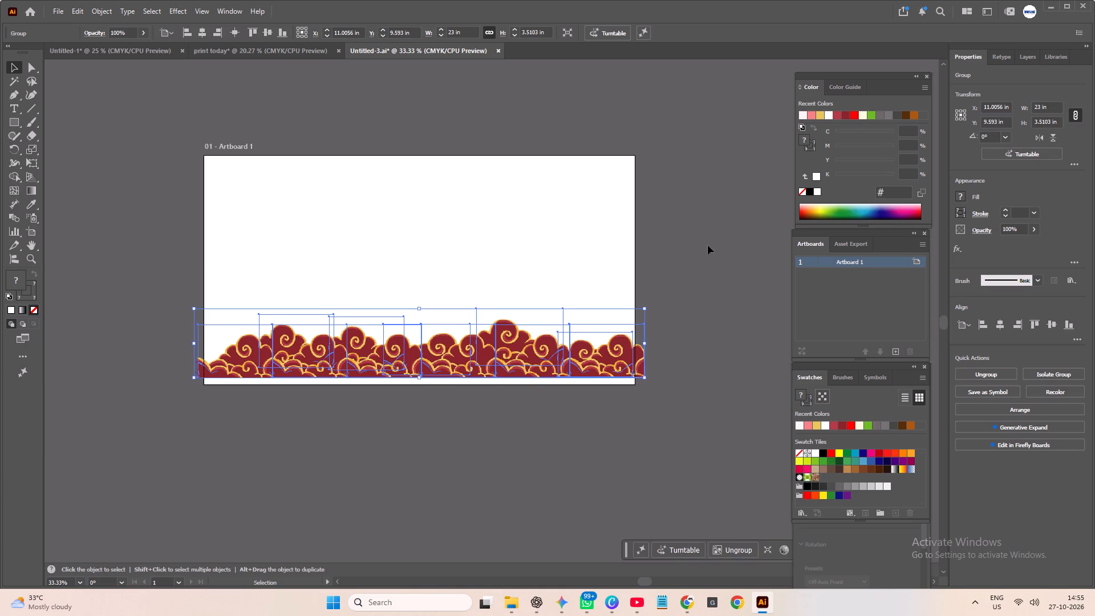
left_click_drag(620, 360, 611, 360)
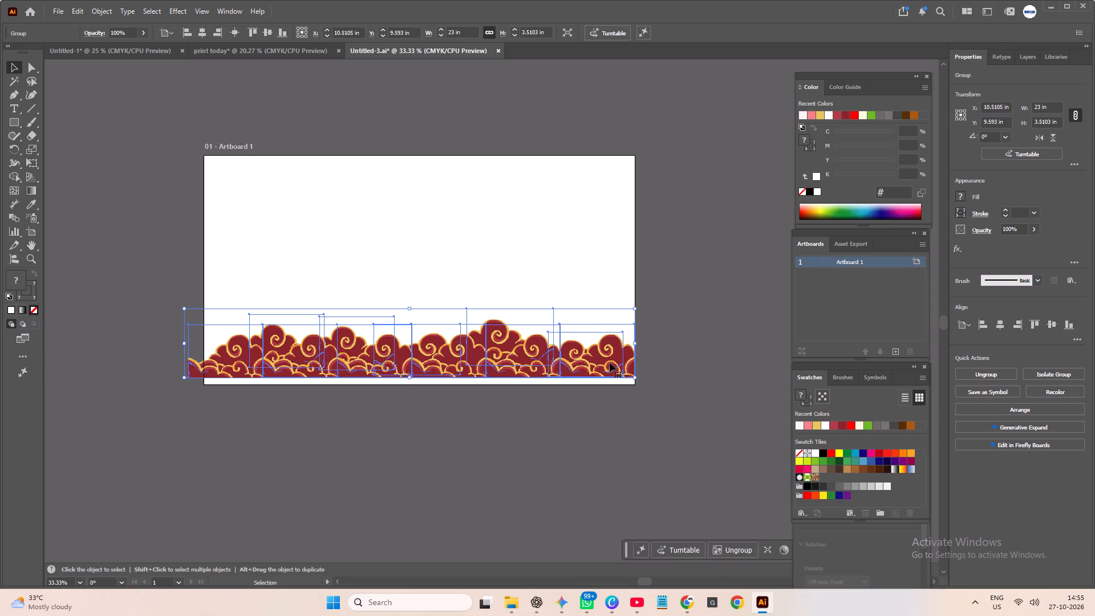
left_click_drag(609, 362, 615, 362)
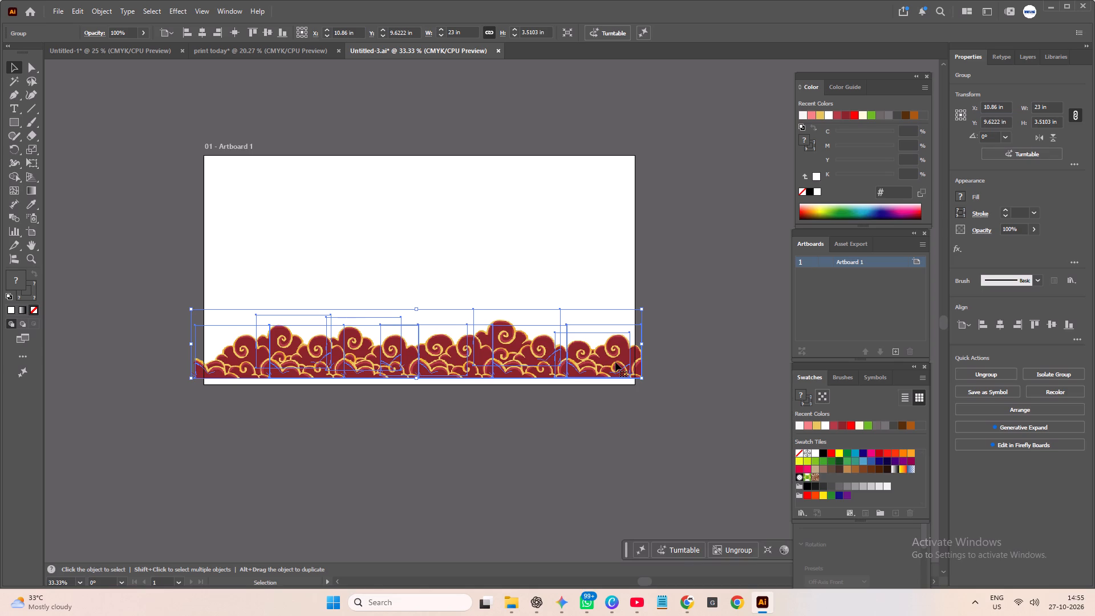
Stretch the cloud border upward to about 3.81 in high, keeping its width.
left_click_drag(415, 307, 414, 303)
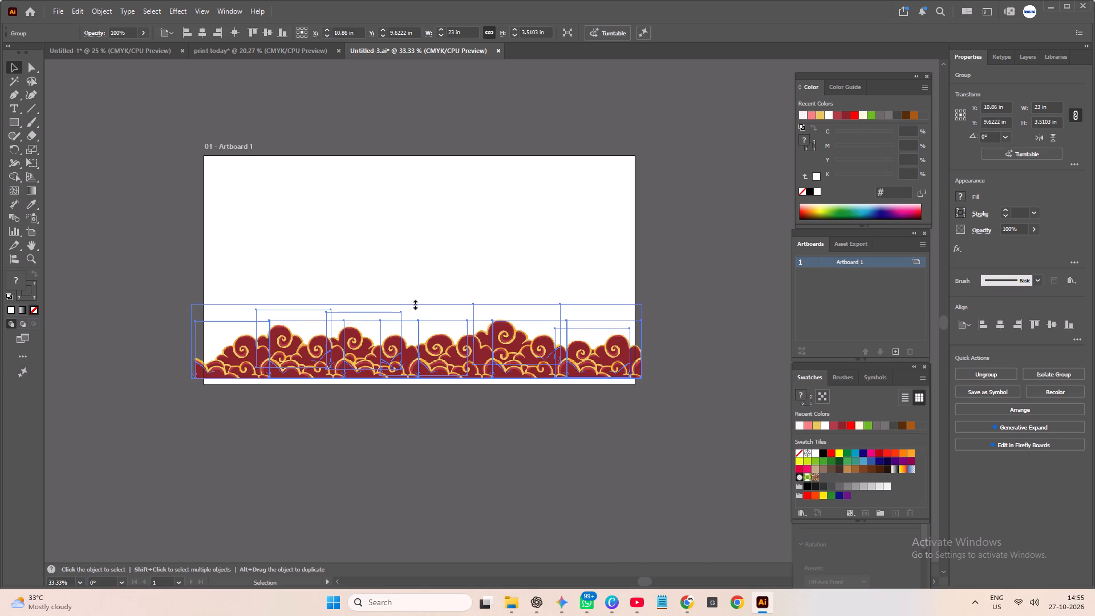
left_click_drag(414, 303, 414, 298)
left_click_drag(414, 298, 414, 303)
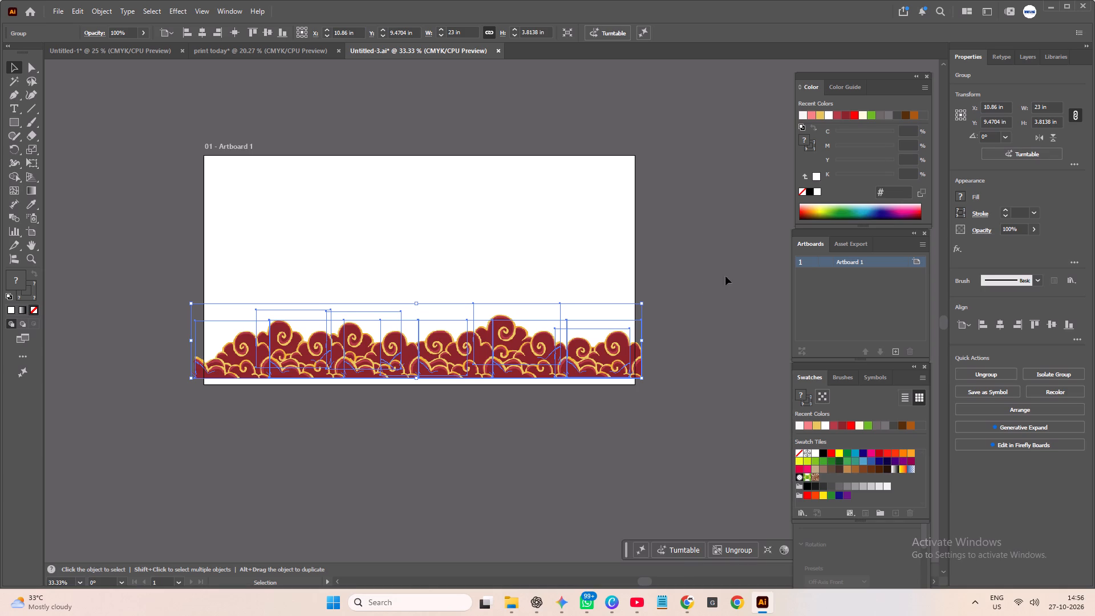
left_click(733, 273)
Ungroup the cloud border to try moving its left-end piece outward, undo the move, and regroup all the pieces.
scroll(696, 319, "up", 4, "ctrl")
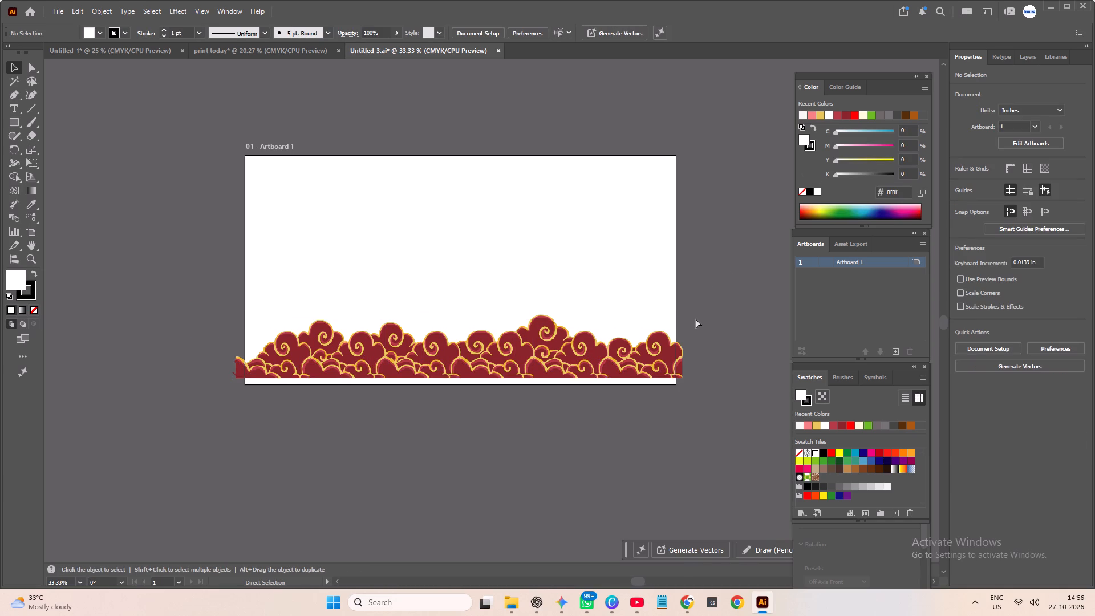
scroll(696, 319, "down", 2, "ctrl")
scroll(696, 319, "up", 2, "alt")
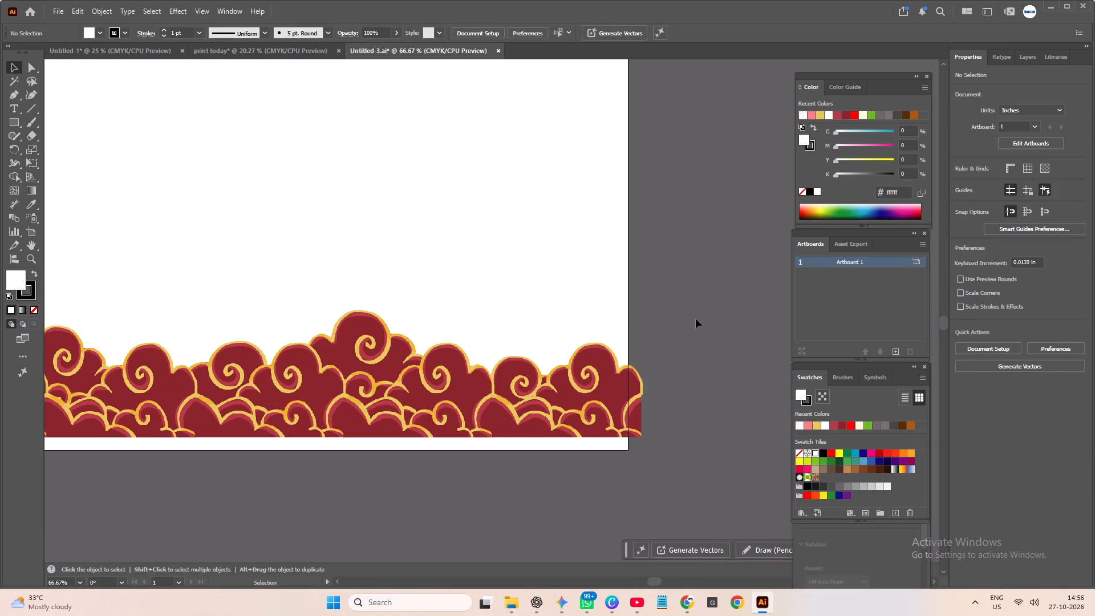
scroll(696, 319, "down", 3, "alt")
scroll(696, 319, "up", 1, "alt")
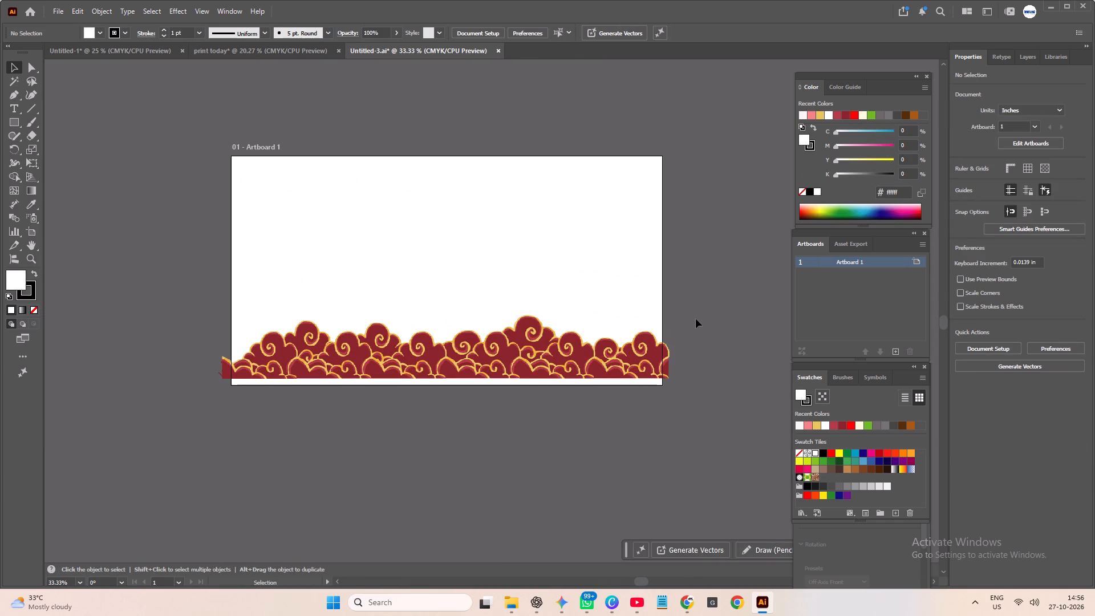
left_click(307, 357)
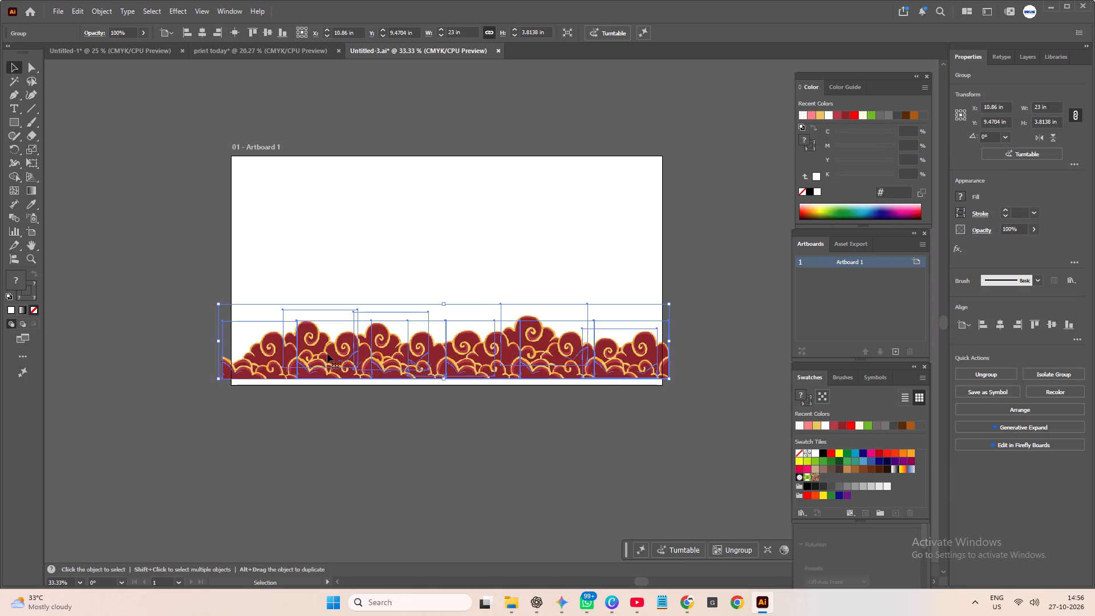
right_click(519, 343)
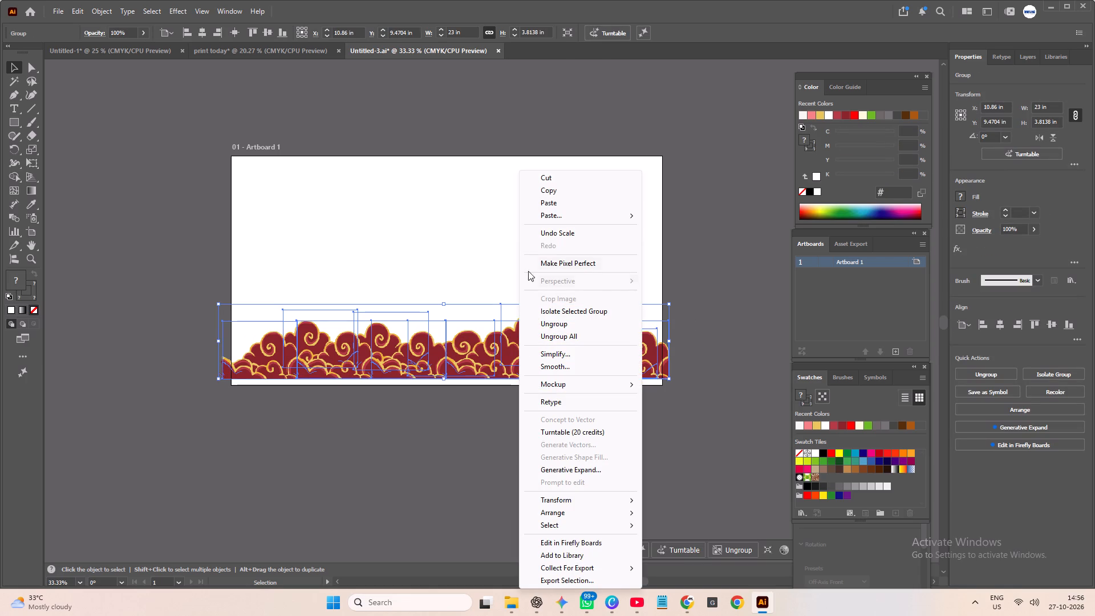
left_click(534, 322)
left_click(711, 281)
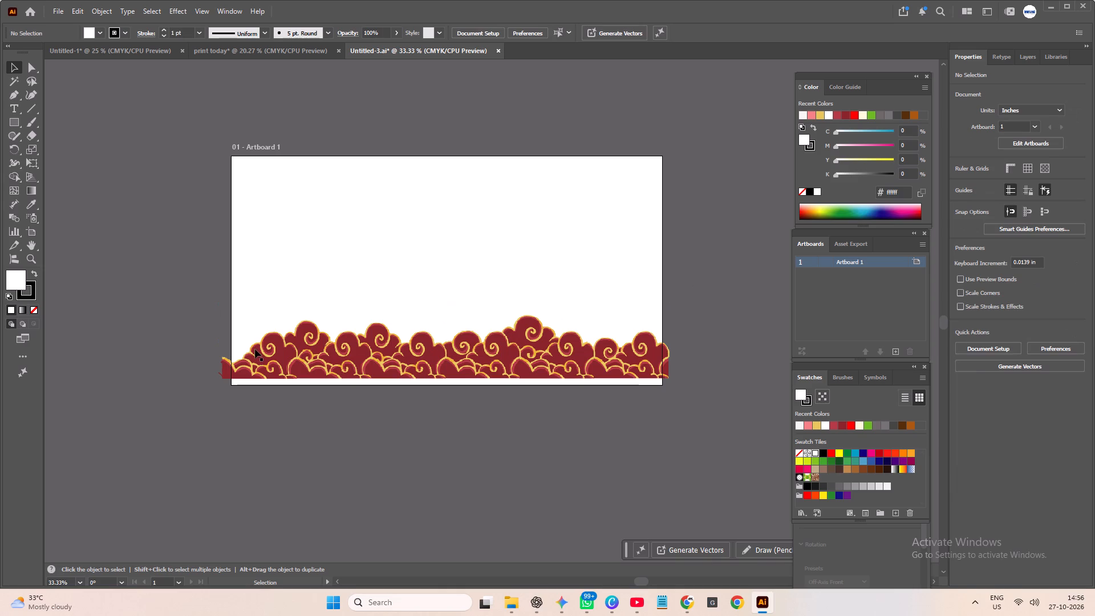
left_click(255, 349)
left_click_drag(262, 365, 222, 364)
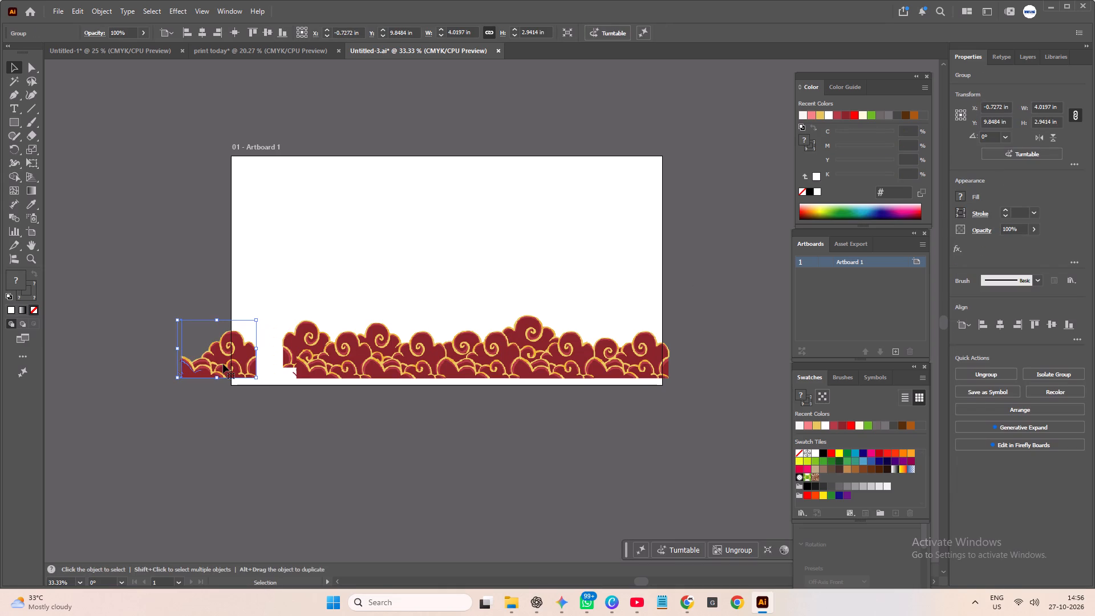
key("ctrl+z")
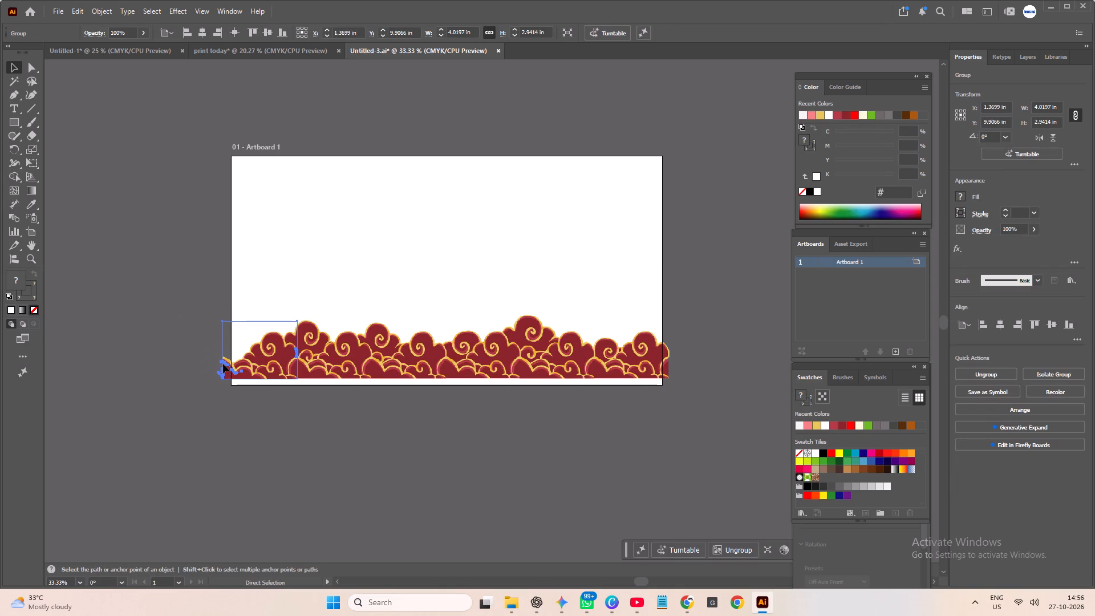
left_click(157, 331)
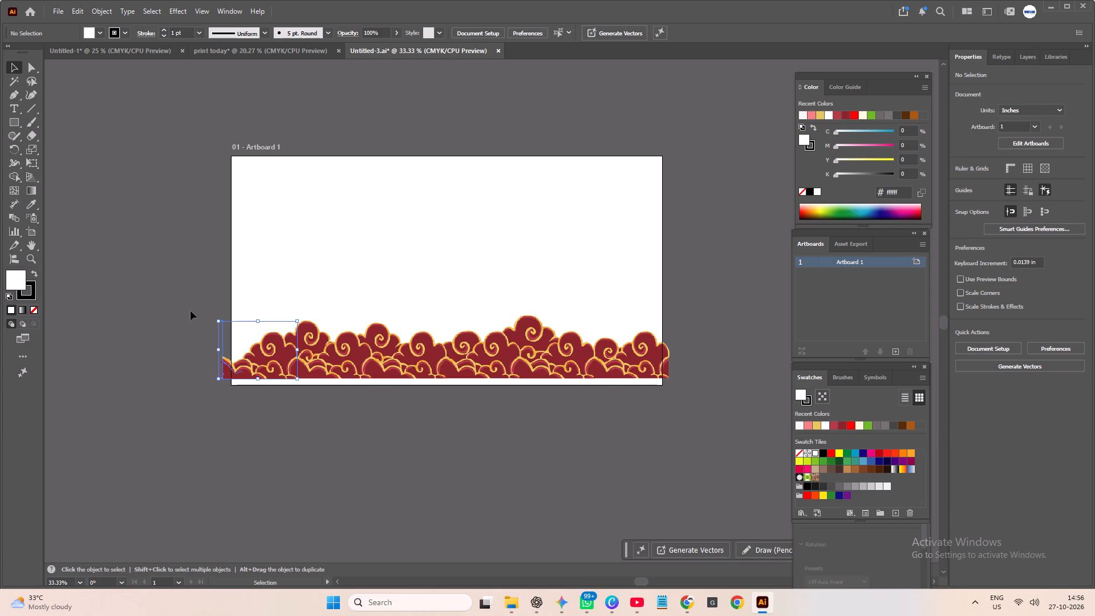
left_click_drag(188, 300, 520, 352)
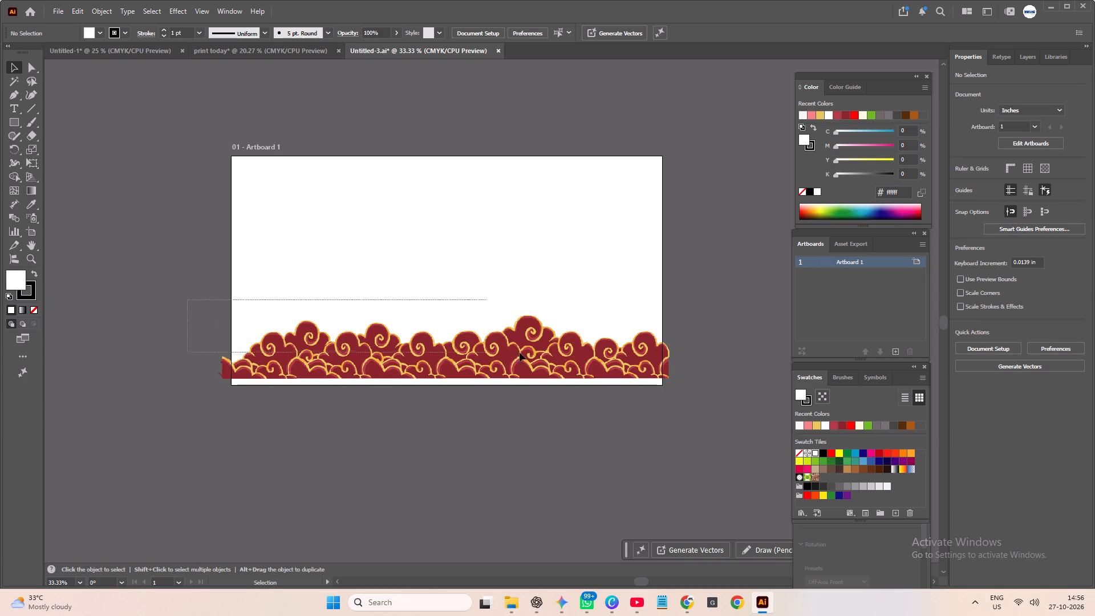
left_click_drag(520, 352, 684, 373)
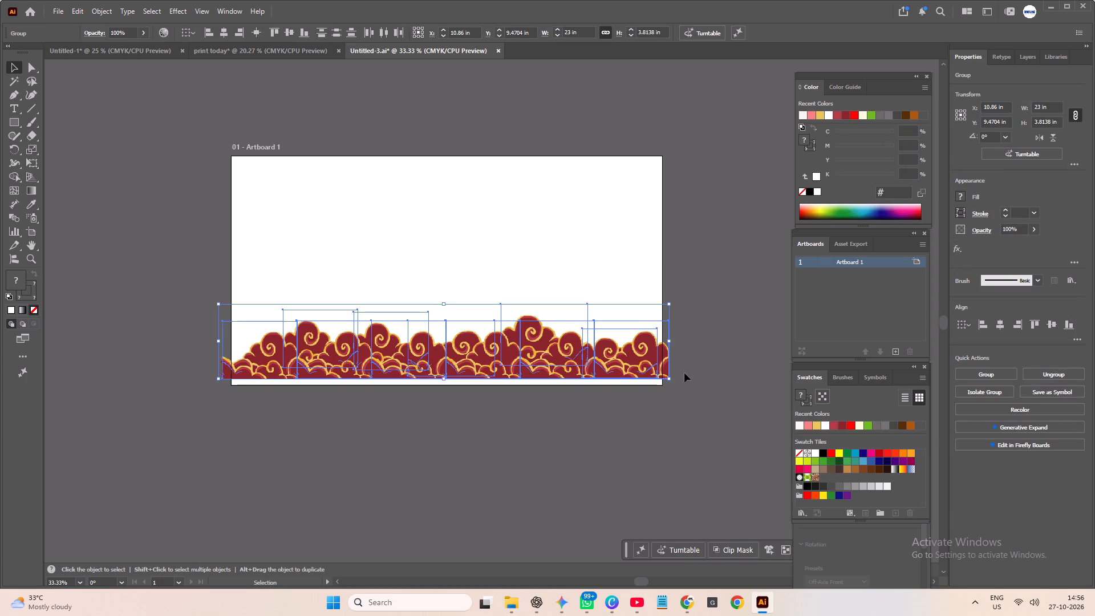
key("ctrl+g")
Copy the grouped cloud border and paste it onto Artboard 2 of the print today document.
key("ctrl+c")
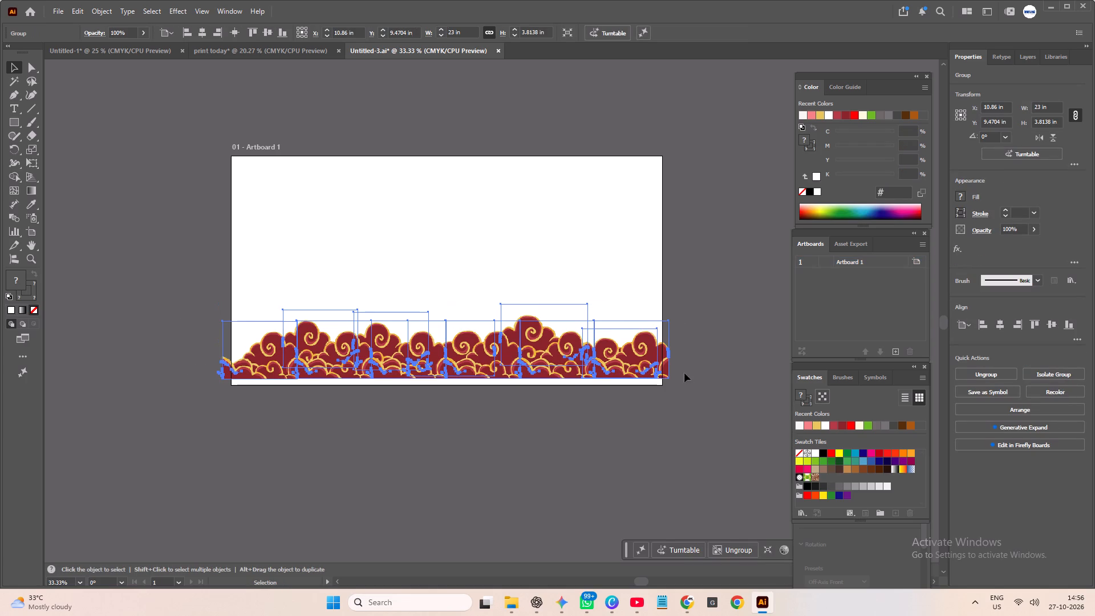
left_click(279, 47)
left_click(557, 244)
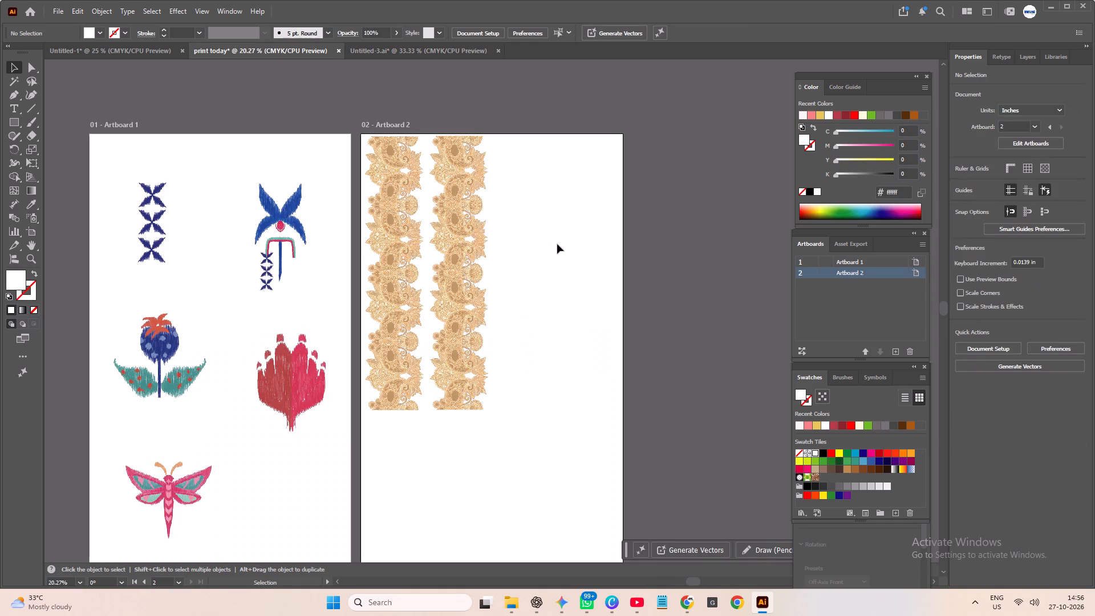
key("ctrl+v")
key("ctrl+c")
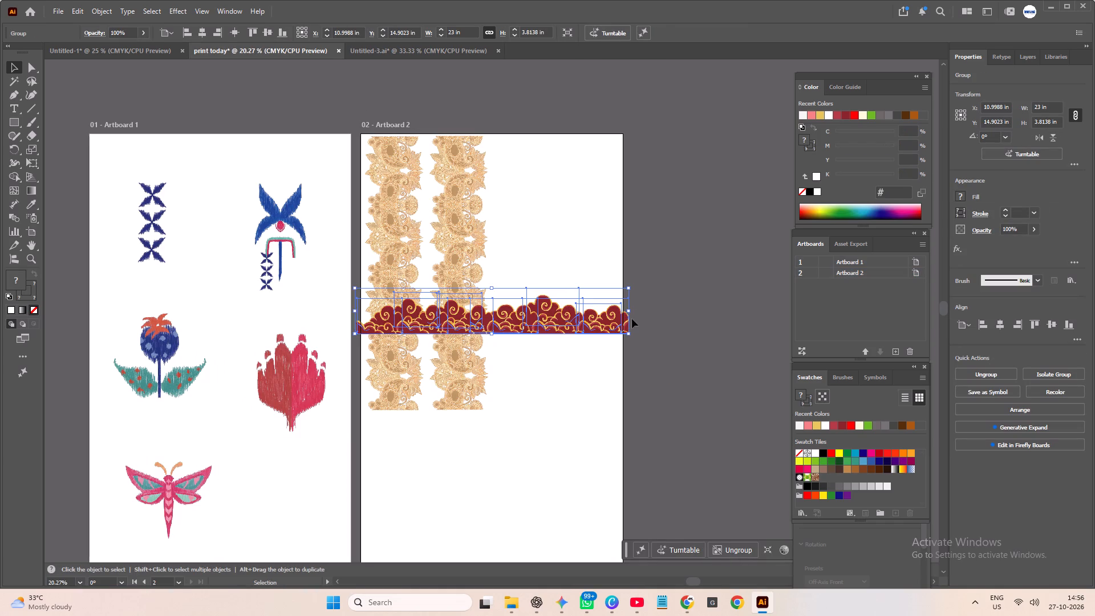
Rotate the pasted cloud border about 90° counterclockwise and place it right of the two paisley borders, near Artboard 2's top edge.
left_click_drag(631, 315, 498, 114)
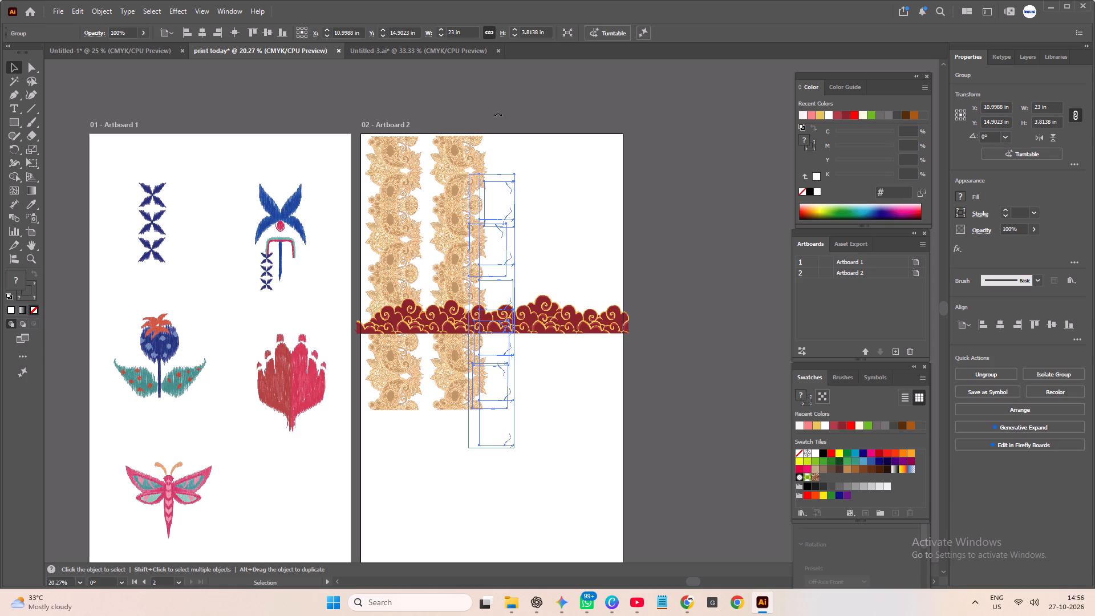
left_click_drag(498, 114, 498, 115)
left_click_drag(494, 270, 511, 241)
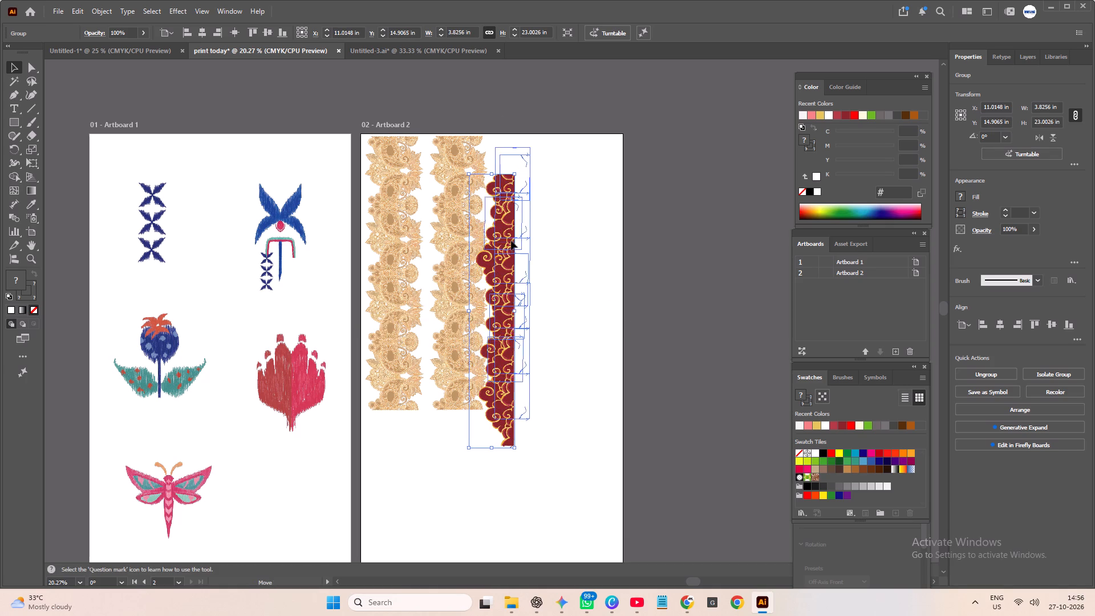
left_click_drag(511, 241, 512, 236)
left_click(517, 268)
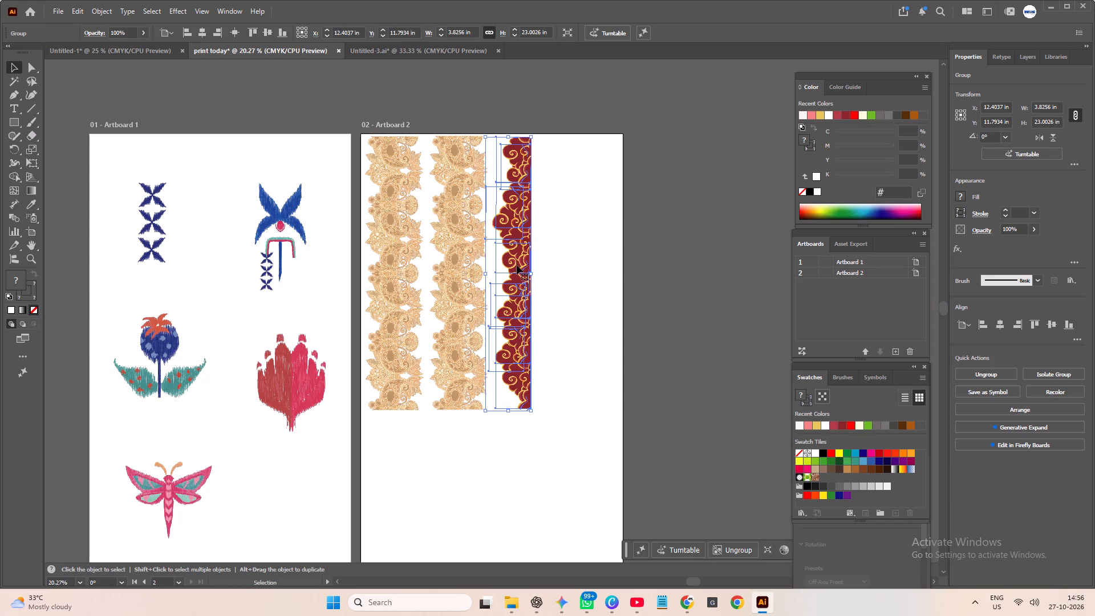
left_click(560, 285)
left_click(522, 298)
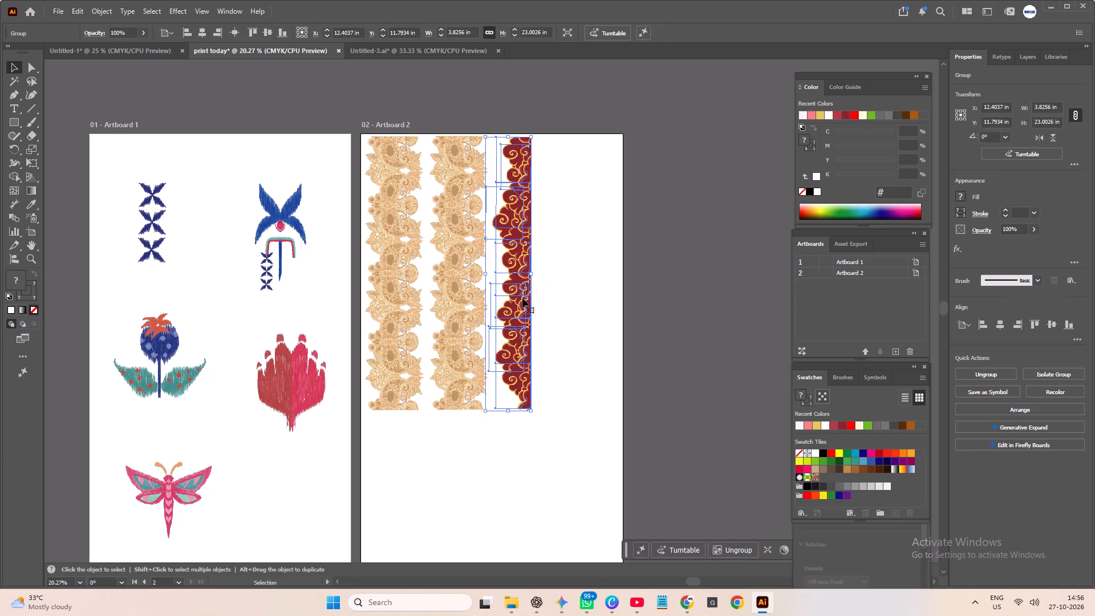
left_click(522, 298)
double_click(640, 289)
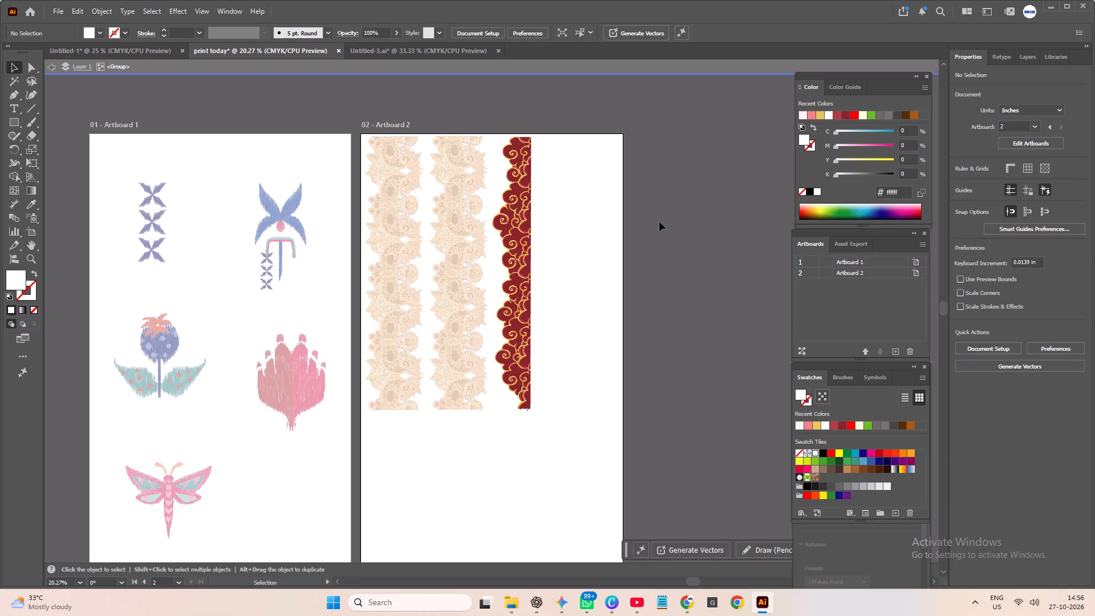
double_click(659, 222)
Nudge the vertical cloud border right to an X position of about 12.61 in, widening its gap from the paisley border.
left_click(515, 227)
key("Right")
key("Right")
key("Right")
key("Right")
key("Right")
key("Right")
key("Right")
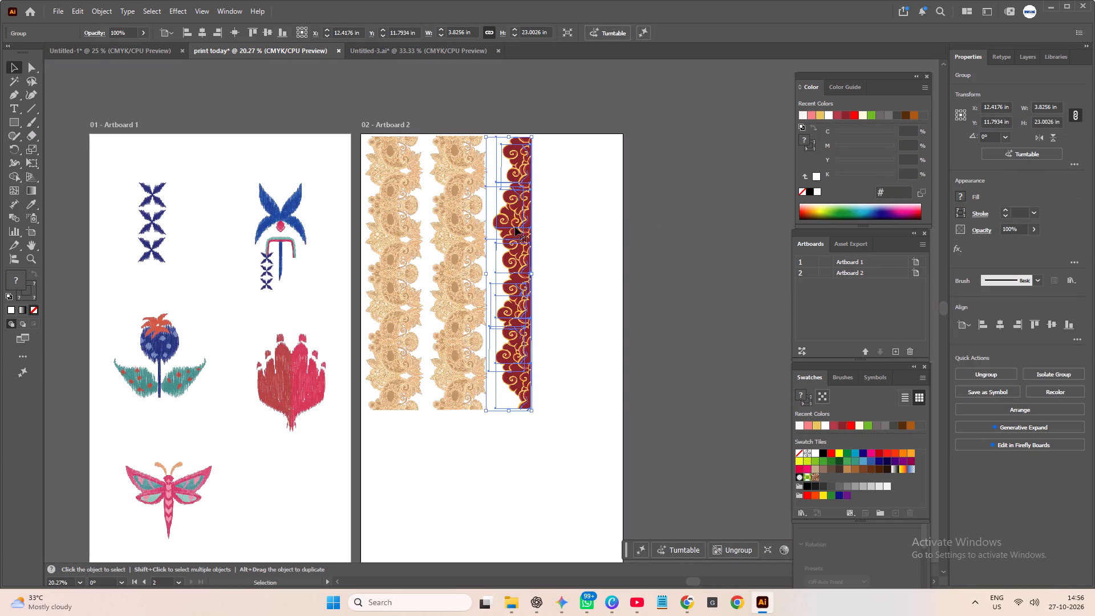
key("Right")
key("Right")
key("Right")
key("Right")
key("Right")
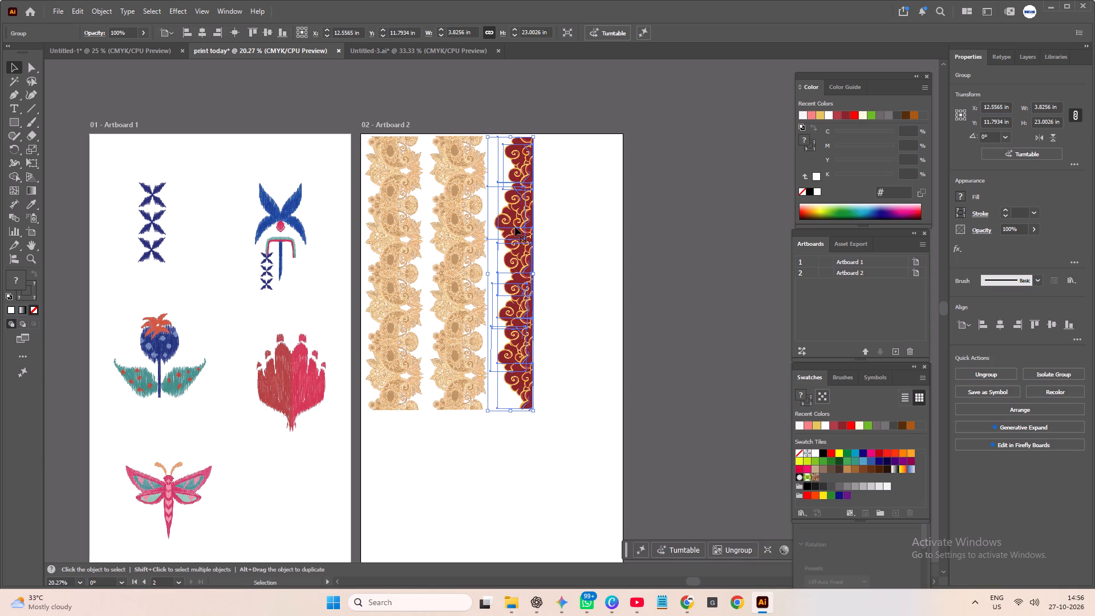
key("Right")
key("Right")
key("Right")
left_click(547, 229)
Duplicate the vertical cloud border and place the copy right of the original at an X position of about 16.7 in.
left_click(514, 251)
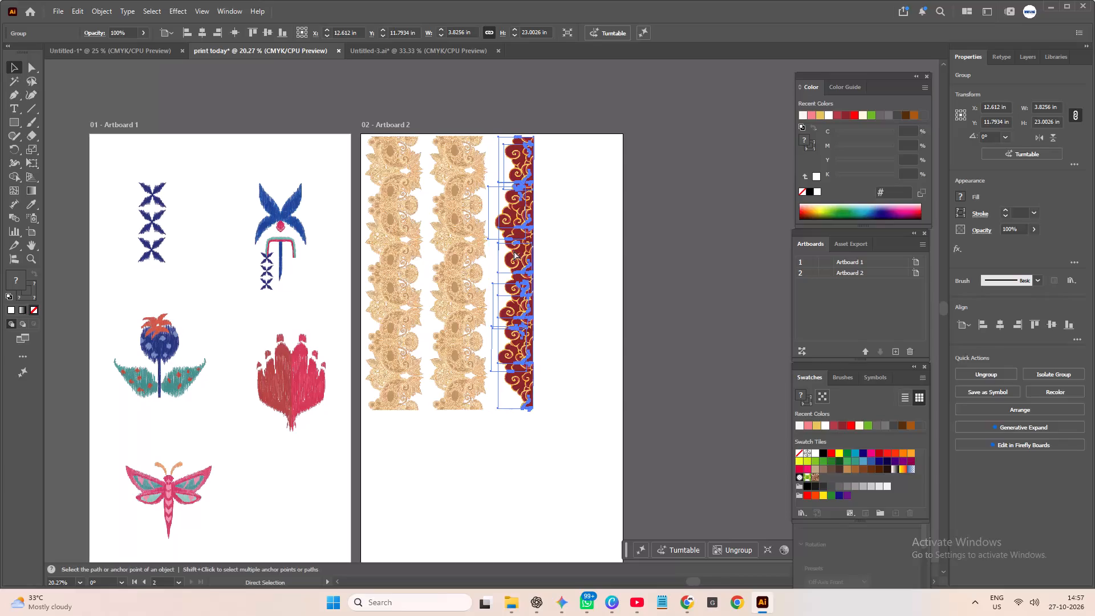
key("ctrl+c")
key("ctrl+v")
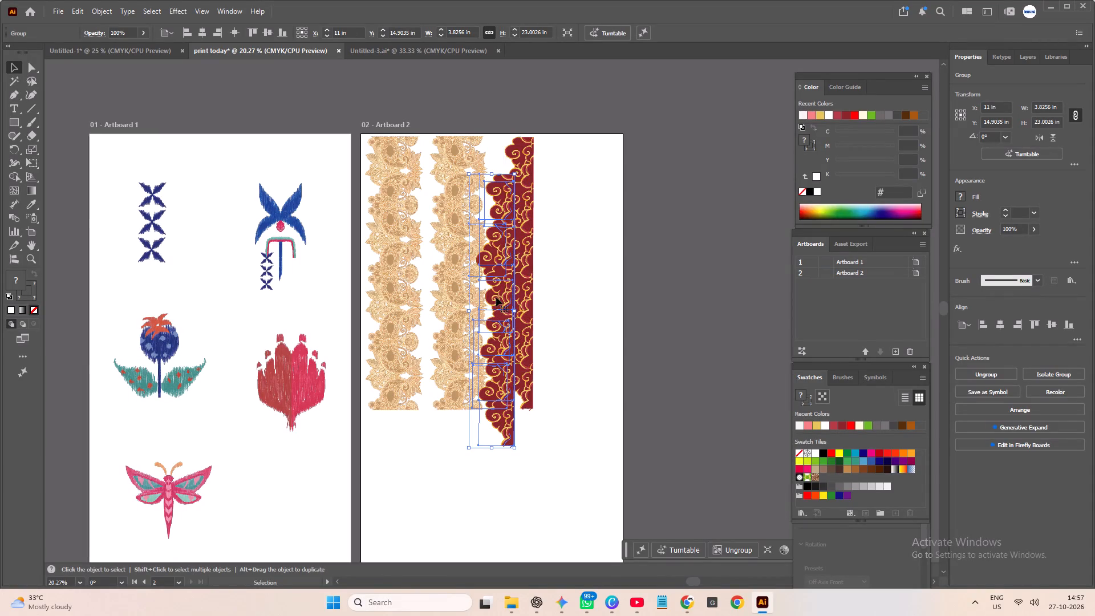
left_click_drag(496, 297, 565, 262)
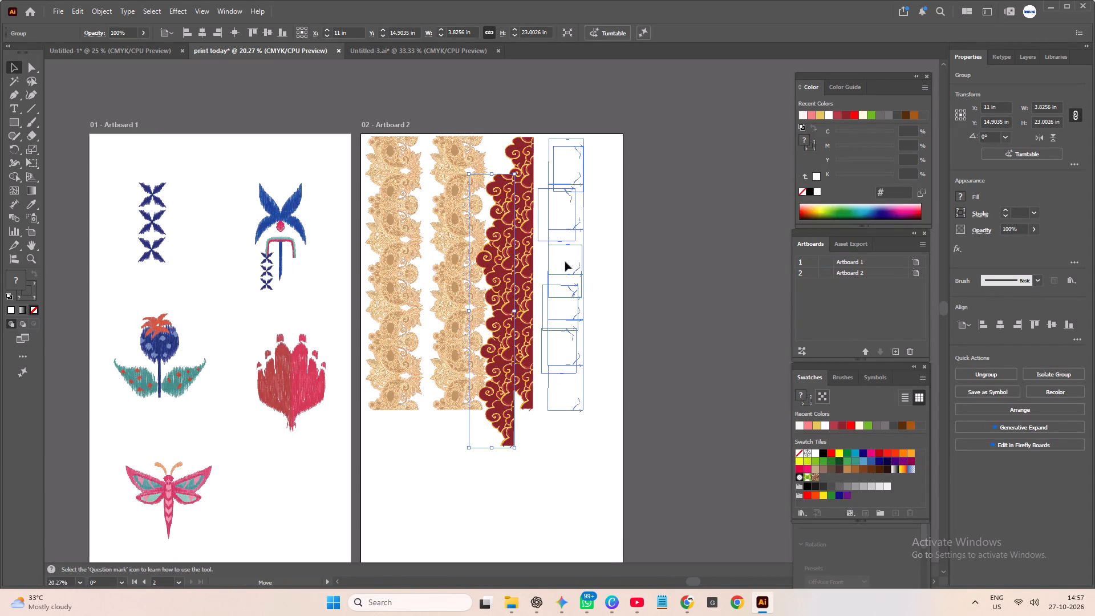
left_click_drag(565, 262, 564, 262)
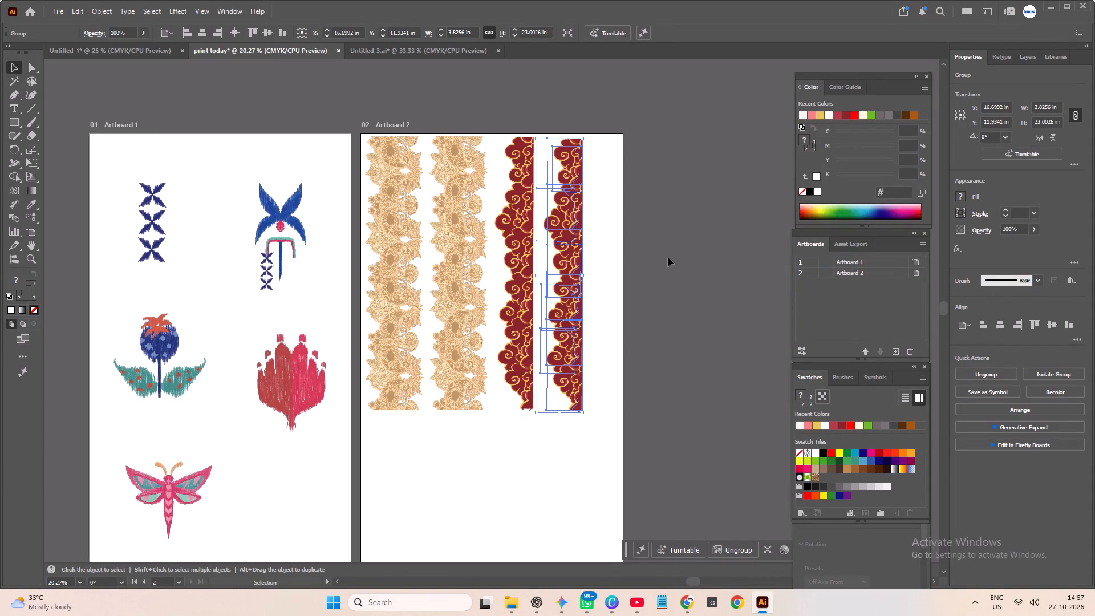
left_click(674, 256)
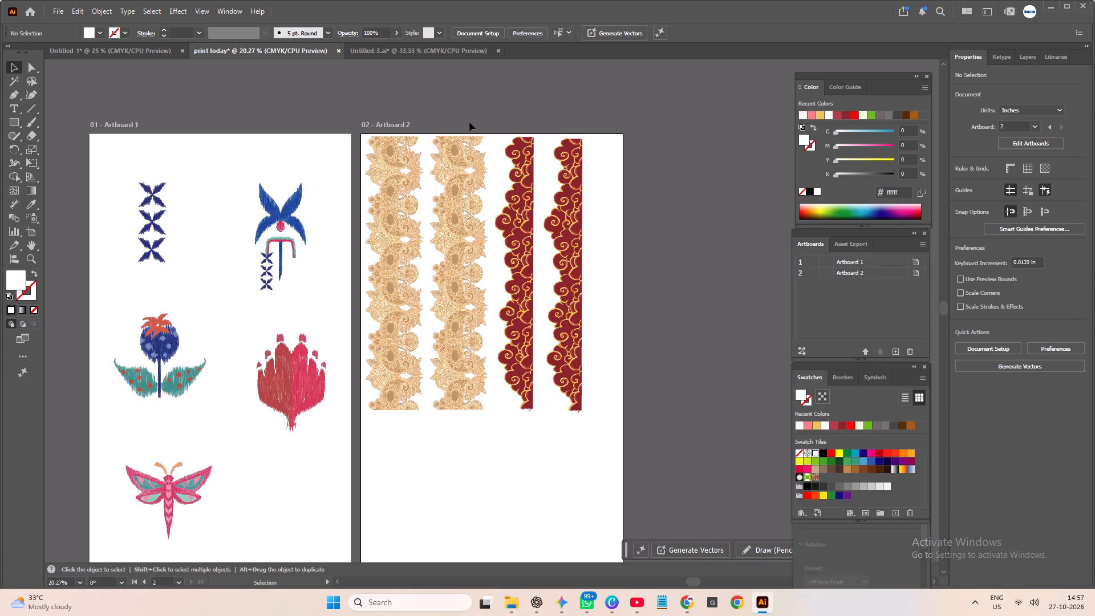
Switch to the Untitled-1 document and examine the upper palm tree illustration and its bounds on Artboard 2.
left_click(150, 57)
left_click(552, 236)
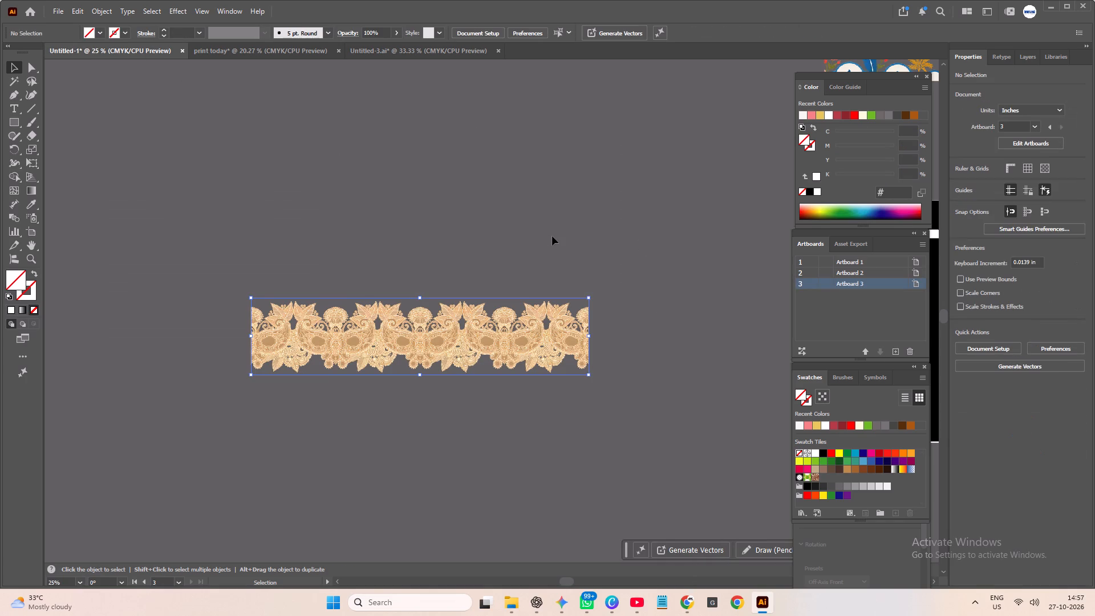
scroll(552, 236, "down", 5, "alt")
scroll(602, 280, "up", 1, "alt")
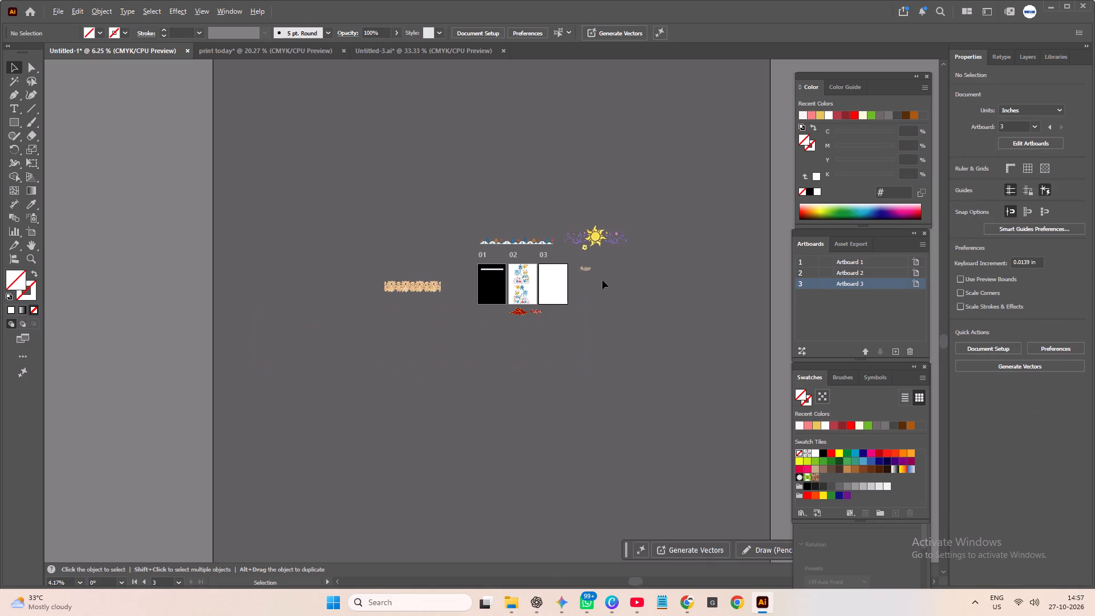
scroll(702, 294, "up", 5)
scroll(659, 339, "up", 2, "alt")
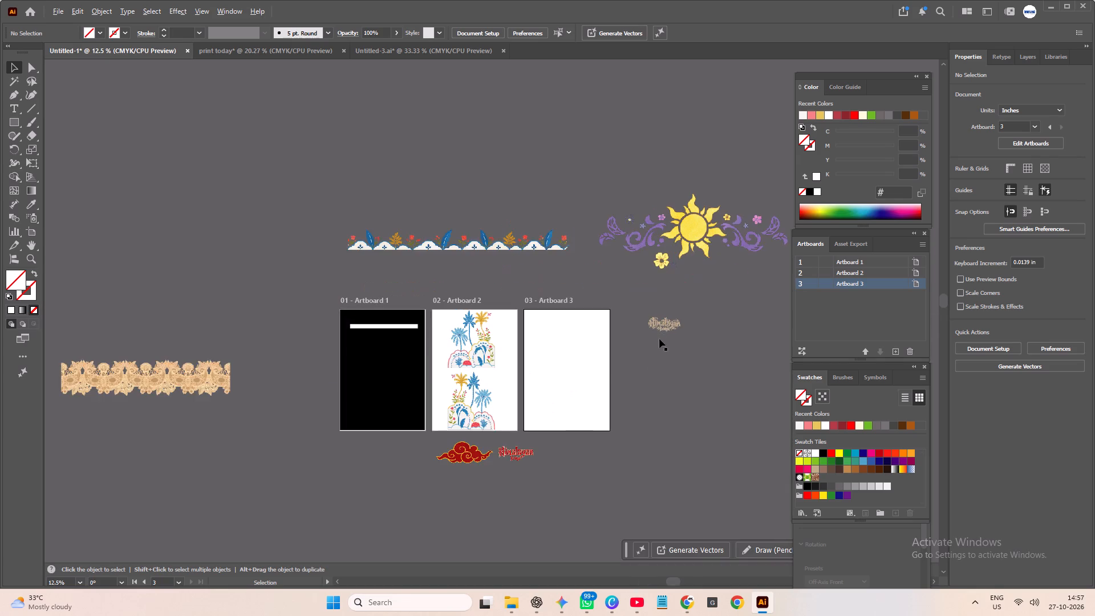
scroll(659, 339, "up", 1, "alt")
left_click(413, 352)
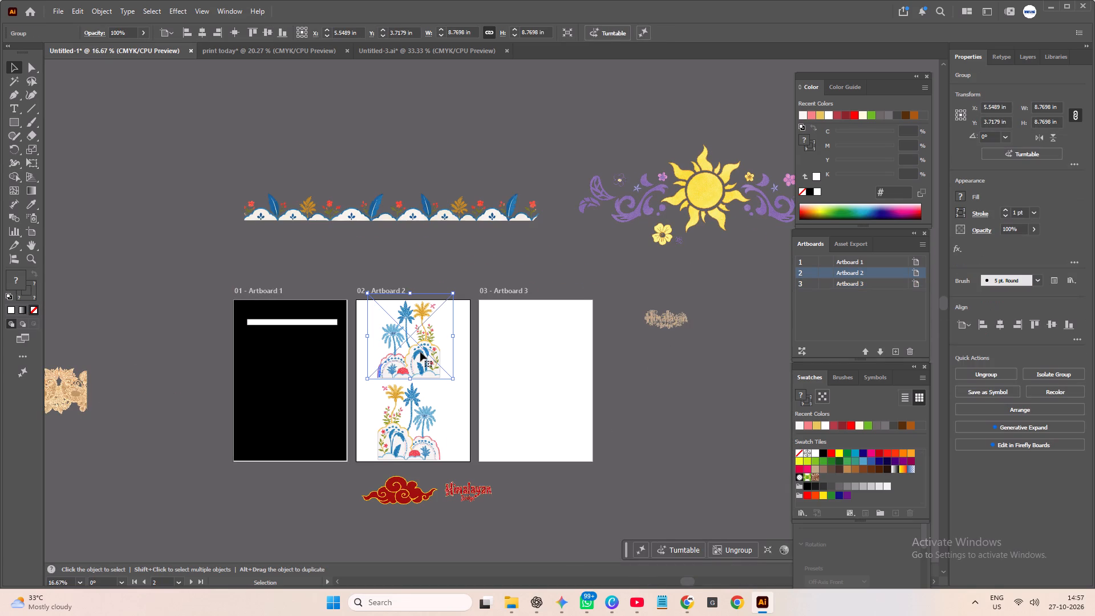
scroll(420, 352, "up", 3, "alt")
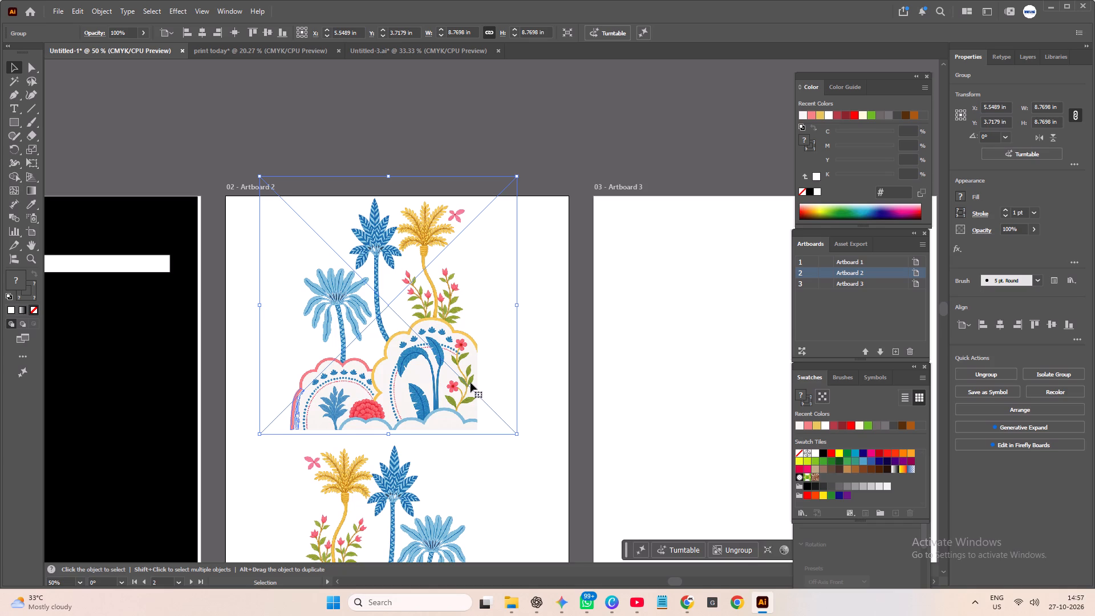
left_click(109, 13)
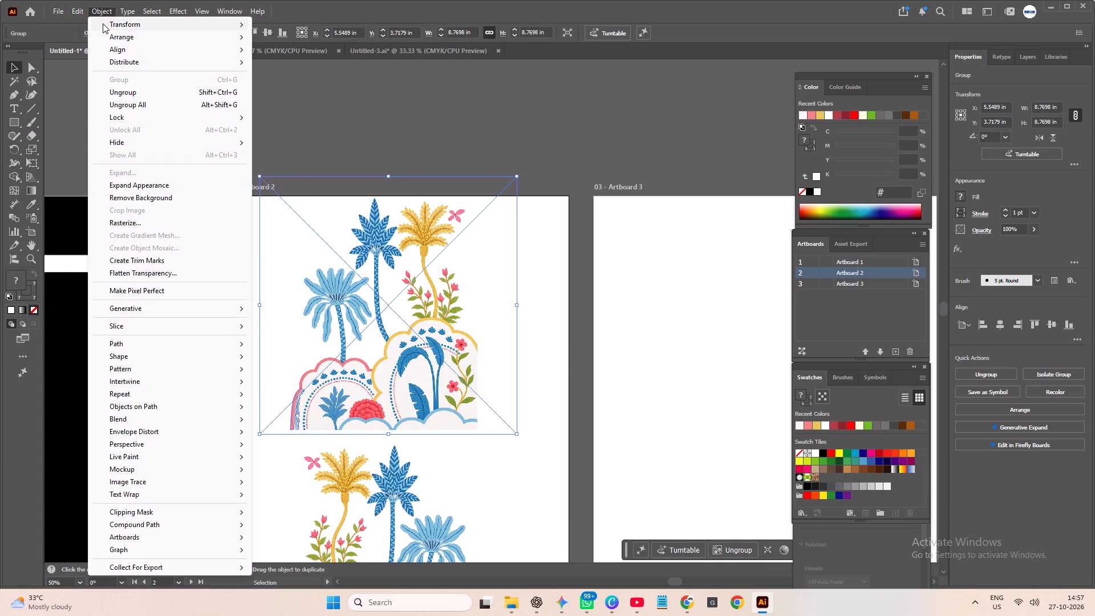
left_click(504, 115)
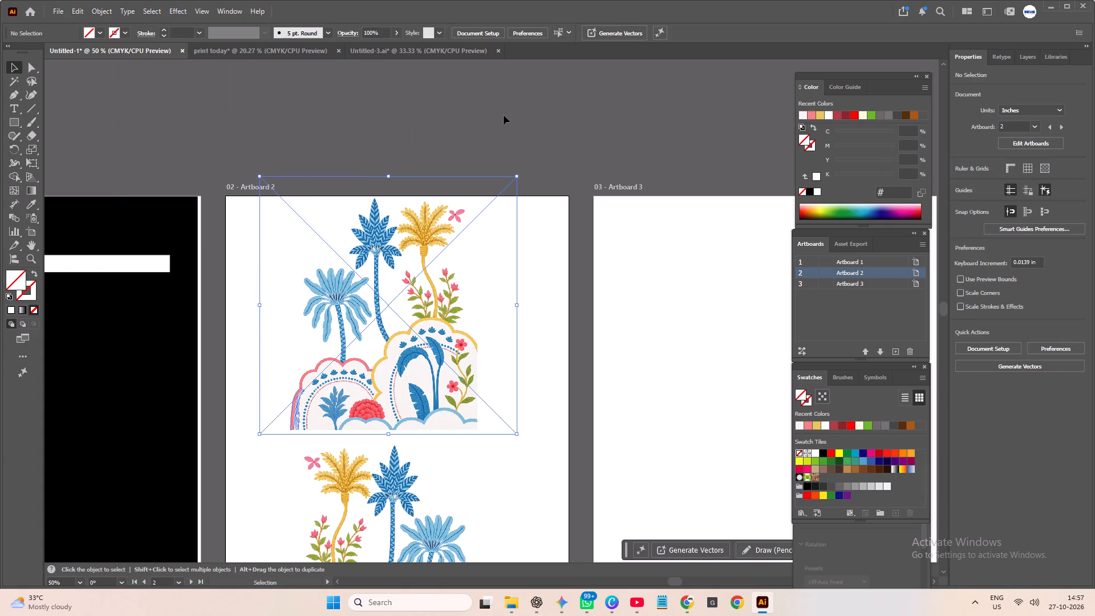
left_click(290, 416)
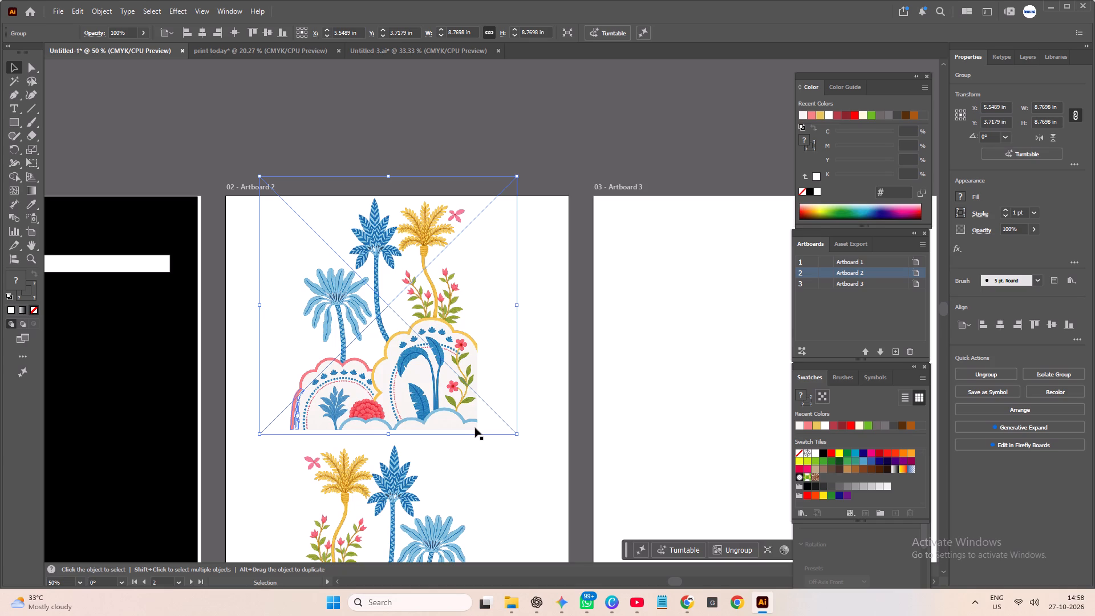
left_click(363, 100)
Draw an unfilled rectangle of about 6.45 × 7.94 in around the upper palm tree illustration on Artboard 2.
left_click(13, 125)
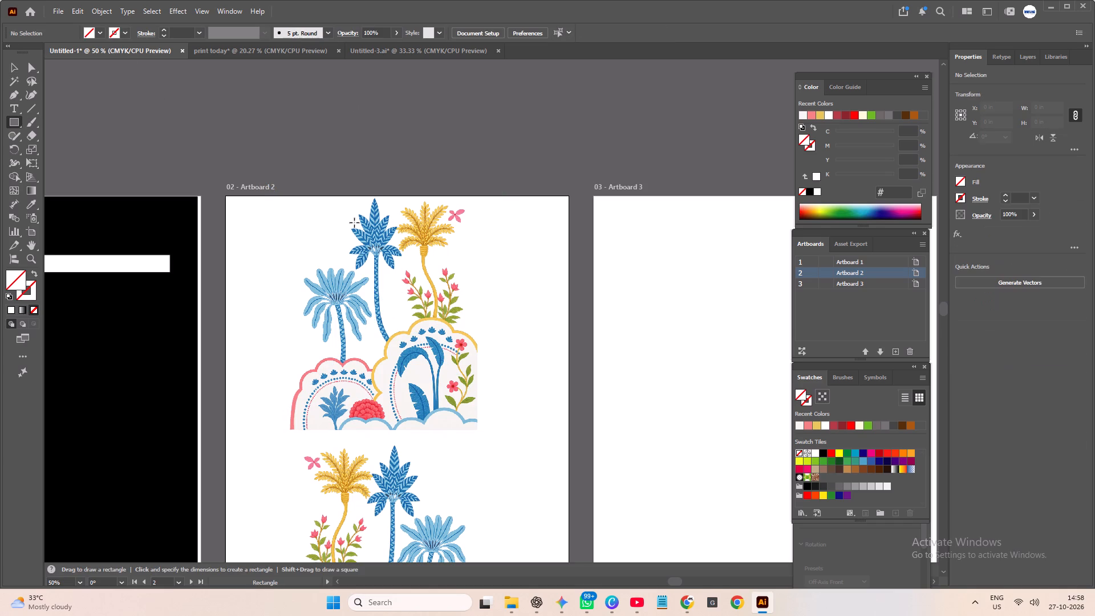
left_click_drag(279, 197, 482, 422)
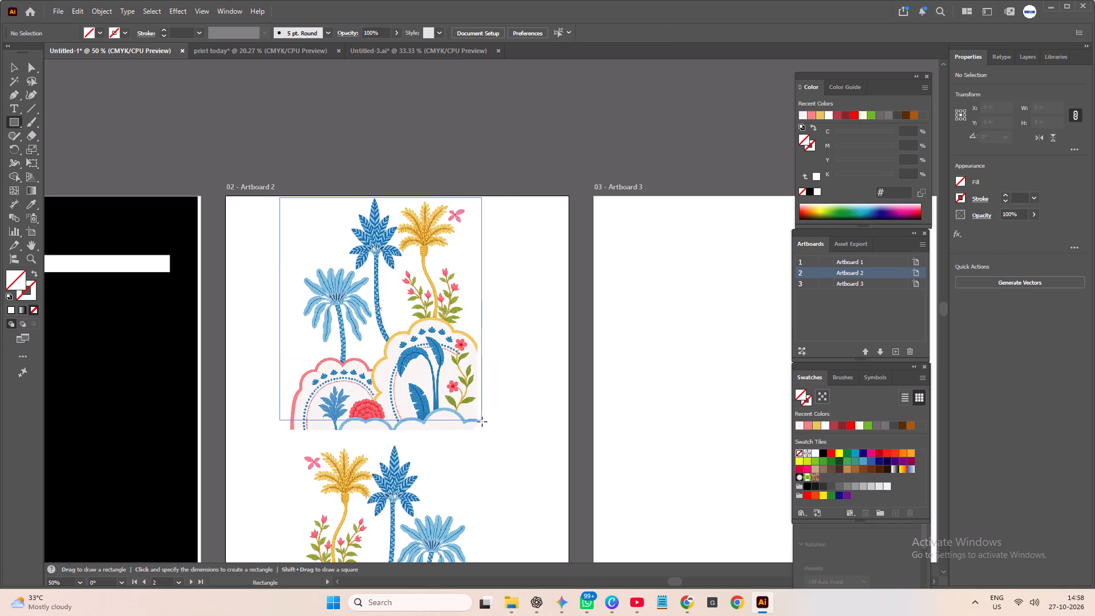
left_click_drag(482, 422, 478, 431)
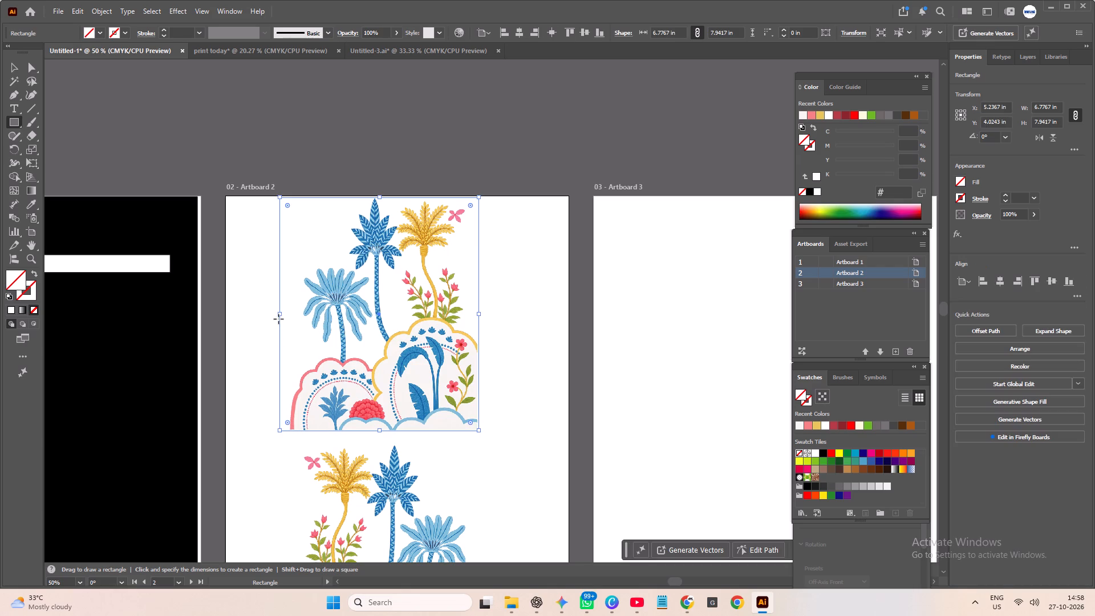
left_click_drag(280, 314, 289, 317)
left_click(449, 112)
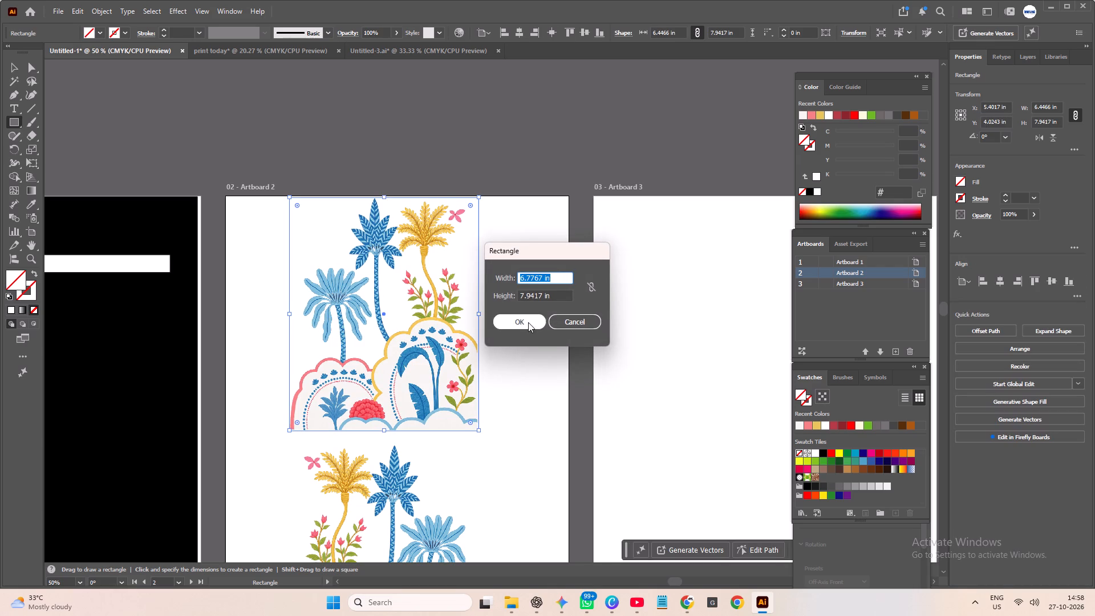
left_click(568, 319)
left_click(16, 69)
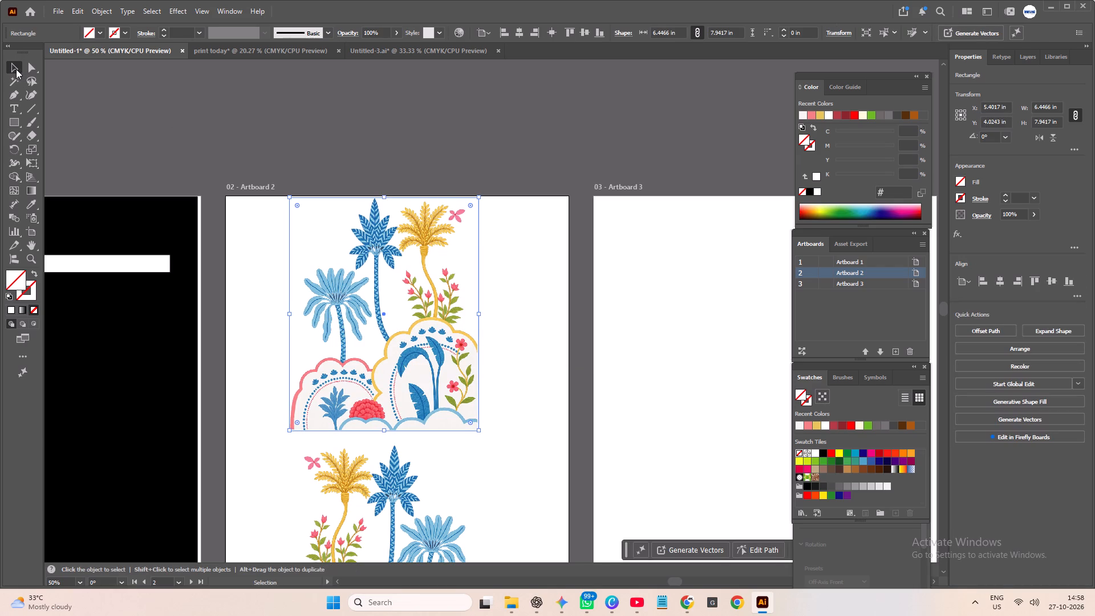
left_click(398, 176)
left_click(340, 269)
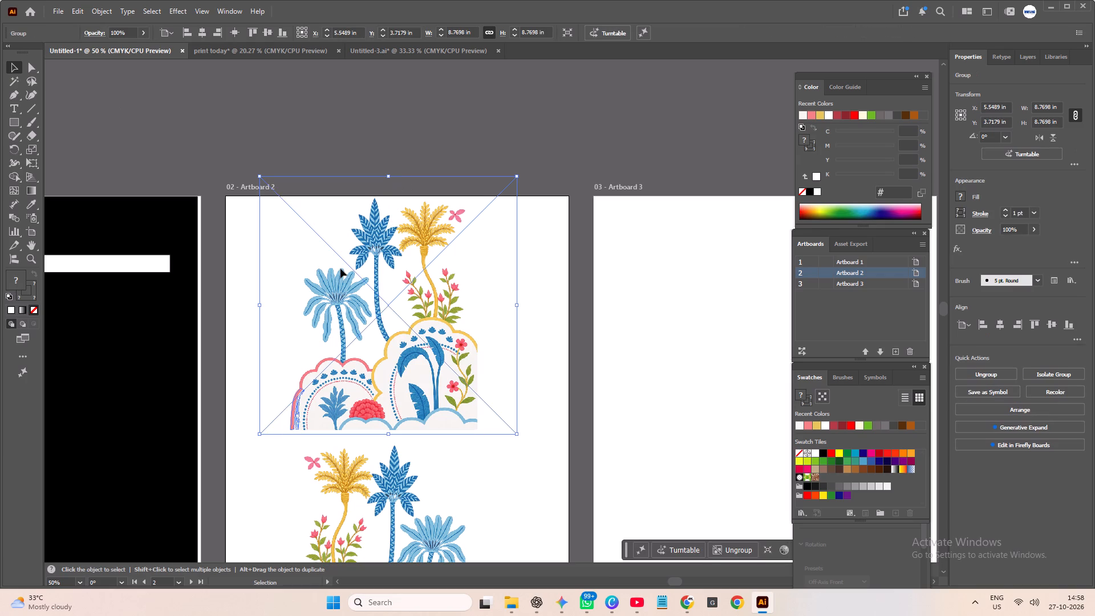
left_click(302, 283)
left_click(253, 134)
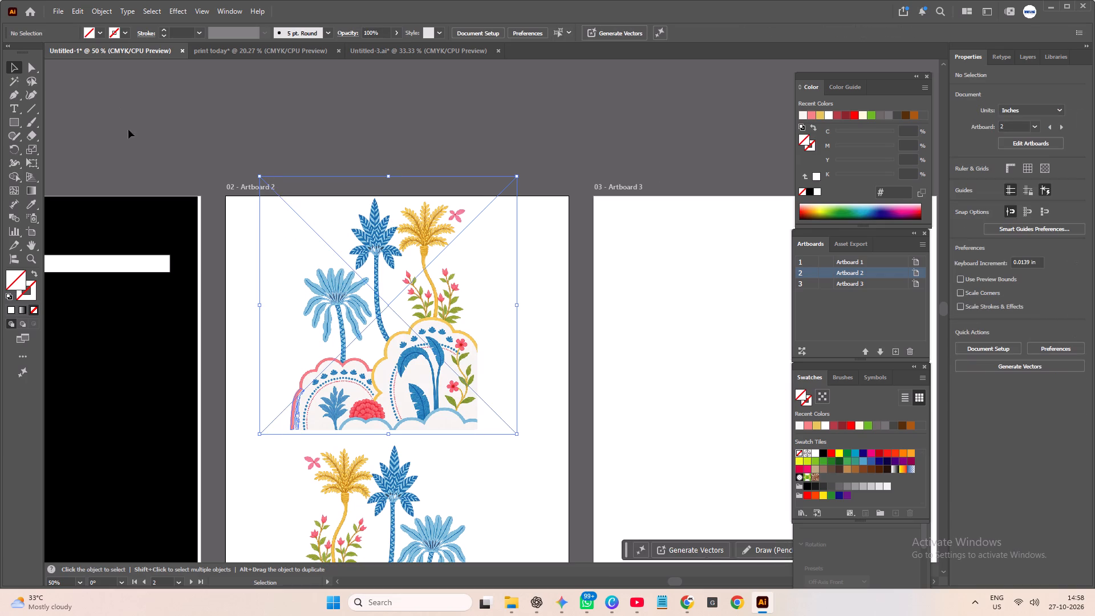
Draw a rectangle of about 6.45 × 7.9 in around the upper palm tree illustration and fill it with black.
left_click(11, 120)
left_click_drag(281, 198, 478, 429)
left_click_drag(278, 315, 286, 317)
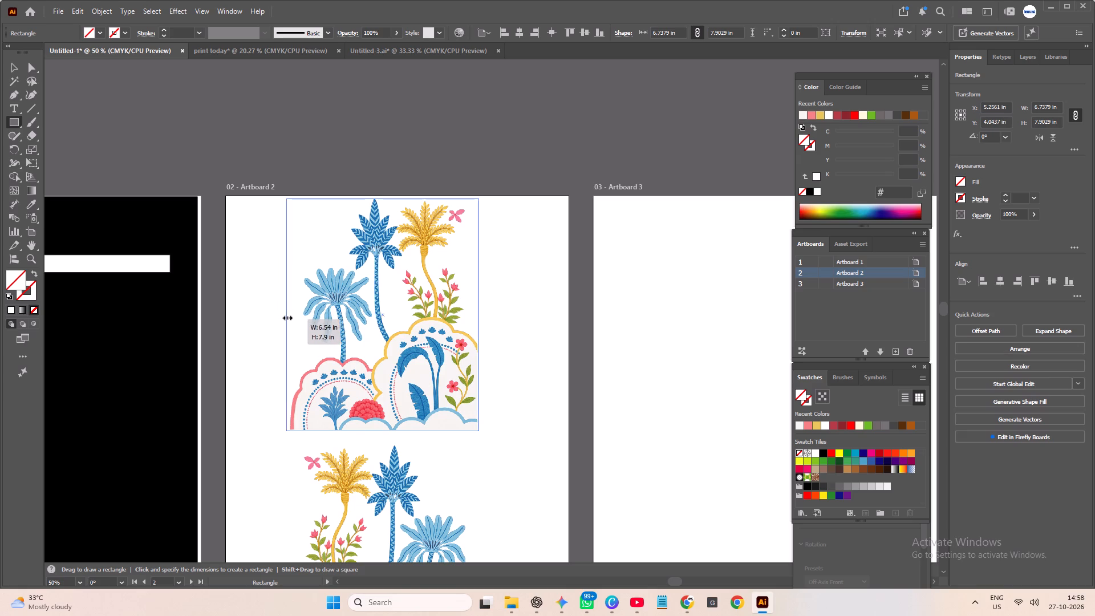
left_click_drag(286, 317, 289, 317)
left_click(816, 193)
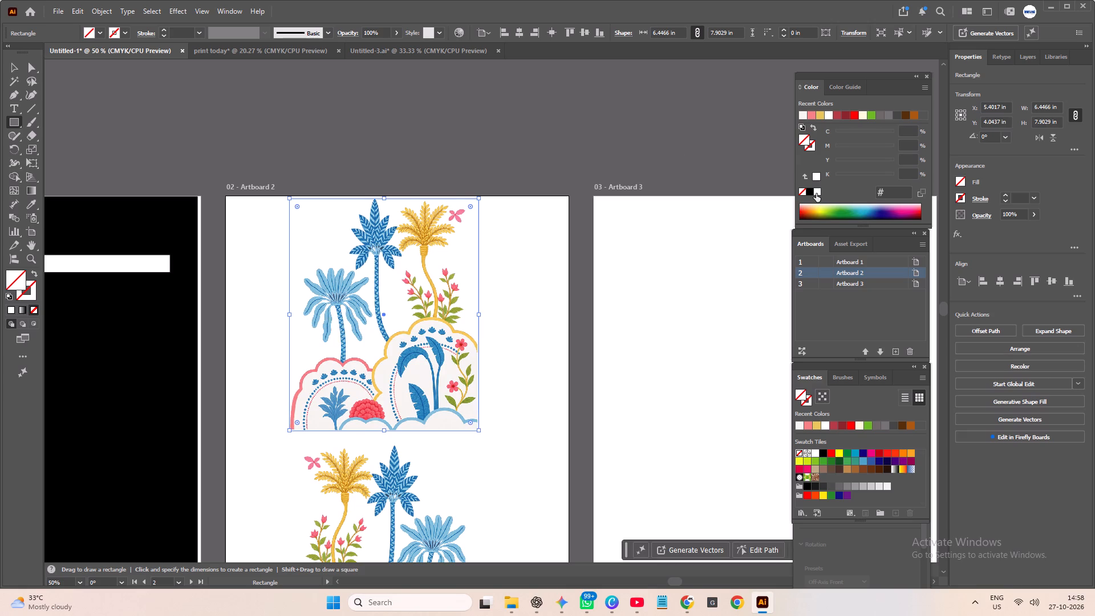
left_click(809, 193)
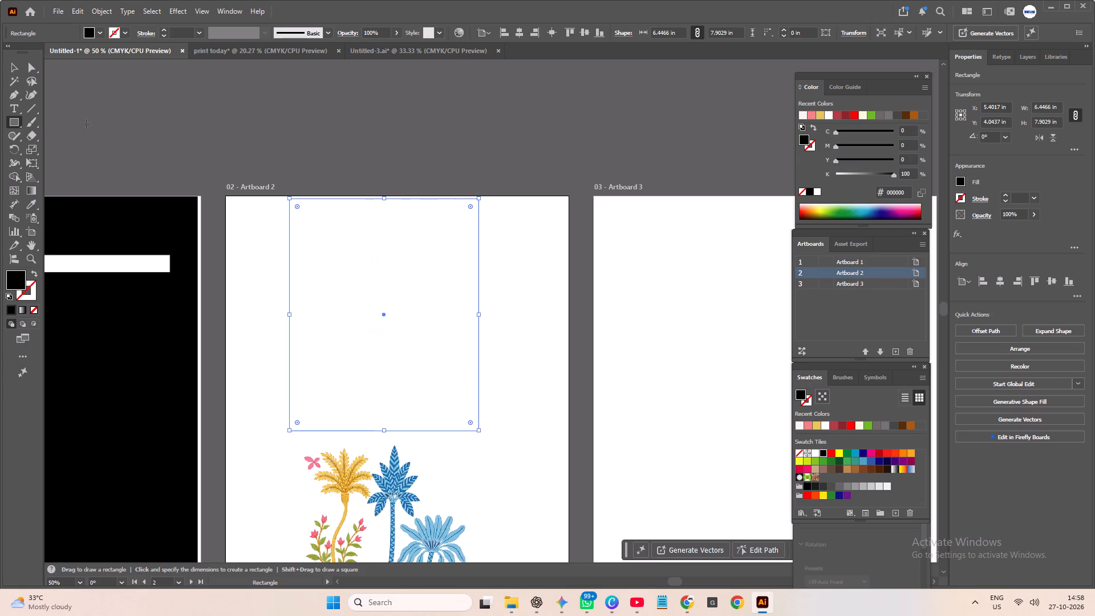
left_click(19, 71)
left_click(413, 144)
left_click(415, 270)
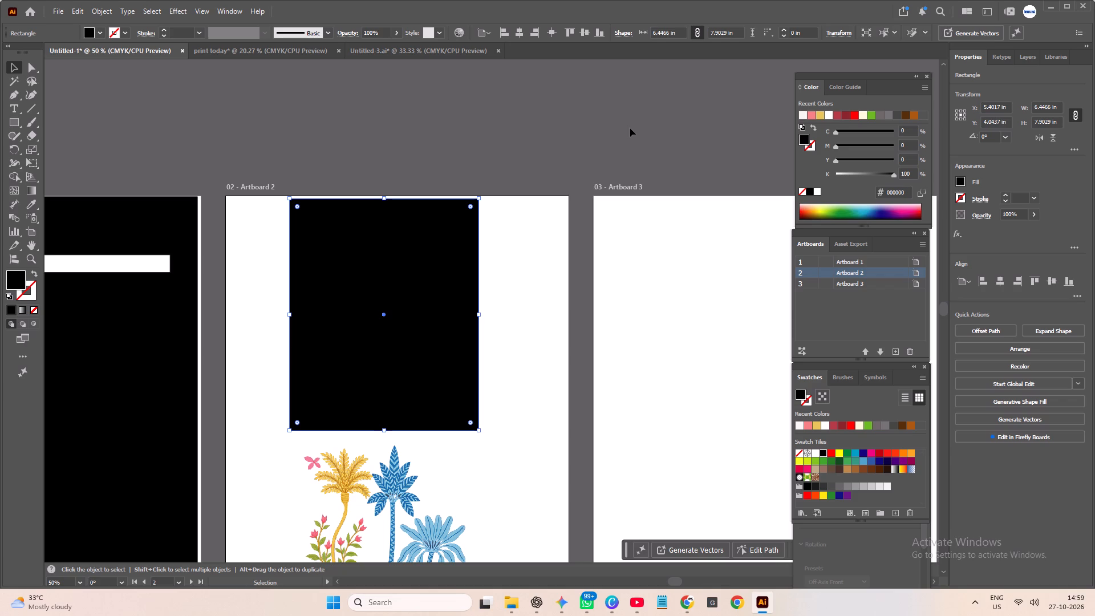
Set the black rectangle's height to 9 in with its proportions constrained.
scroll(630, 128, "down", 3)
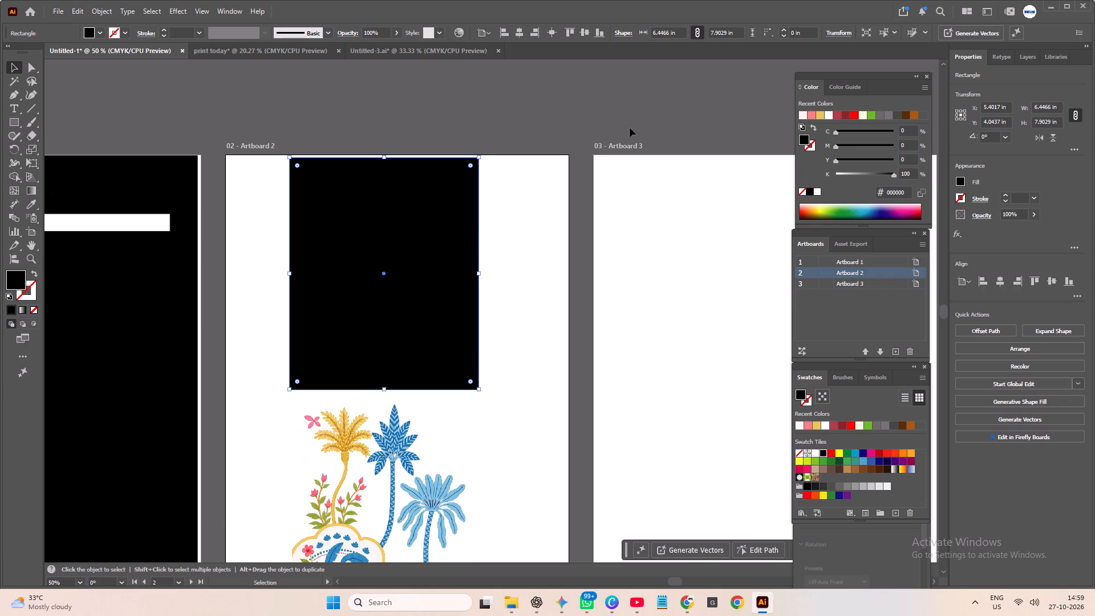
scroll(508, 383, "down", 11)
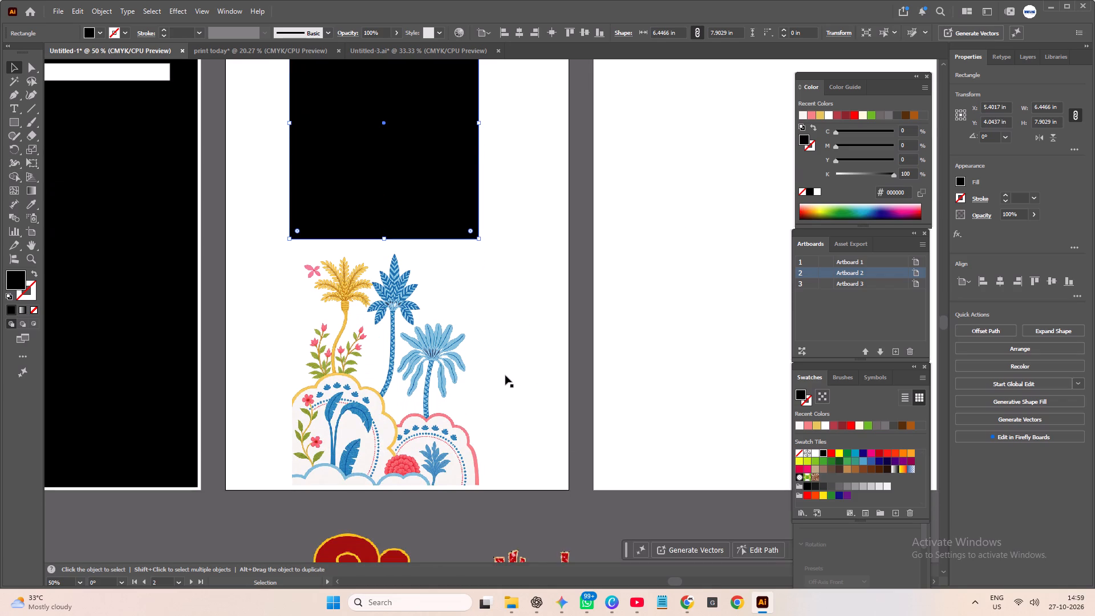
scroll(505, 374, "up", 8)
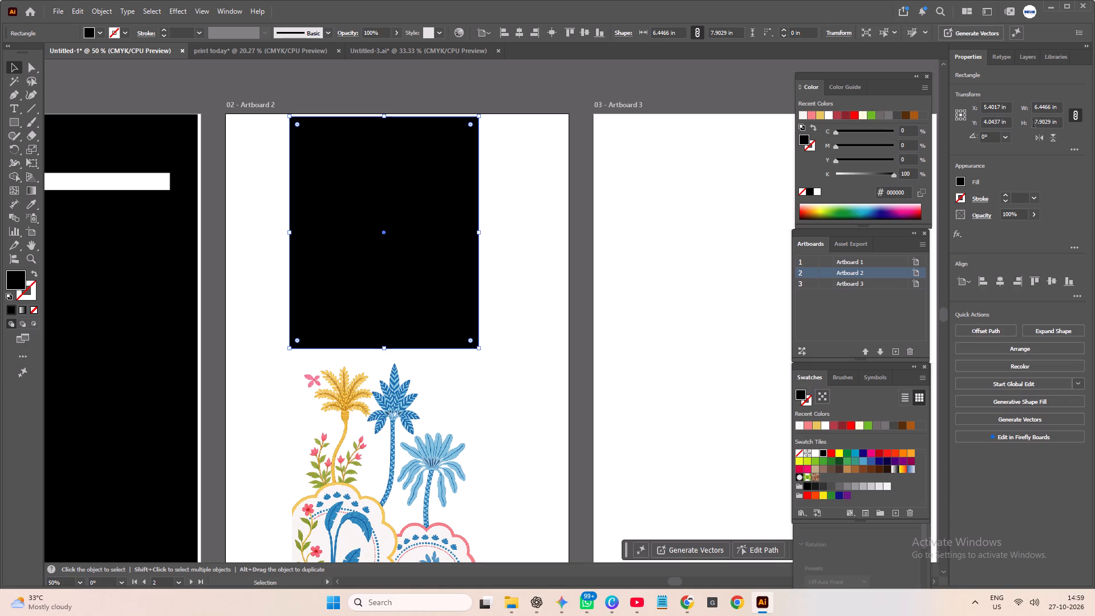
left_click_drag(1033, 124, 1049, 126)
key("9")
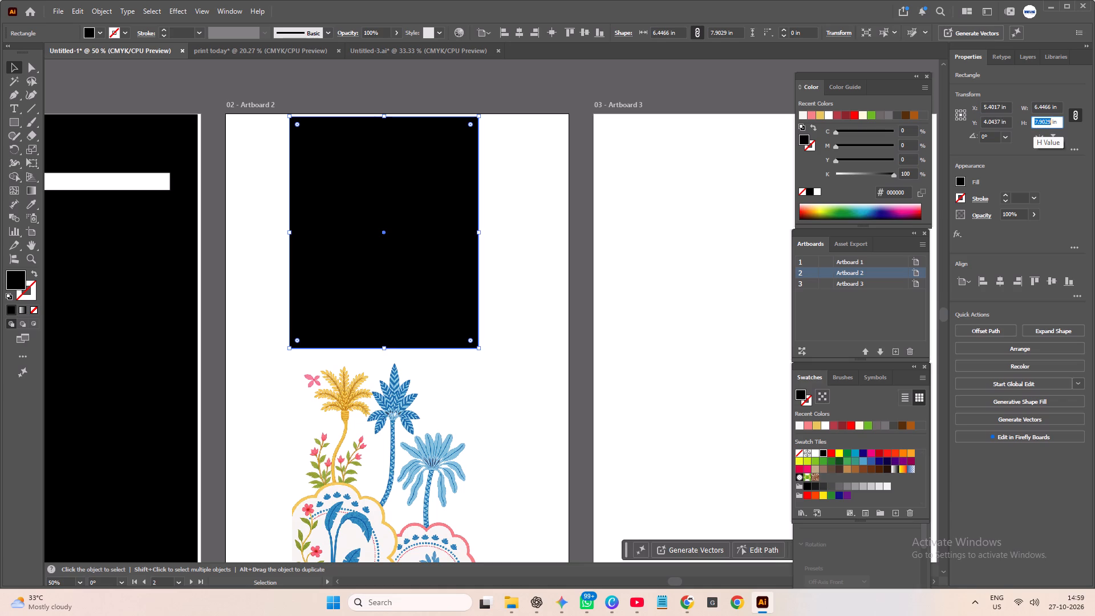
key("Return")
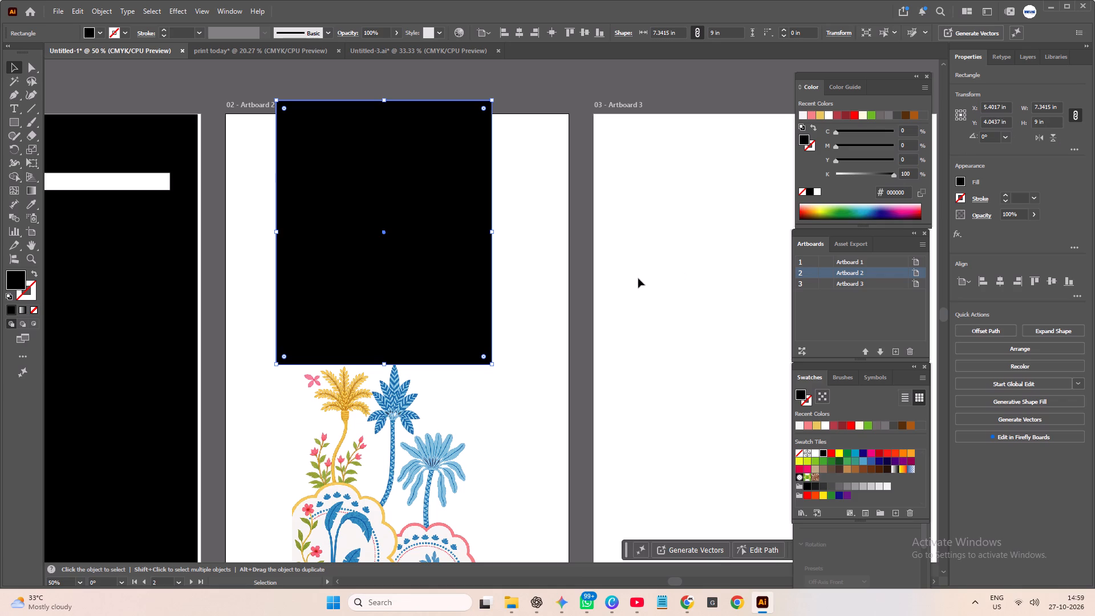
left_click(542, 265)
Send the black rectangle on Artboard 2 to the back, behind the upper palm tree illustration.
left_click(495, 256)
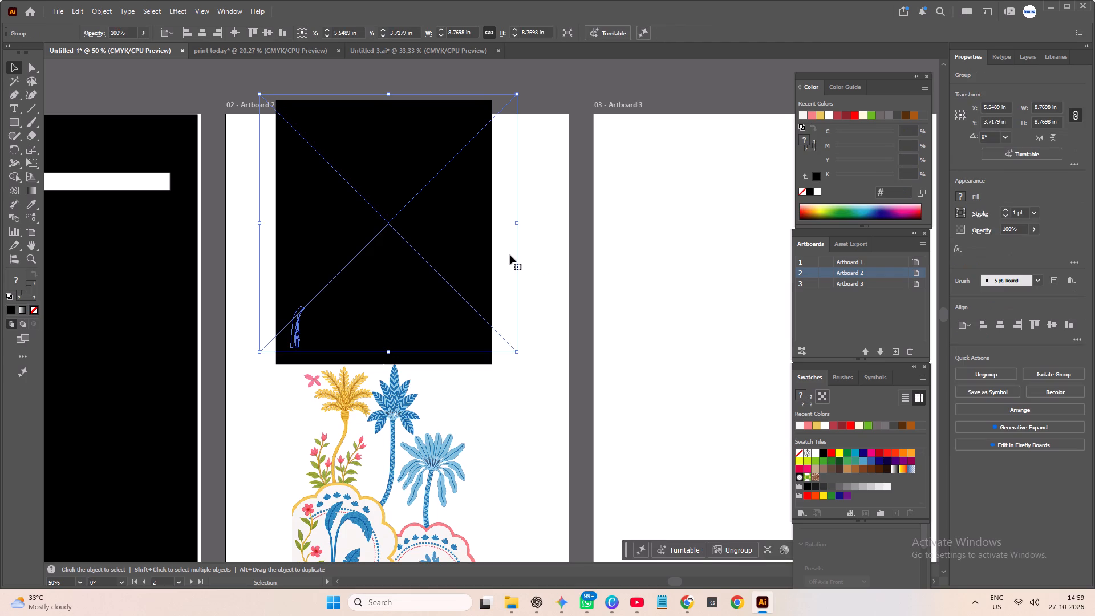
scroll(510, 255, "down", 2, "ctrl")
scroll(510, 255, "up", 3, "ctrl")
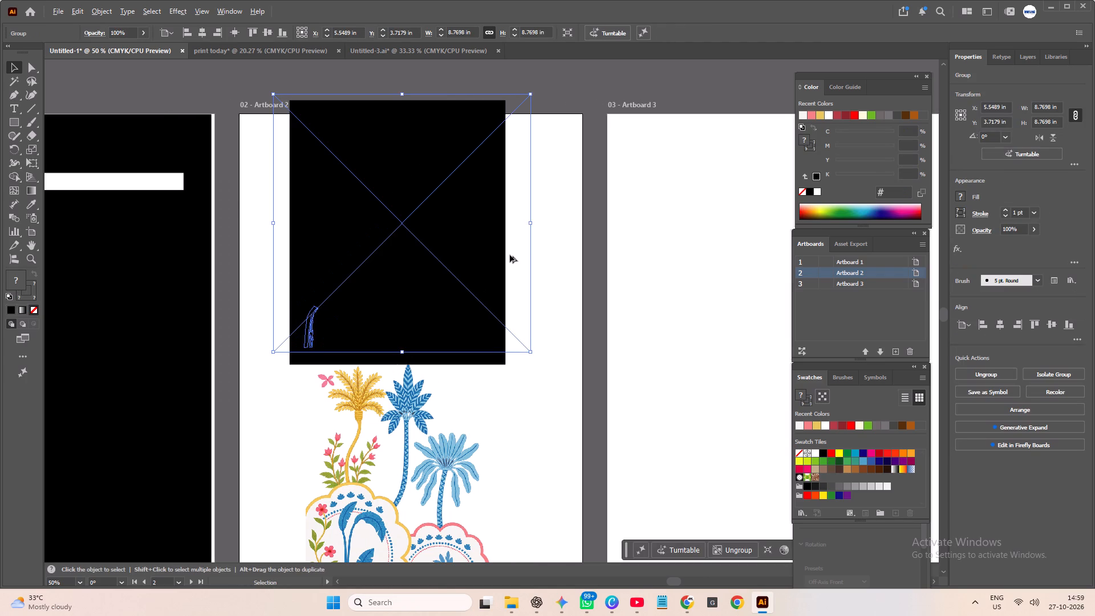
scroll(510, 255, "down", 1, "alt")
left_click(484, 322)
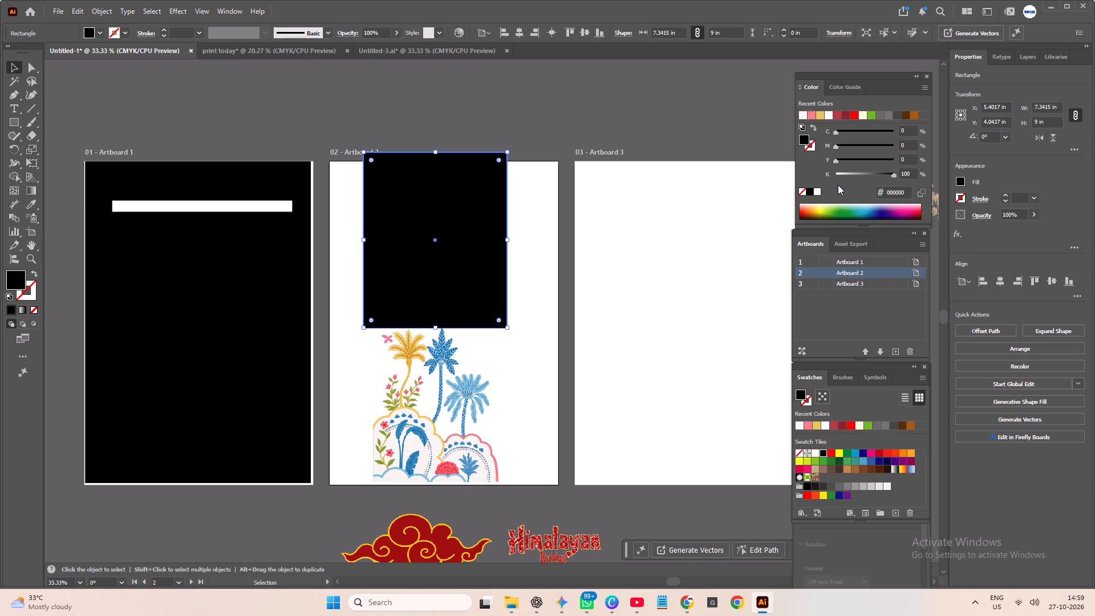
right_click(440, 262)
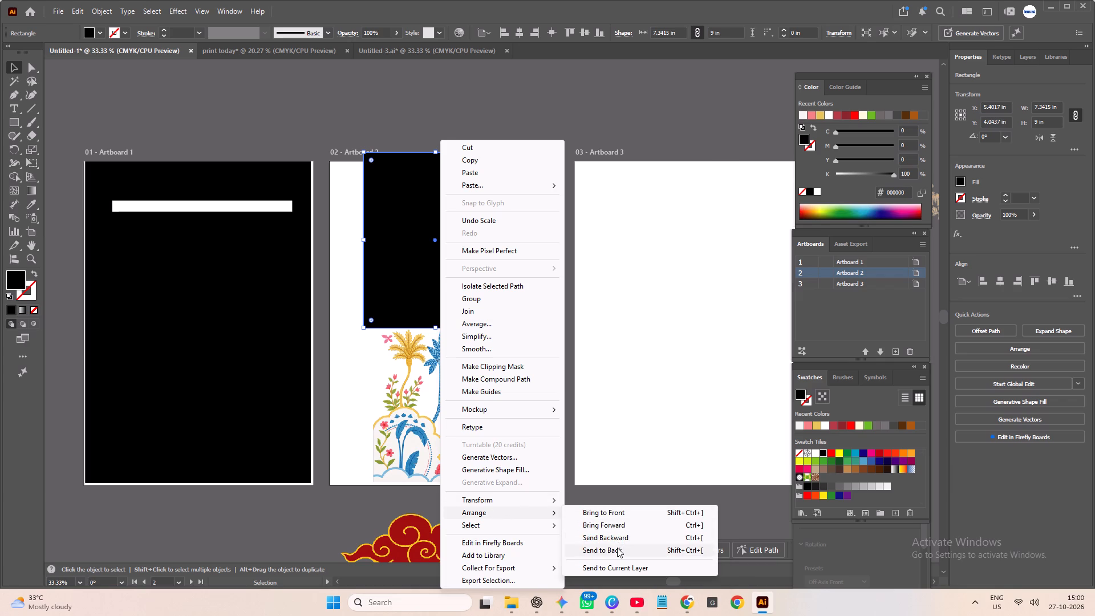
left_click(617, 548)
left_click(555, 120)
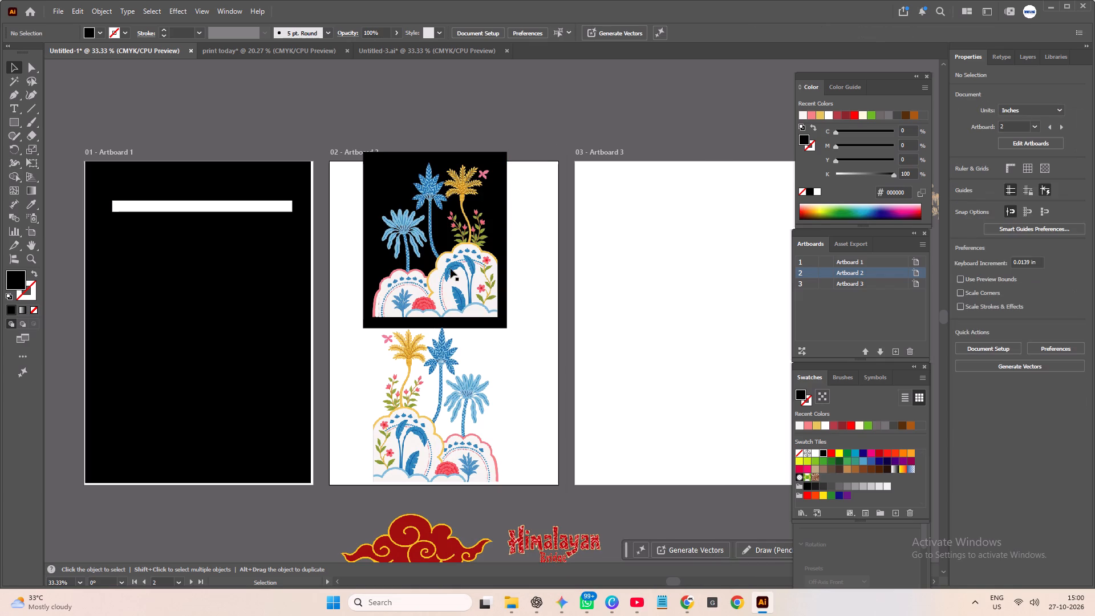
Enlarge the upper palm tree illustration proportionally to about 10.02 × 10.02 in against the black rectangle.
left_click(450, 269)
left_click_drag(467, 274, 457, 270)
left_click_drag(515, 316, 522, 325, "shift")
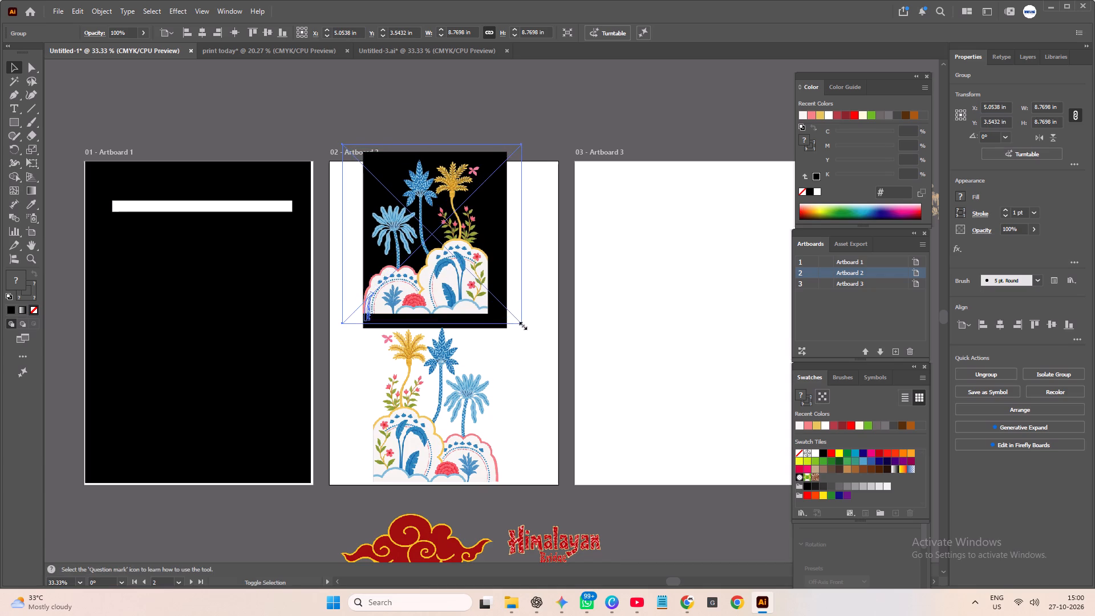
left_click_drag(522, 325, 528, 330, "shift")
left_click(490, 314)
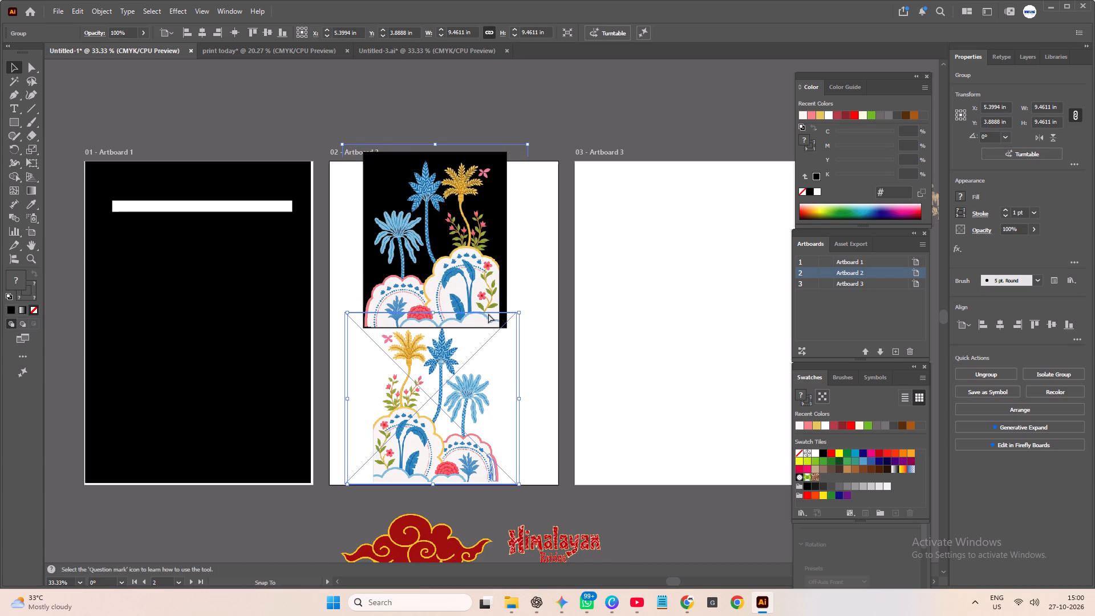
left_click(482, 257)
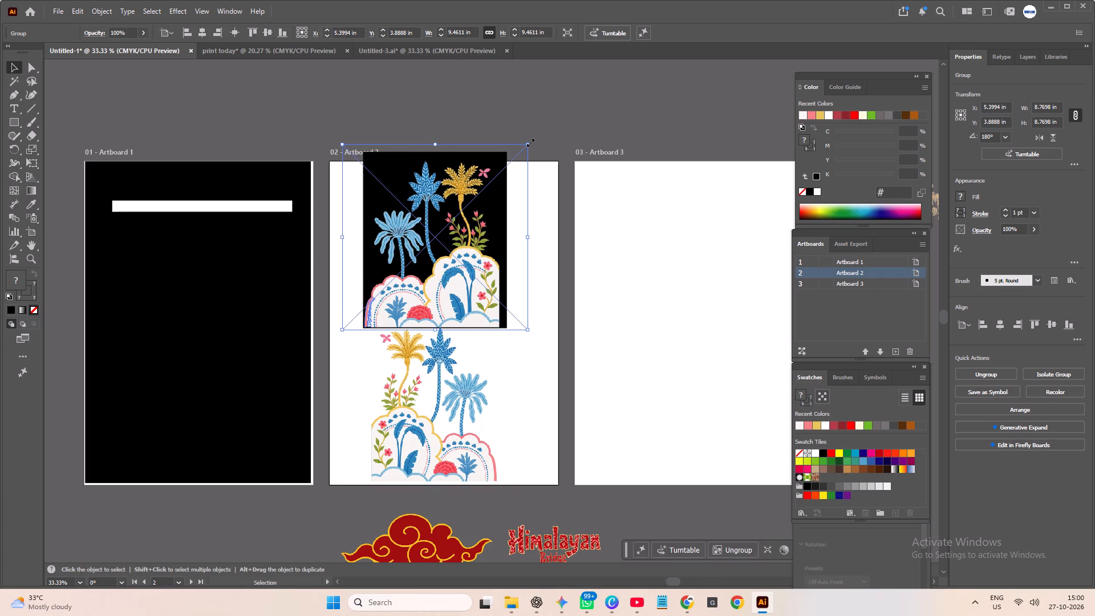
left_click_drag(529, 141, 540, 133)
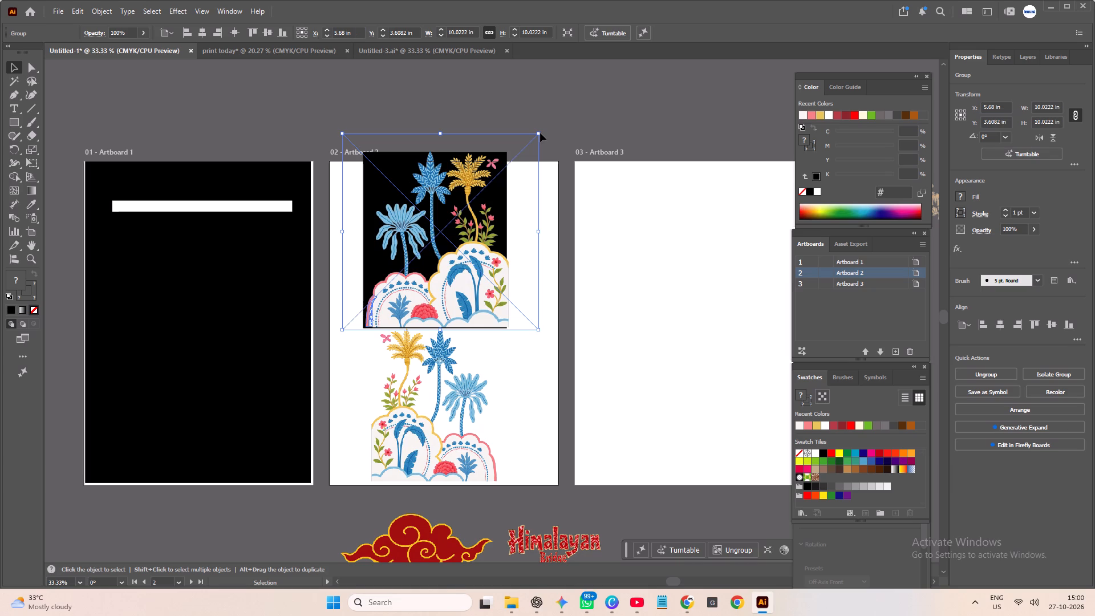
Nudge the enlarged upper palm tree illustration until its artwork fits over the black rectangle.
left_click(478, 283)
left_click(476, 283)
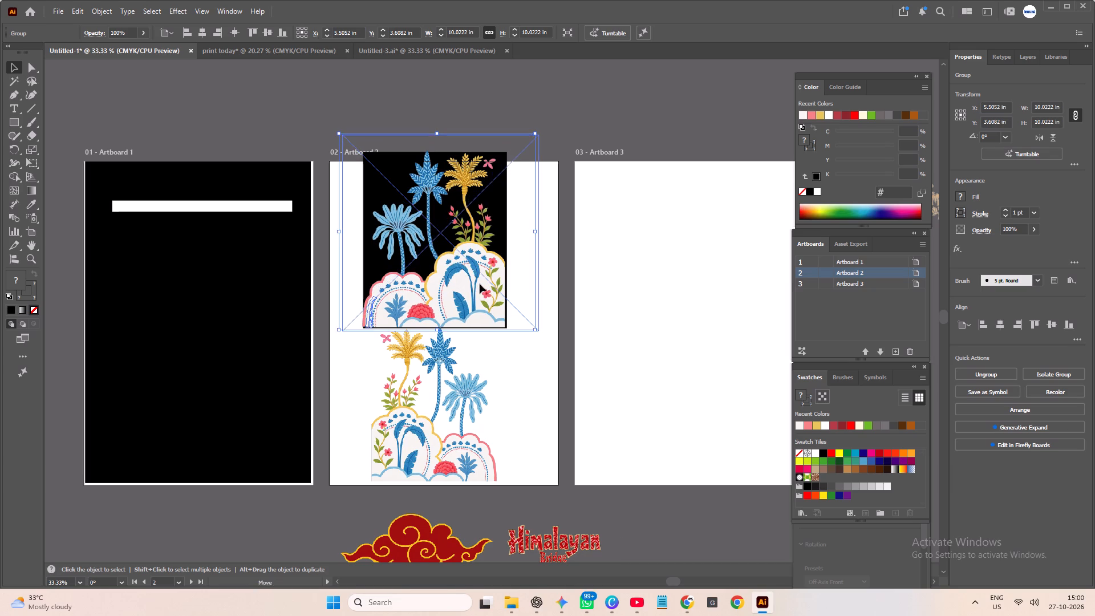
left_click(480, 284)
left_click(480, 289)
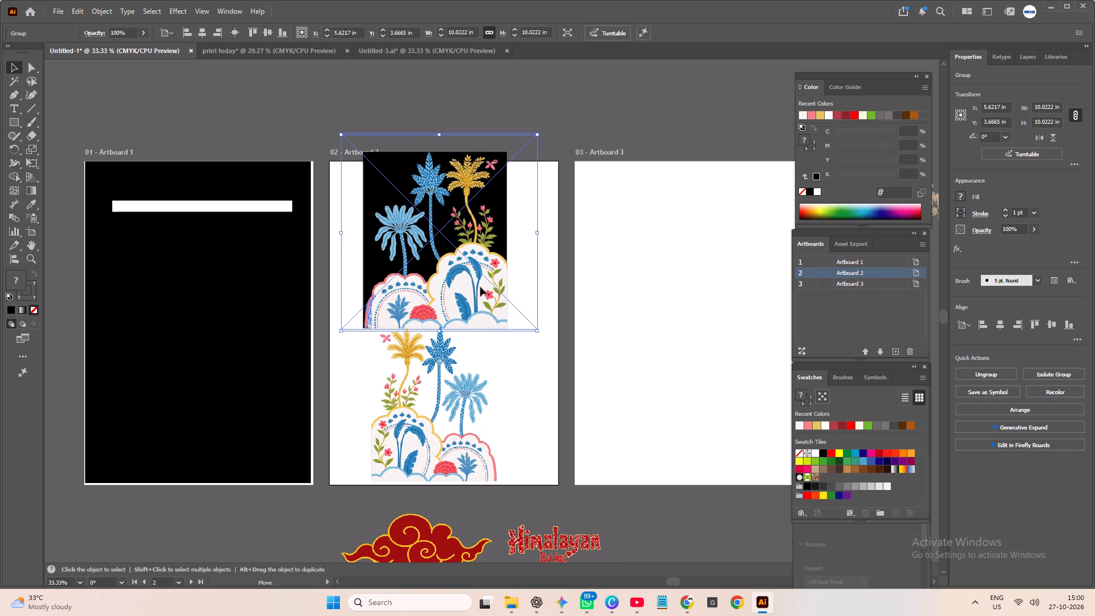
left_click(480, 287)
left_click(478, 287)
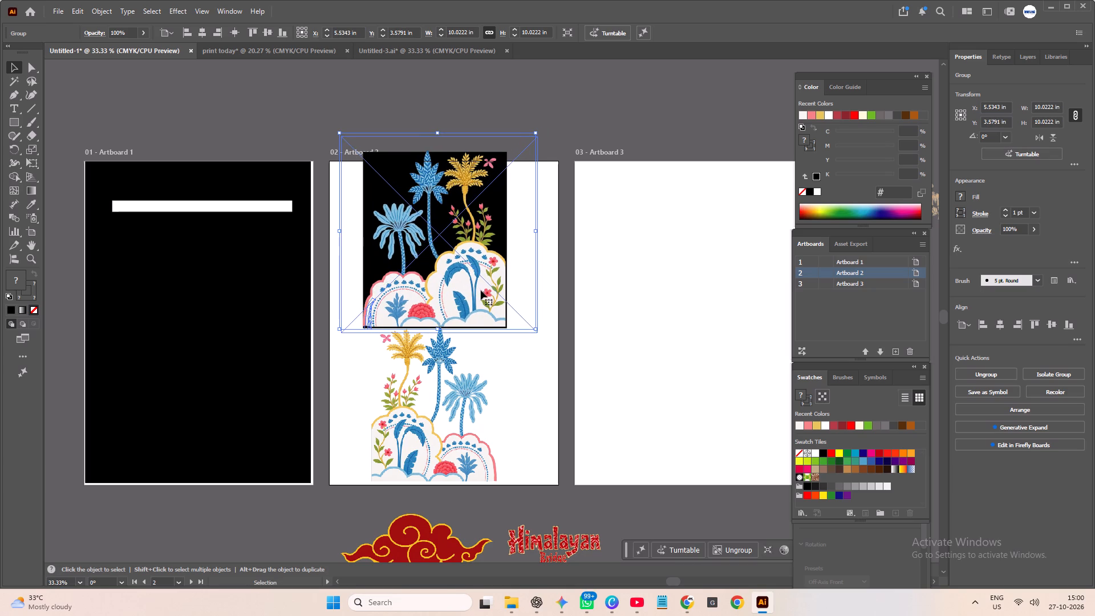
left_click(481, 290)
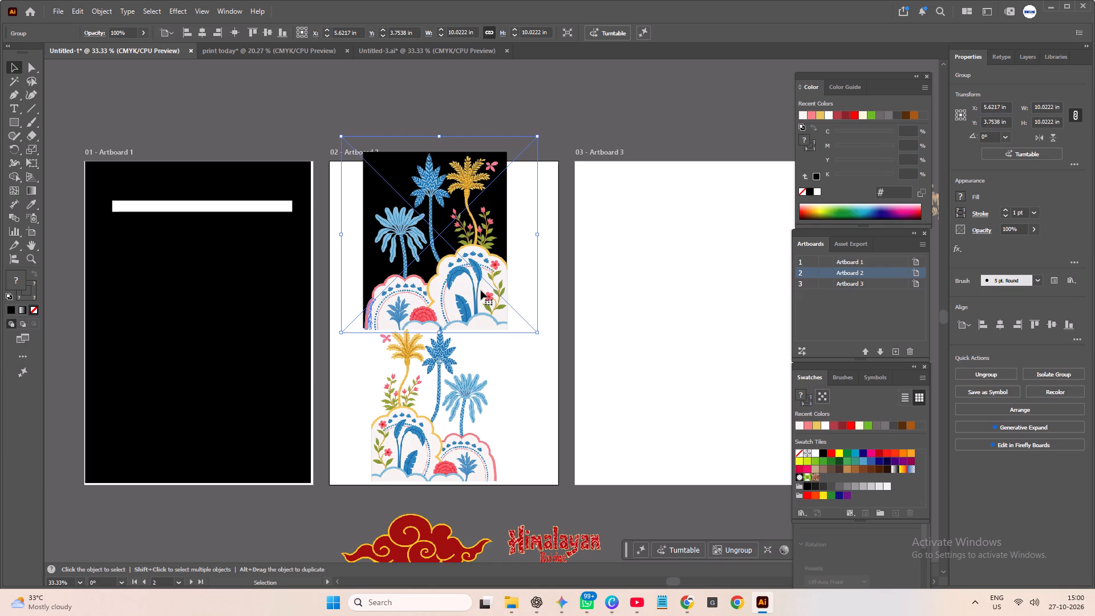
left_click(573, 120)
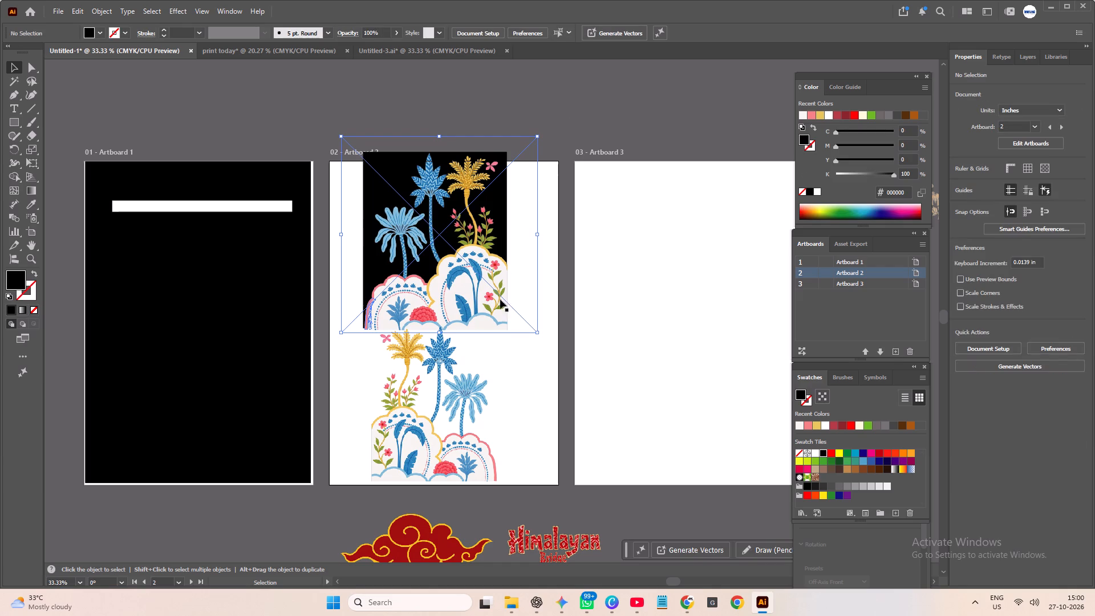
Move the lower palm tree illustration up over the black rectangle, lining up its base with the rectangle's lower edge.
left_click(441, 411)
left_click_drag(456, 415, 451, 261)
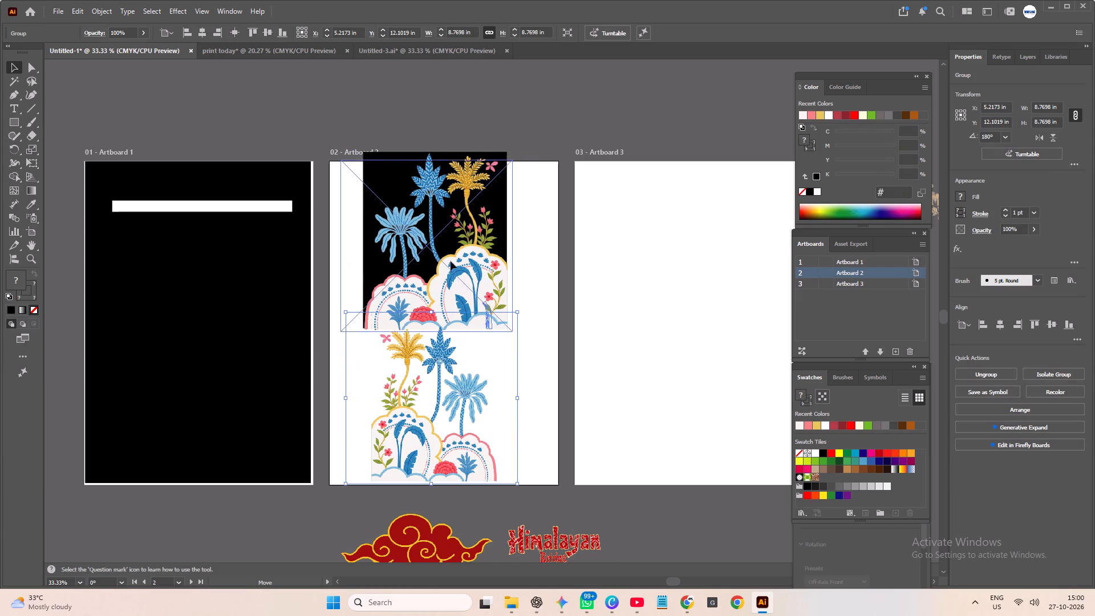
left_click_drag(451, 261, 448, 258)
left_click_drag(441, 279, 447, 279)
left_click(445, 279)
left_click(442, 286)
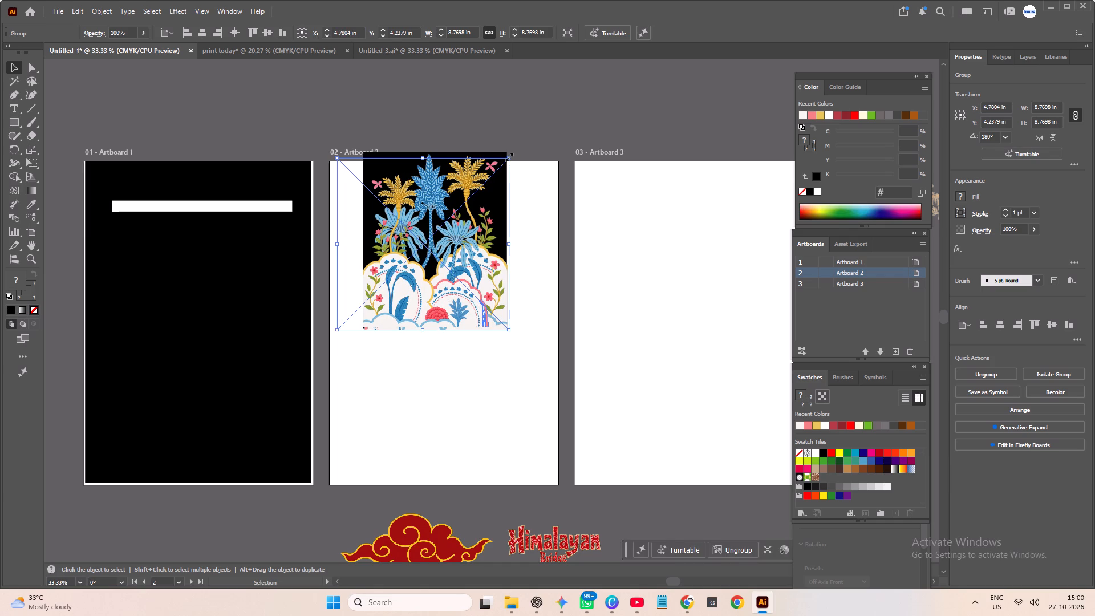
Enlarge the mirrored palm tree illustration proportionally to about 9.59 × 9.59 in to match the other one over the black rectangle.
left_click_drag(508, 156, 520, 143, "shift")
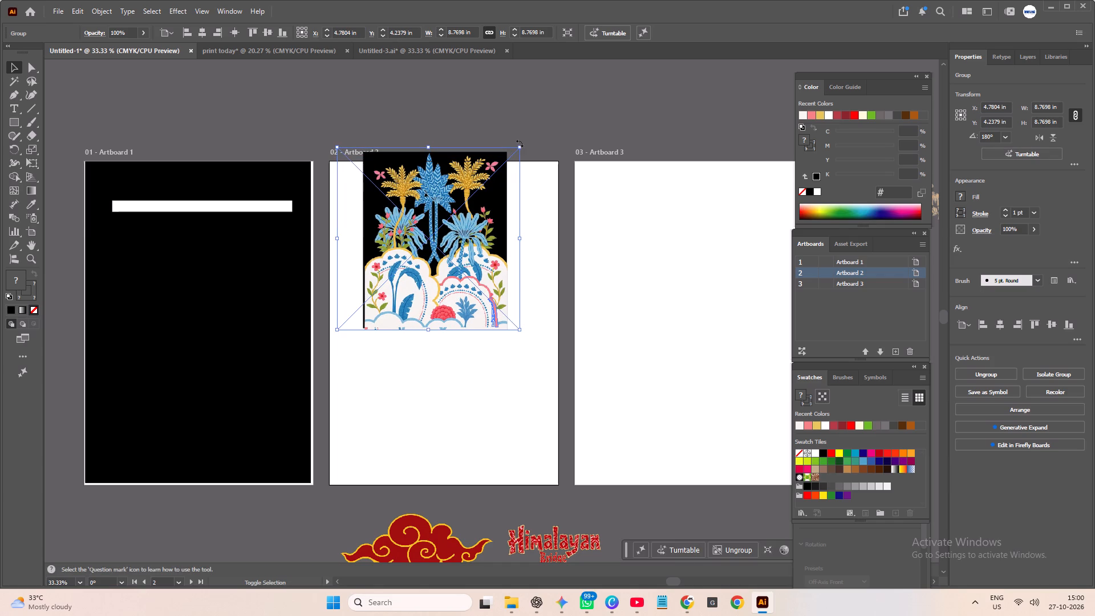
left_click(520, 144, "shift")
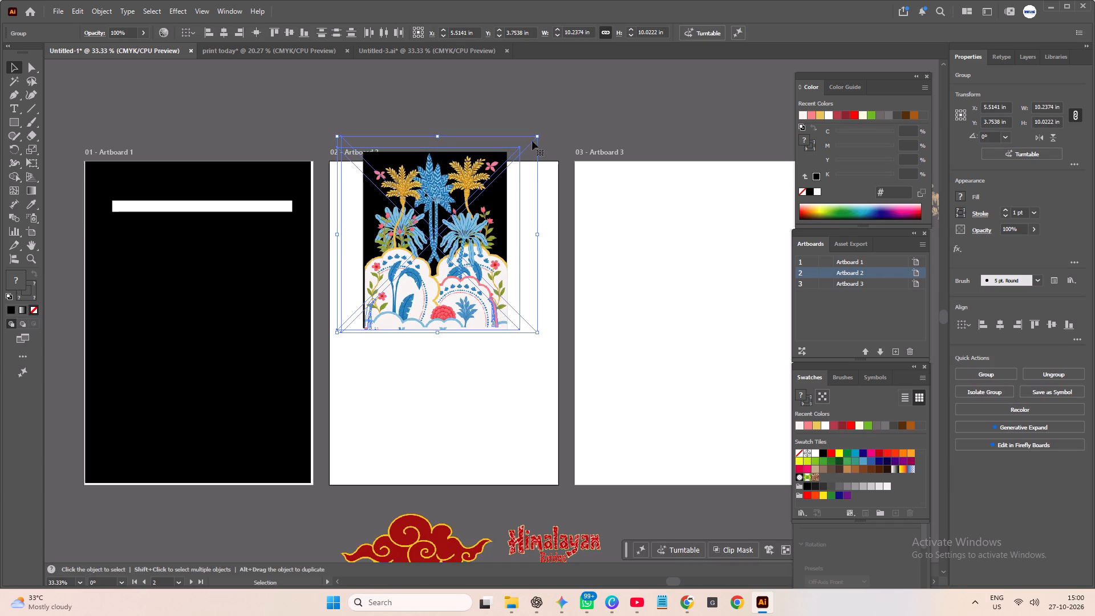
left_click(504, 174)
left_click(541, 105)
left_click(484, 191)
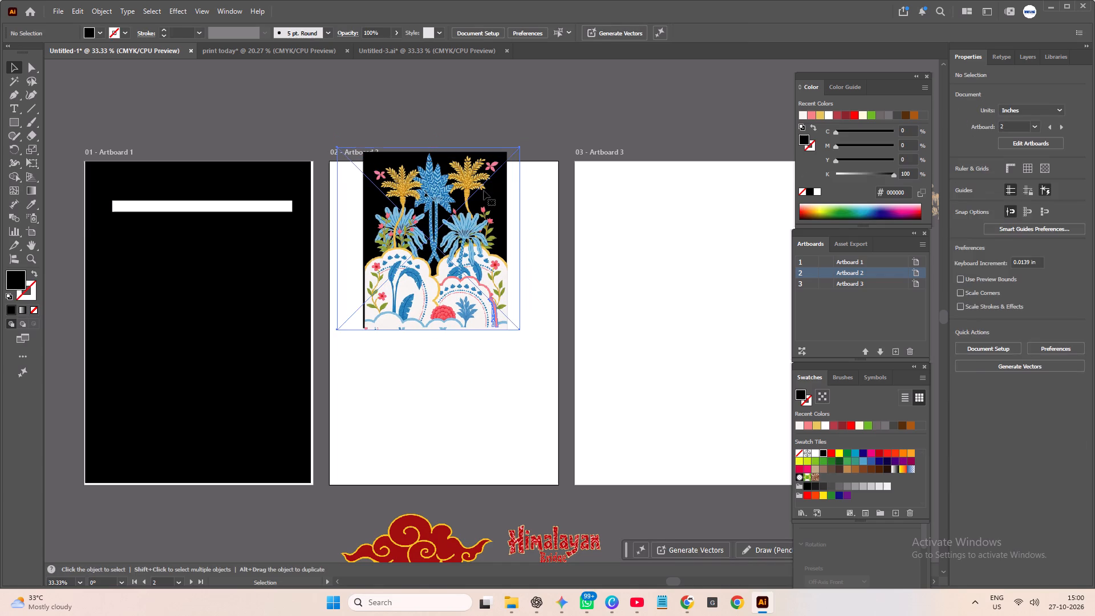
left_click(541, 177)
left_click(482, 310)
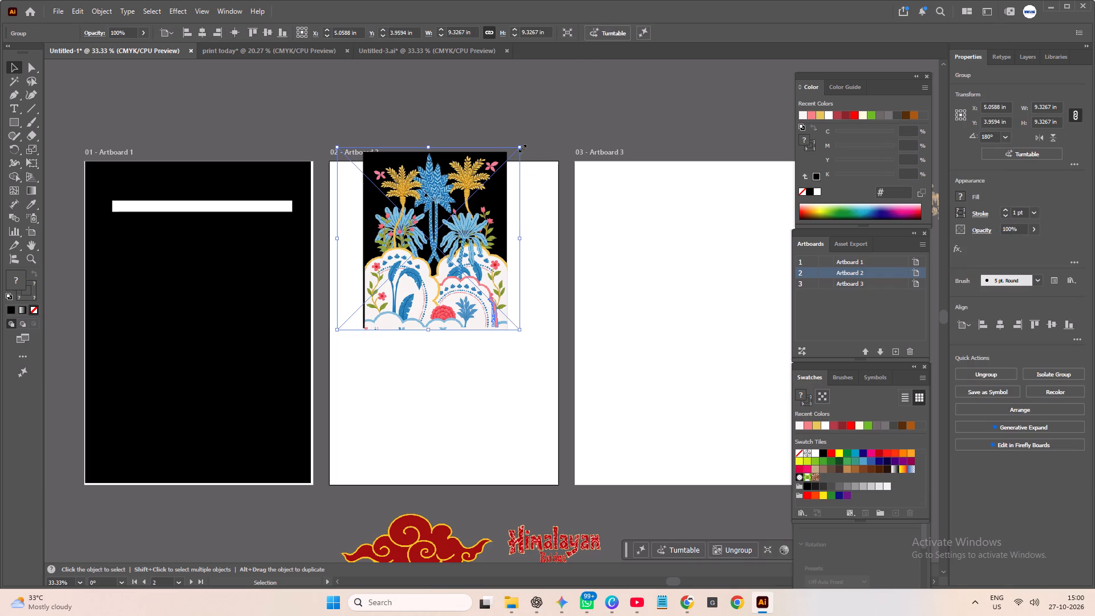
left_click_drag(520, 147, 525, 141)
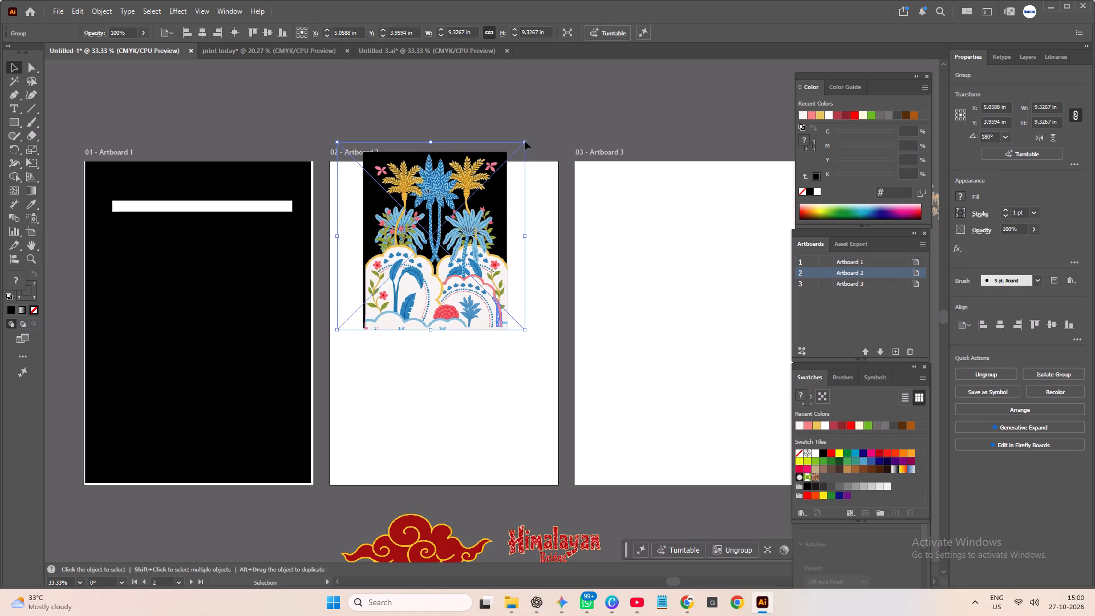
Move the mirrored palm tree illustration off the black rectangle onto Artboard 3.
left_click_drag(467, 303, 700, 335)
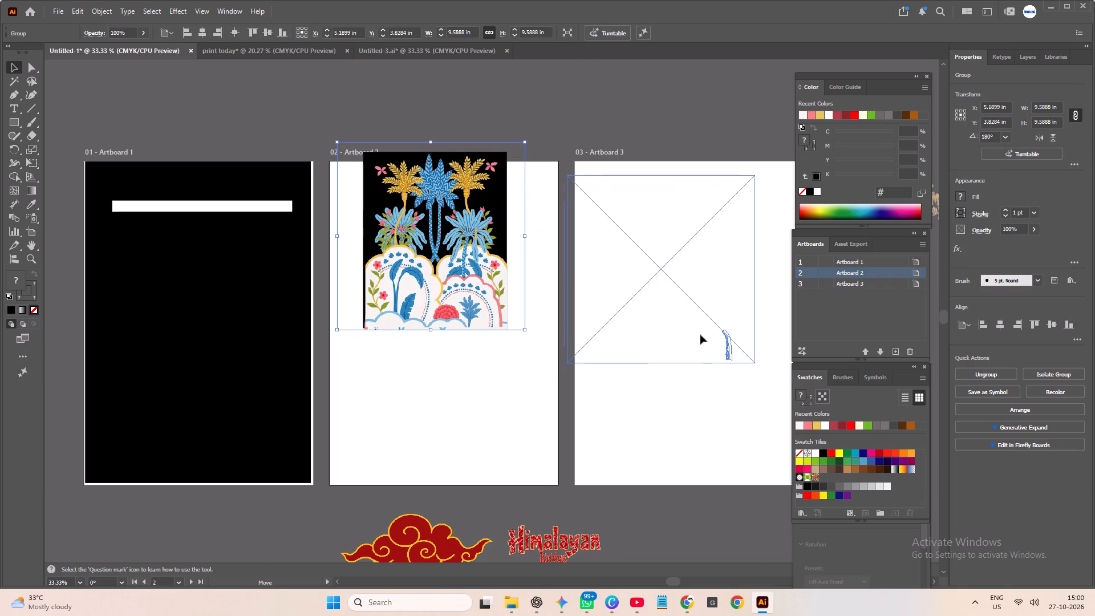
left_click_drag(700, 335, 712, 331)
left_click(596, 115)
Move the other palm tree illustration off the black rectangle to sit side by side with the mirrored one, bases level.
left_click(440, 264)
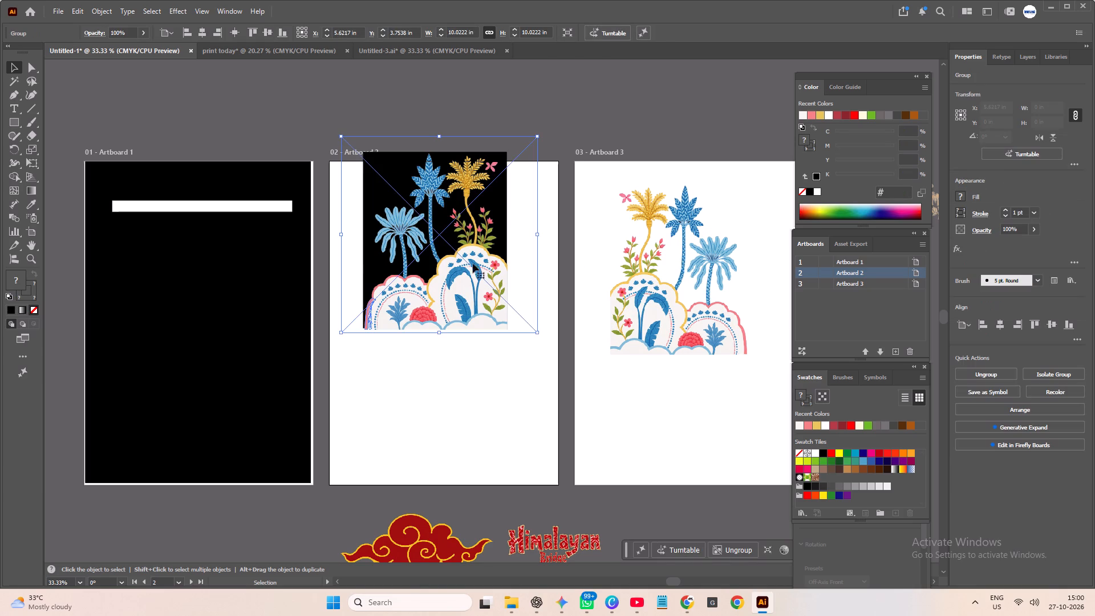
left_click_drag(465, 267, 540, 298)
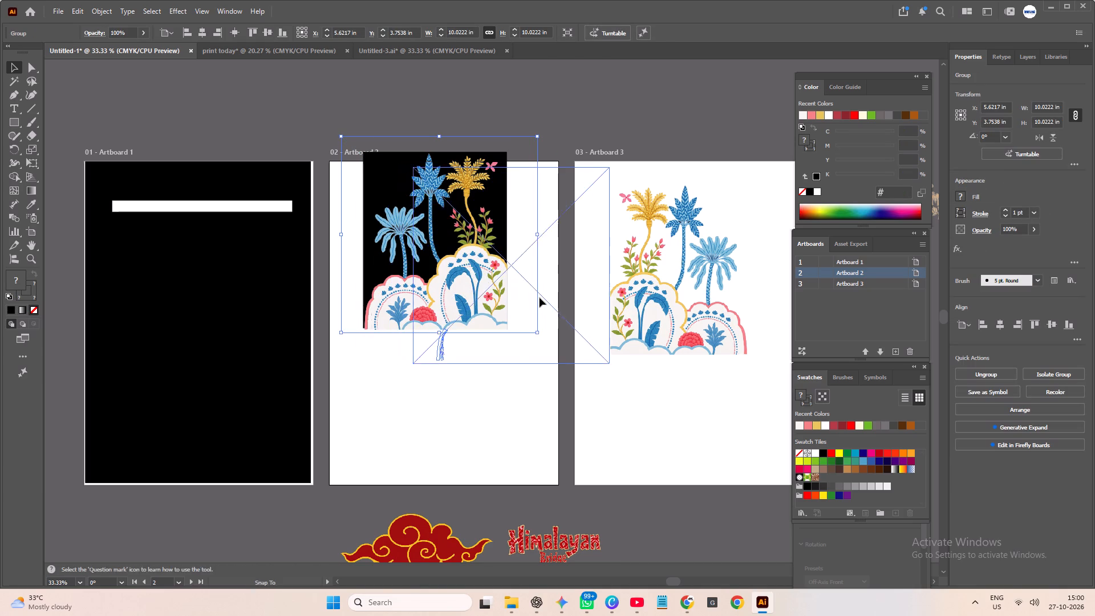
left_click_drag(540, 298, 541, 298)
left_click_drag(529, 315, 553, 313)
left_click_drag(552, 315, 558, 315)
Enlarge the mirrored palm tree illustration on Artboard 3 proportionally to about 9.76 × 9.76 in.
left_click(668, 266)
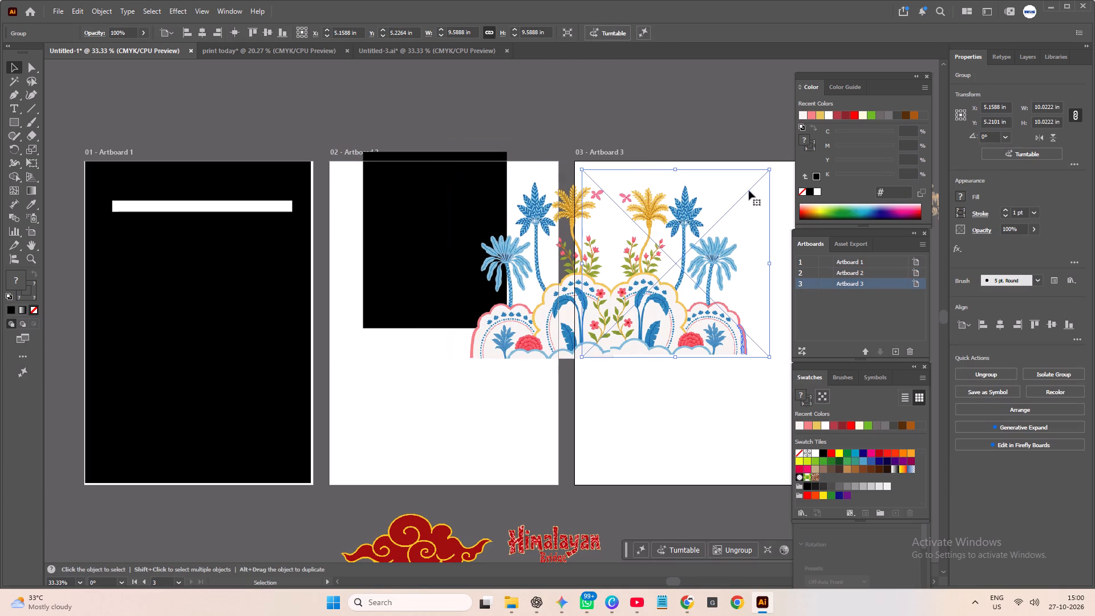
left_click(768, 169, "shift")
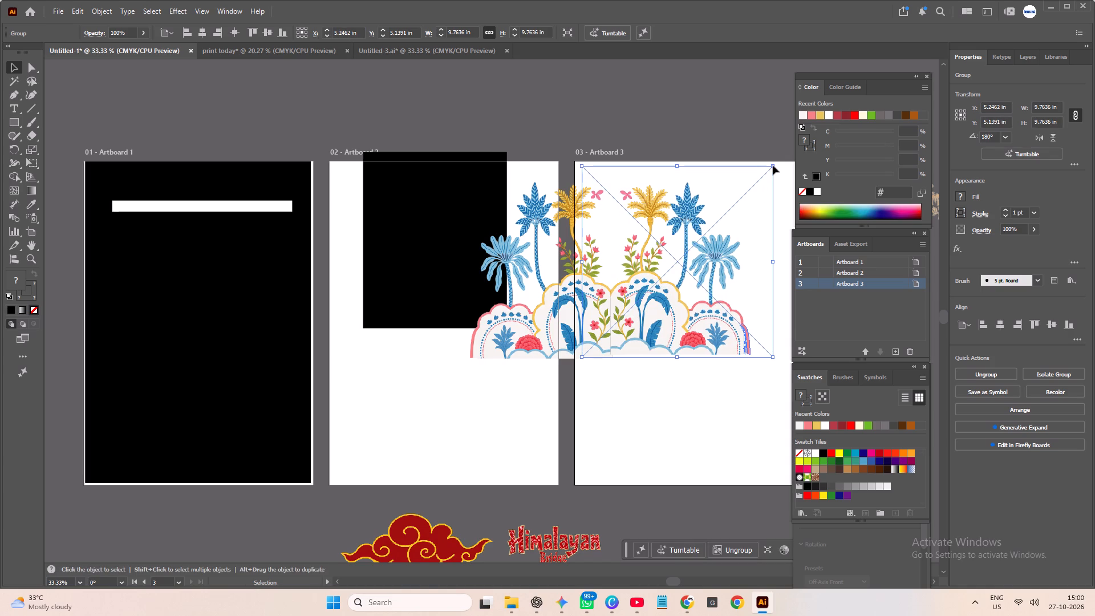
left_click(718, 107)
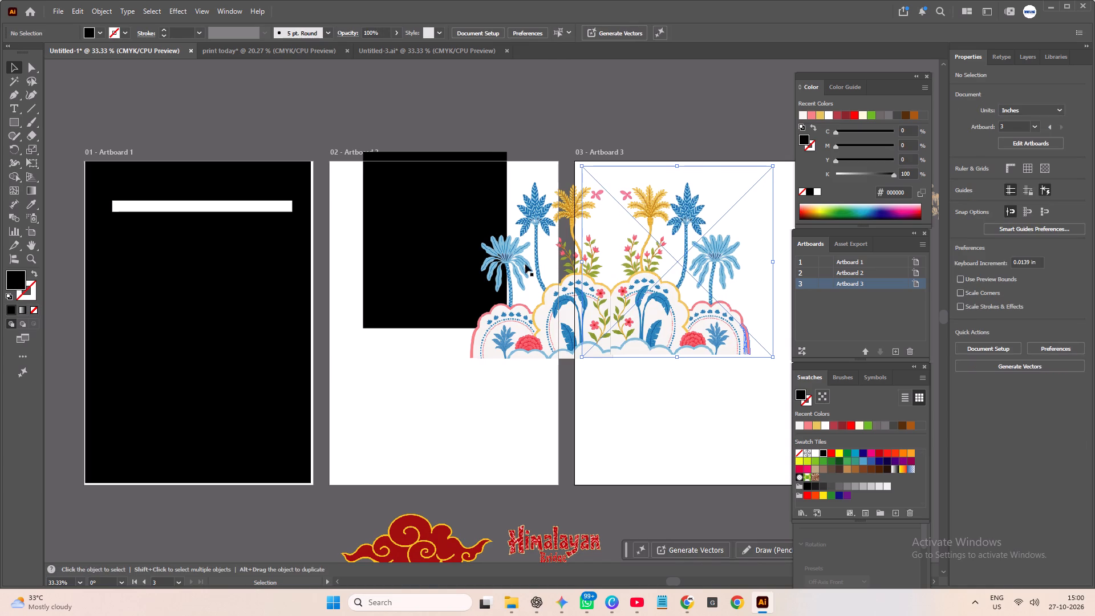
Copy both palm tree illustrations together and paste them into the print today document.
left_click(546, 277)
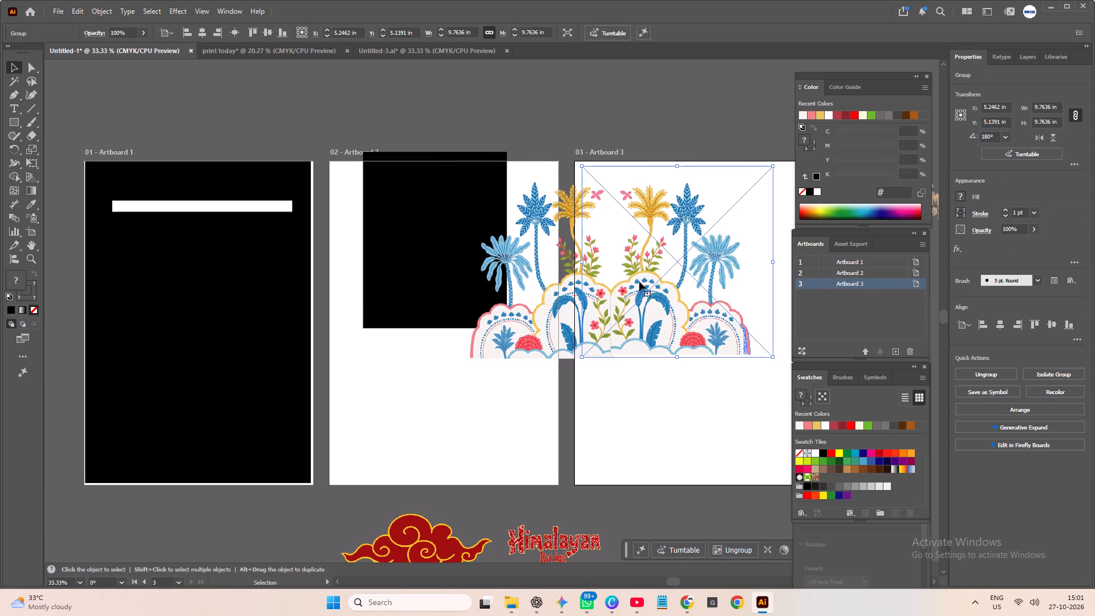
left_click(586, 286, "shift")
left_click(531, 295, "shift")
left_click(675, 298, "shift")
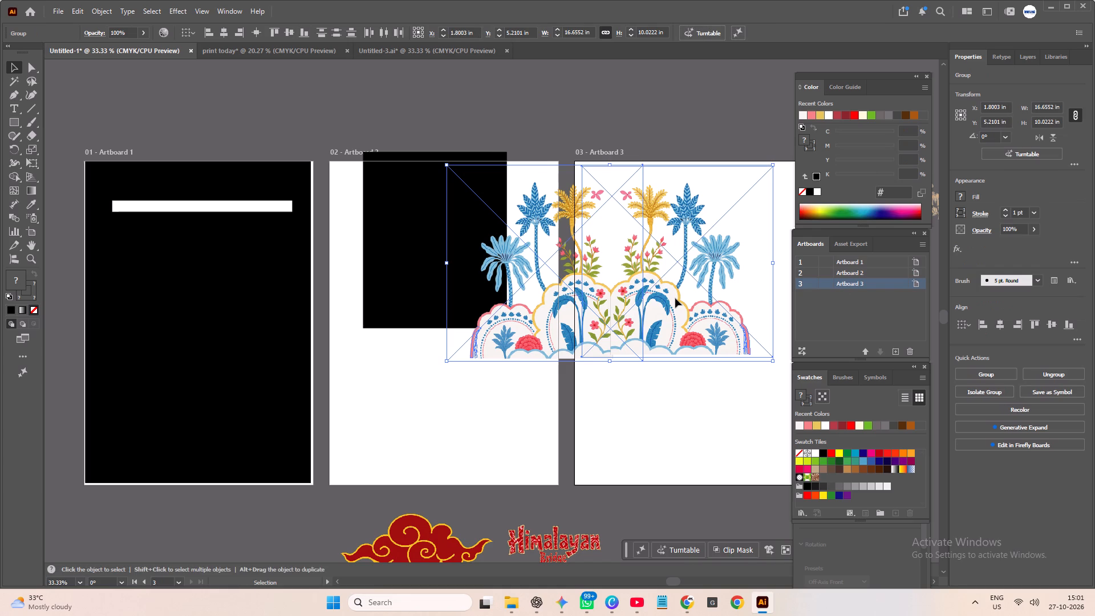
key("ctrl+c")
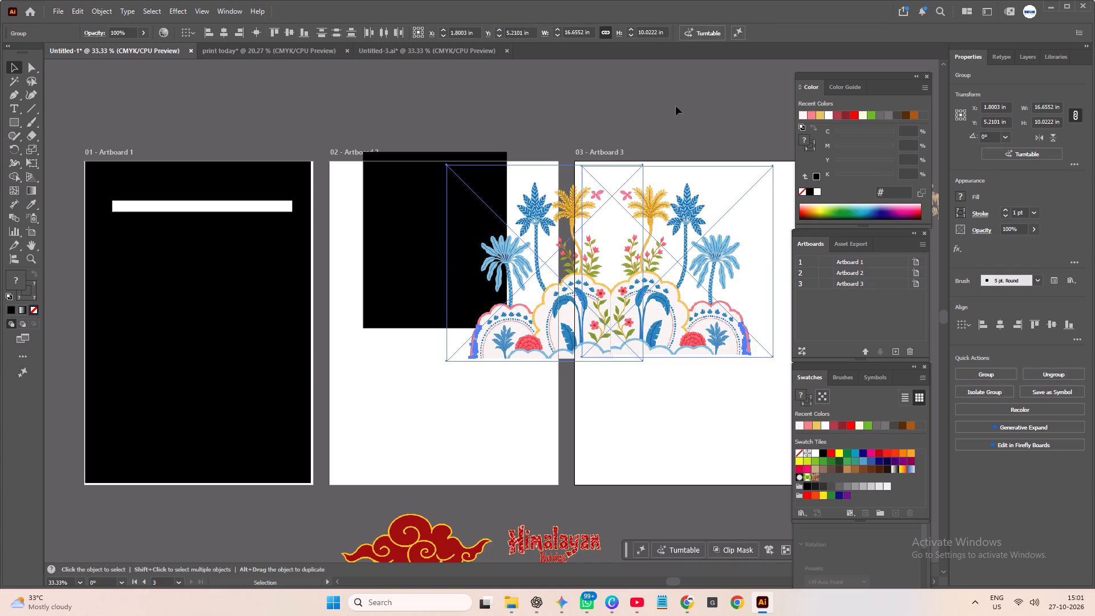
left_click(676, 106)
left_click(248, 52)
scroll(513, 422, "down", 6)
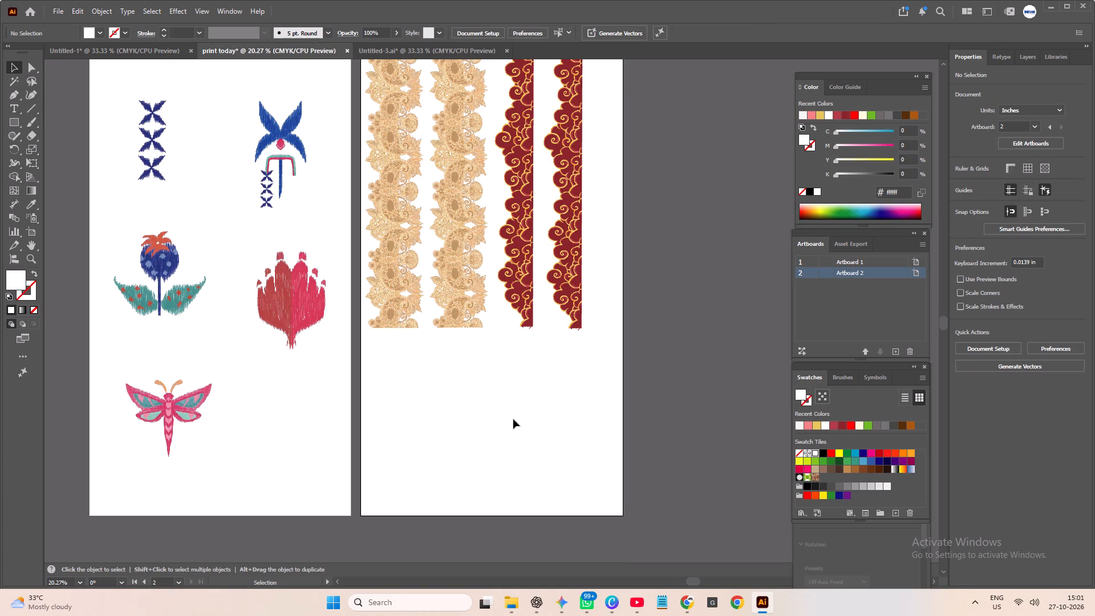
left_click(504, 402)
key("ctrl+v")
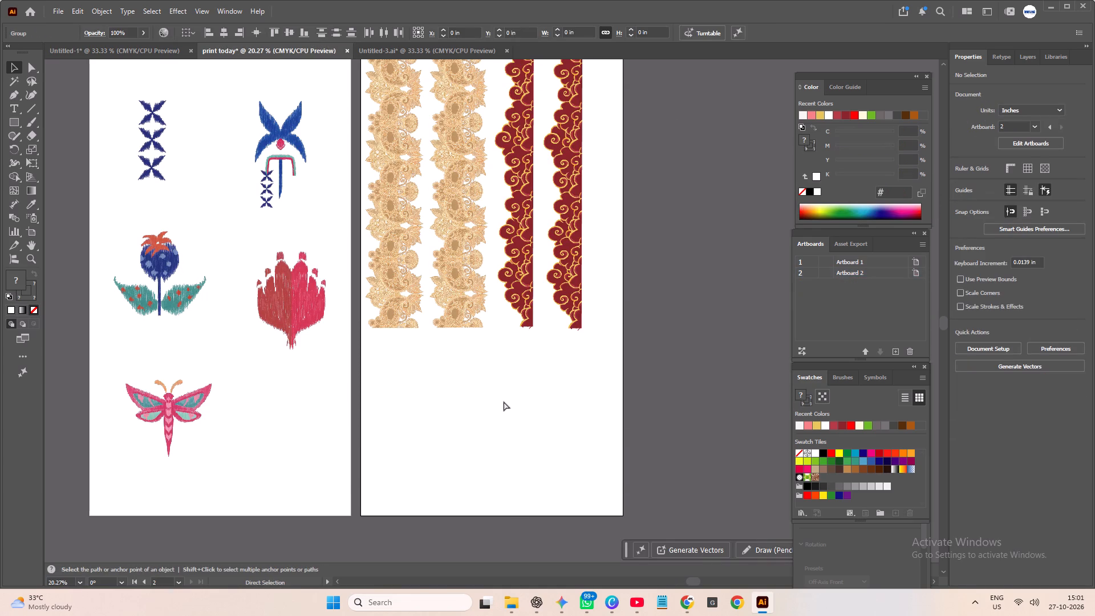
Move the pasted pair of palm tree illustrations into the empty area below the border artwork on Artboard 2.
left_click_drag(536, 346, 505, 469)
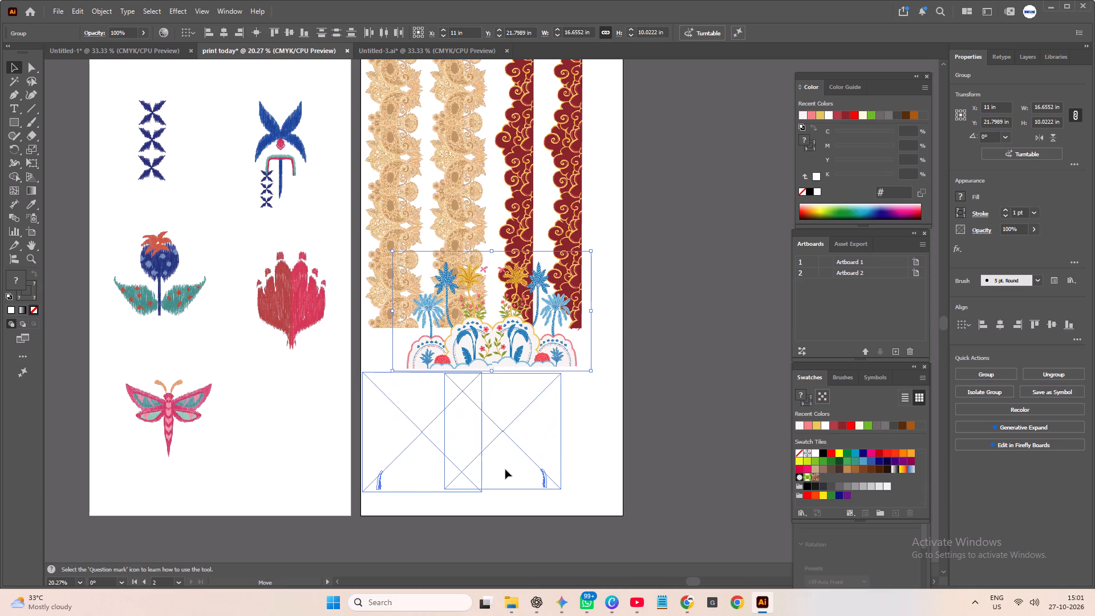
left_click_drag(505, 469, 505, 484)
left_click(683, 410)
Shift the right-hand palm tree illustration on Artboard 2 to the right, leaving a gap between the pair.
left_click(485, 466)
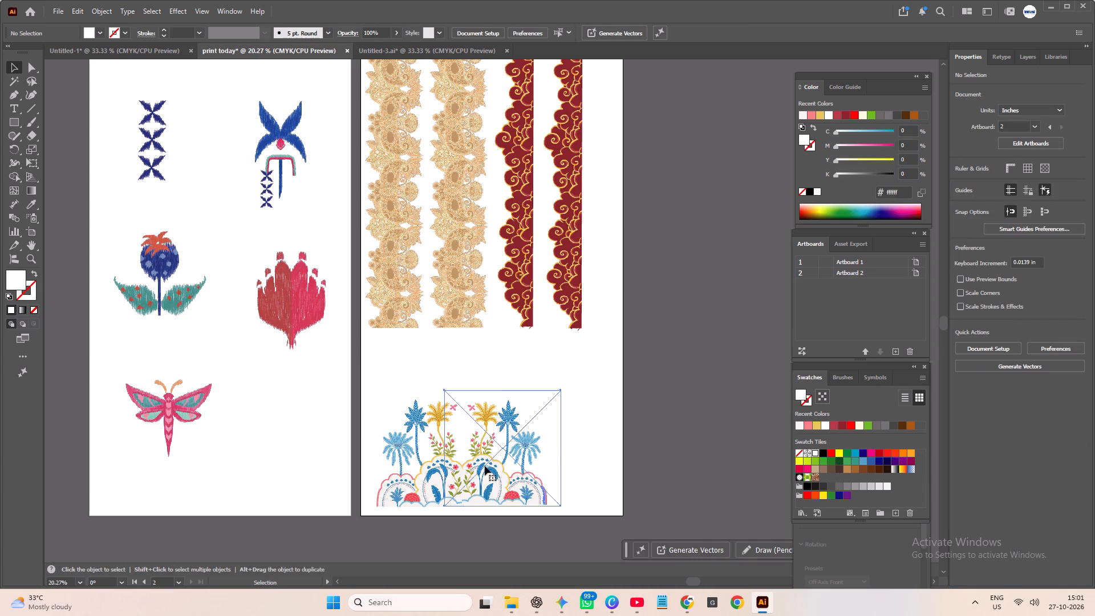
left_click_drag(497, 476, 516, 477)
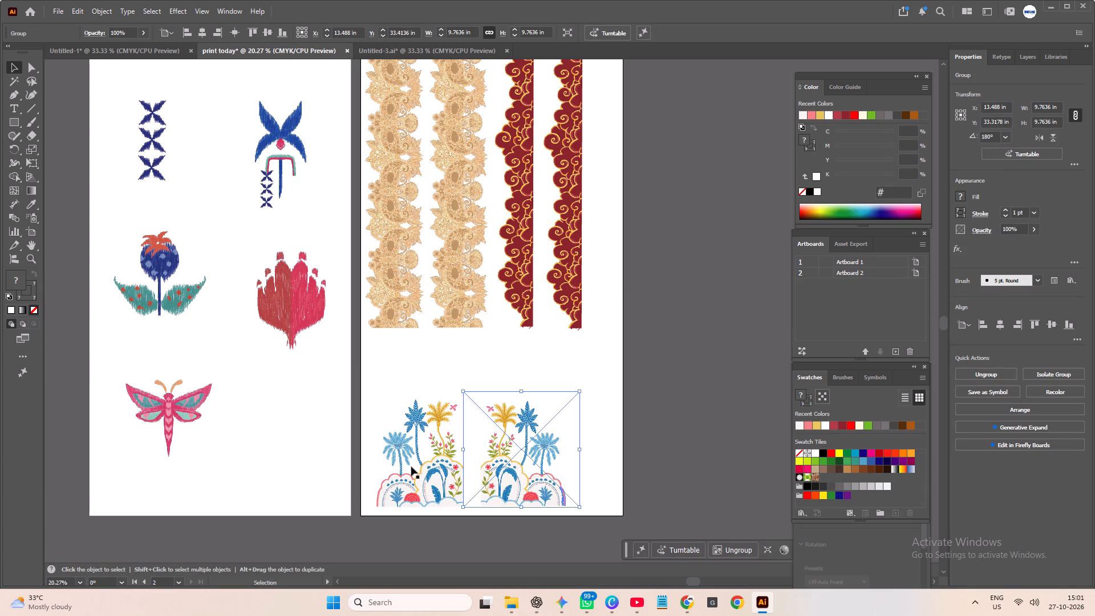
Move the right-hand palm tree illustration on Artboard 2 slightly left to narrow the gap between the pair.
left_click_drag(532, 479, 526, 479)
left_click(528, 480)
left_click(713, 423)
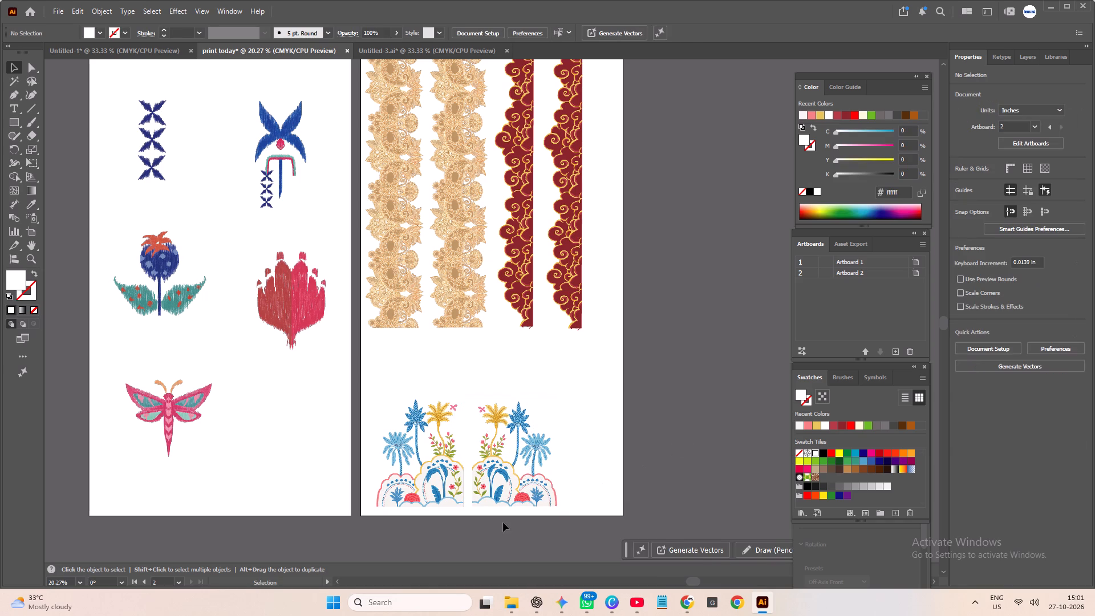
Move both palm tree illustrations together slightly left, closer to Artboard 2's left edge.
left_click_drag(521, 530, 441, 469)
left_click_drag(536, 481, 534, 486)
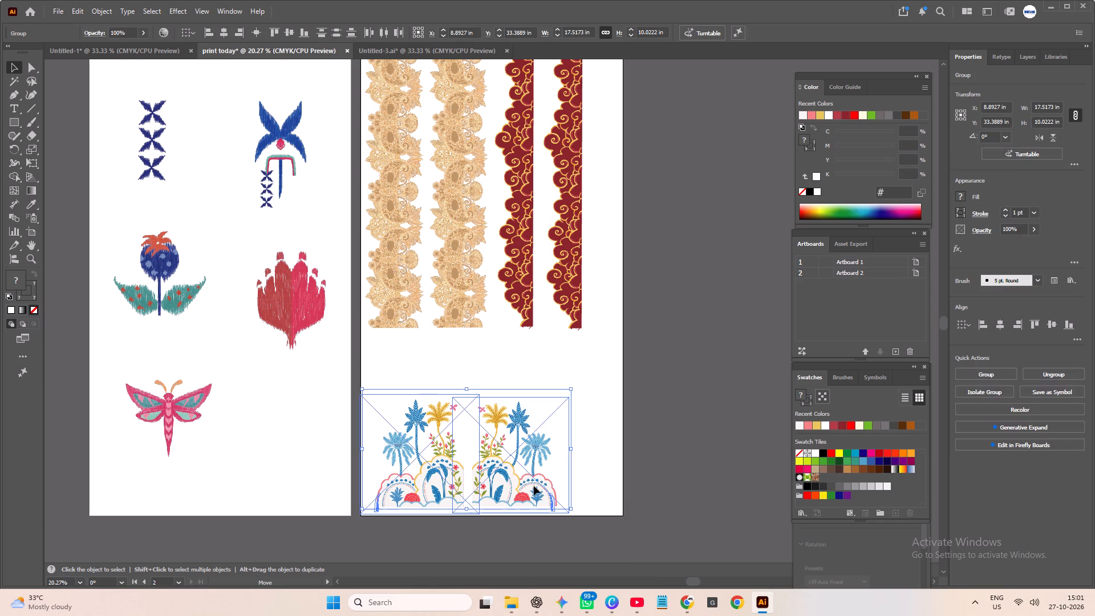
left_click_drag(534, 486, 530, 482)
left_click(530, 477)
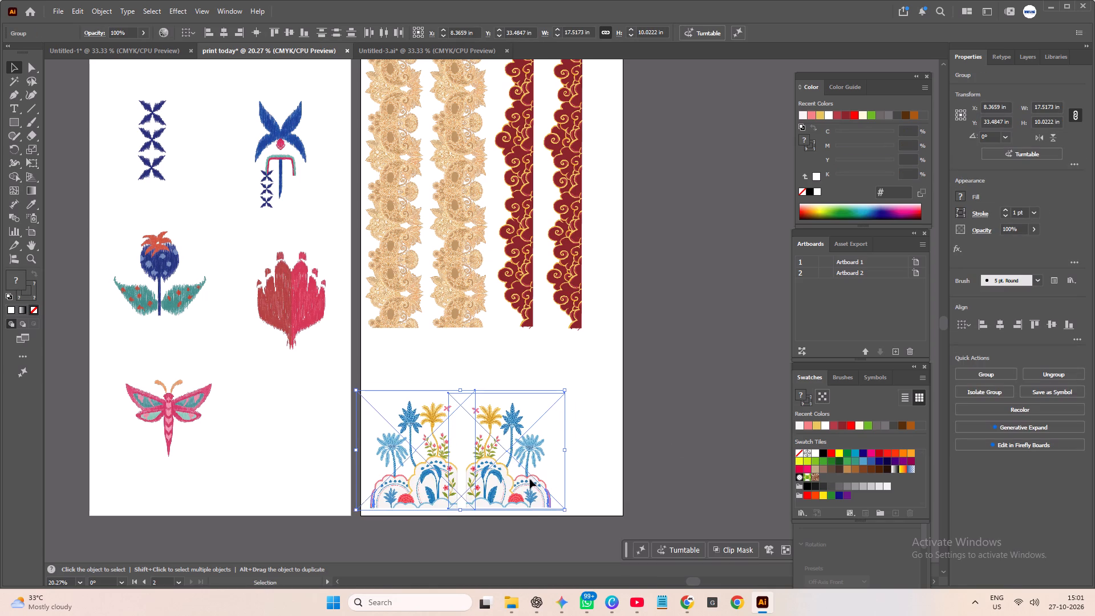
left_click(701, 424)
Nudge both palm tree illustrations together slightly upward, away from Artboard 2's bottom edge.
left_click_drag(534, 533, 474, 502)
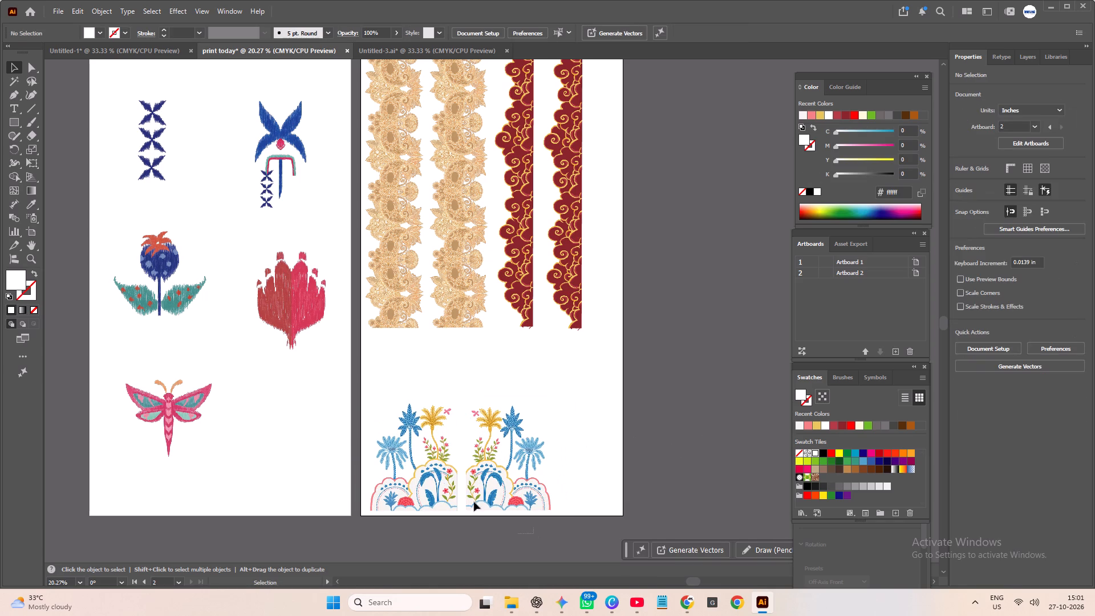
left_click_drag(474, 502, 421, 469)
key("Up")
key("Up")
key("Up")
key("Up")
key("Up")
key("Up")
key("Up")
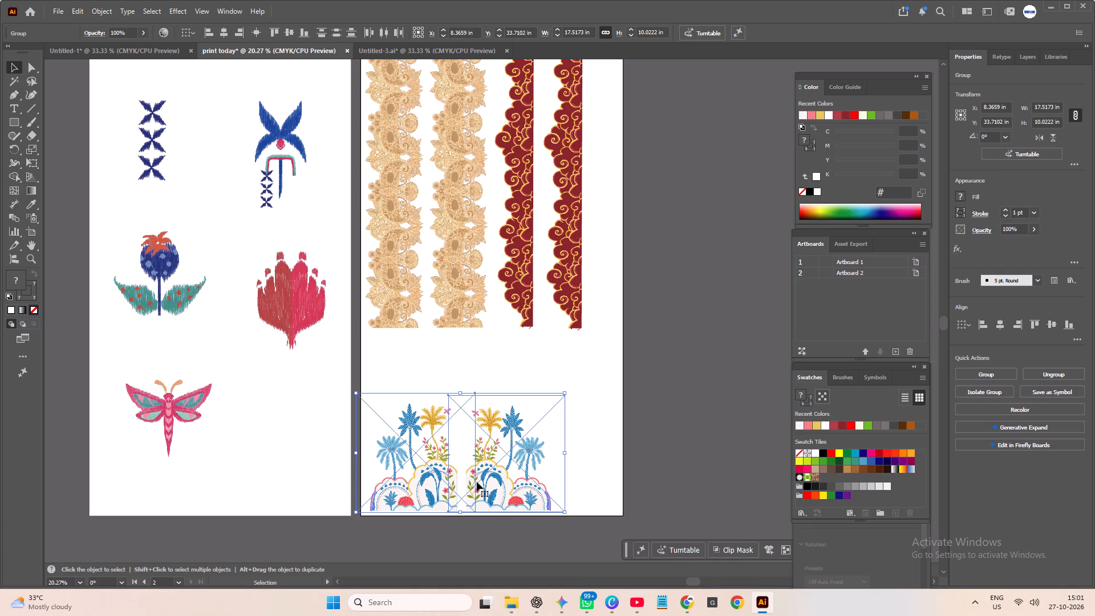
key("Up")
key("Up")
key("Up")
key("Up")
key("Up")
key("Up")
key("Up")
key("Up")
key("Up")
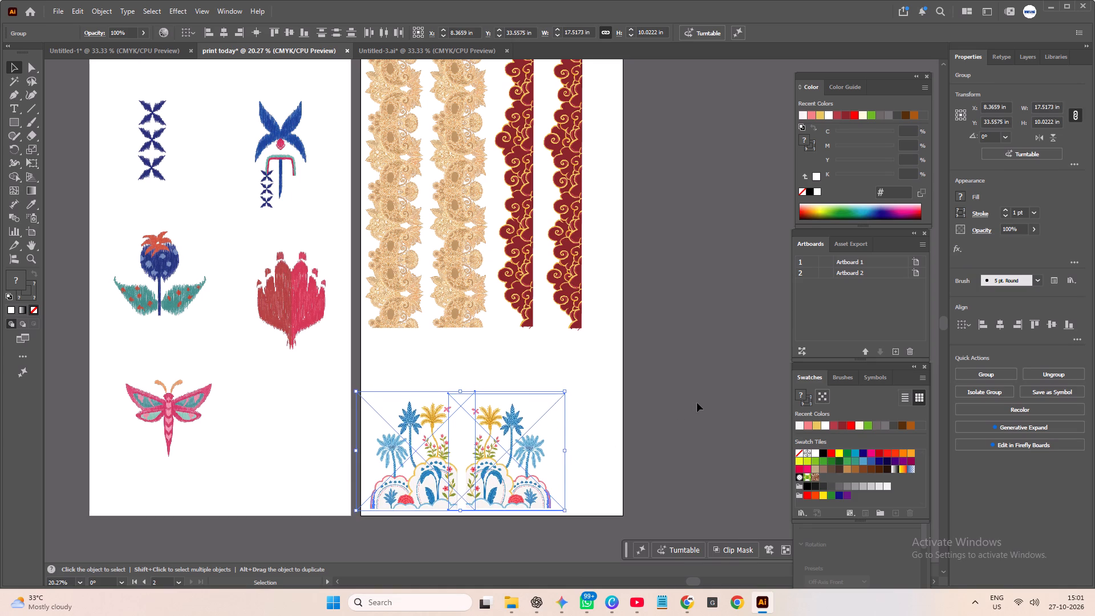
key("Up")
key("Up")
key("Up")
left_click(697, 402)
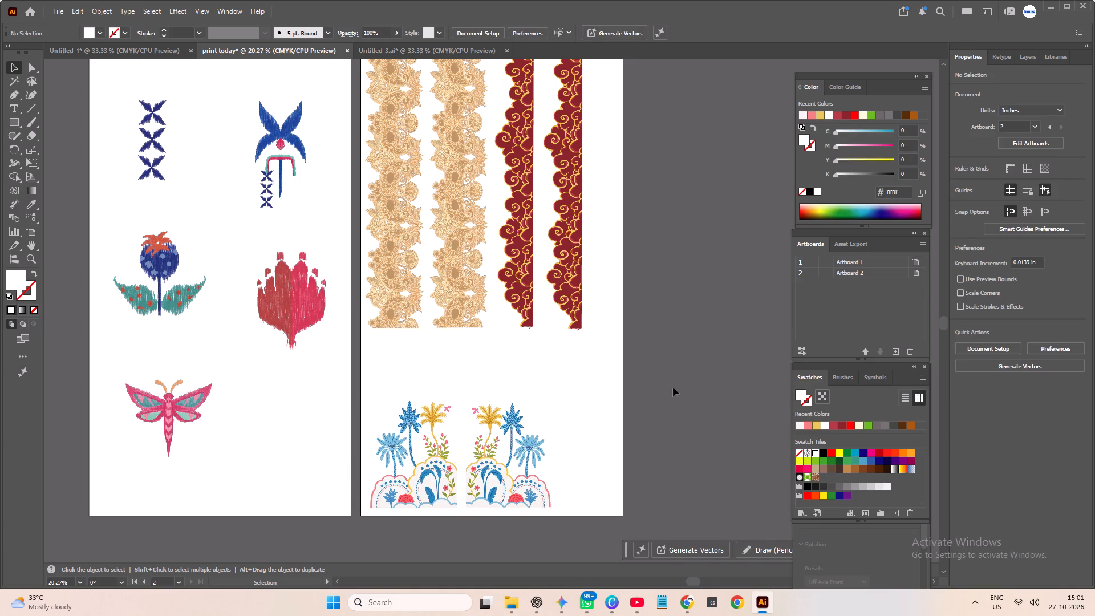
In Untitled-1, separate the adjoining palm tree illustrations, placing the left one on Artboard 2 and the mirrored one fully on Artboard 3.
left_click(141, 52)
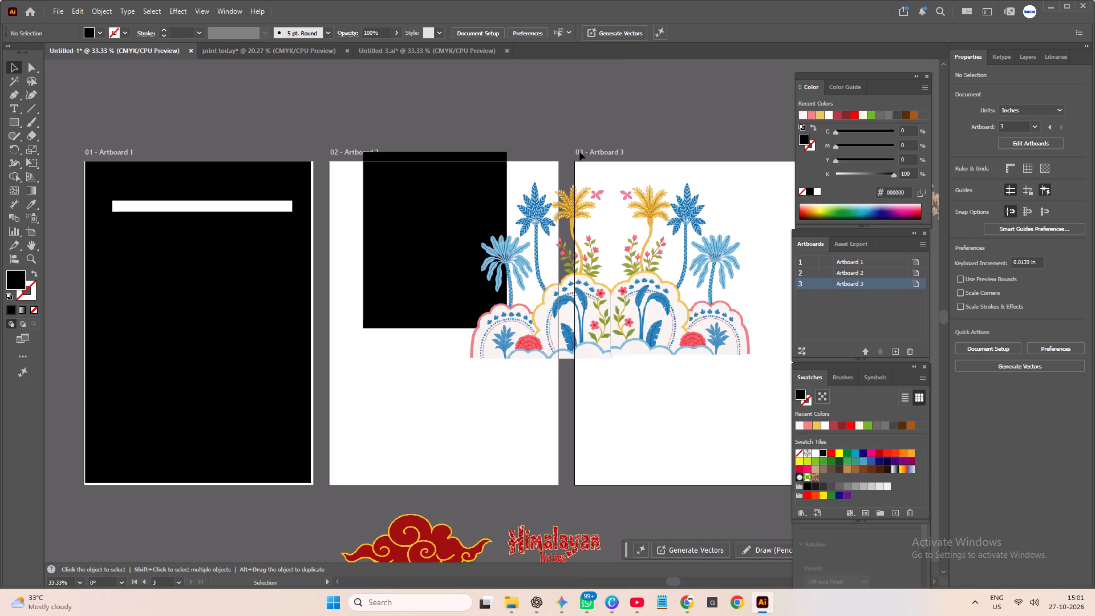
scroll(481, 303, "down", 4)
scroll(481, 303, "up", 1)
scroll(481, 303, "down", 3)
scroll(481, 303, "up", 7)
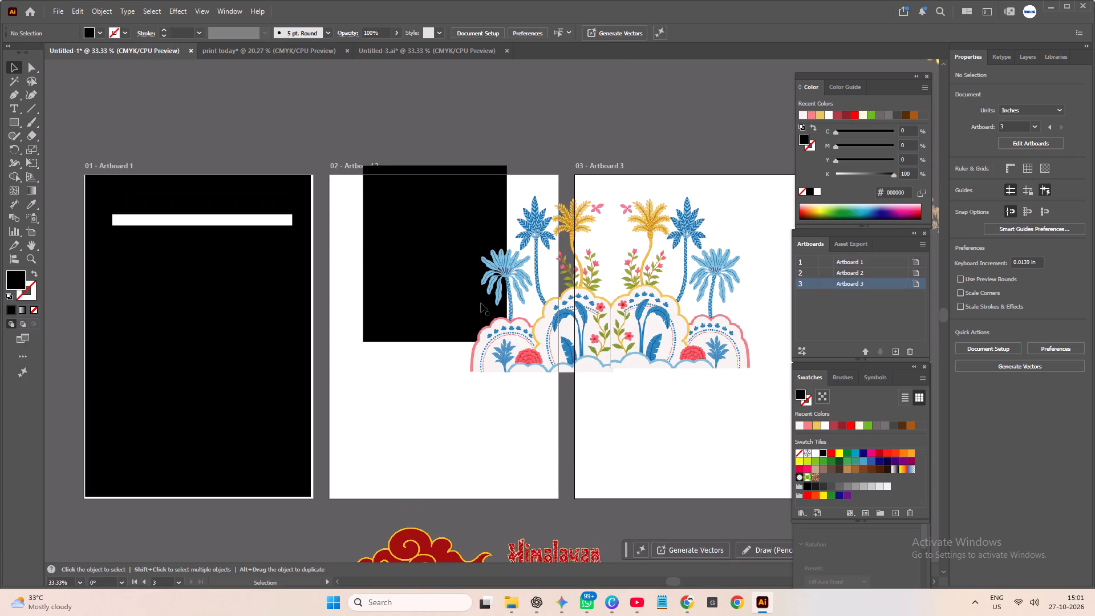
scroll(481, 303, "down", 3, "alt")
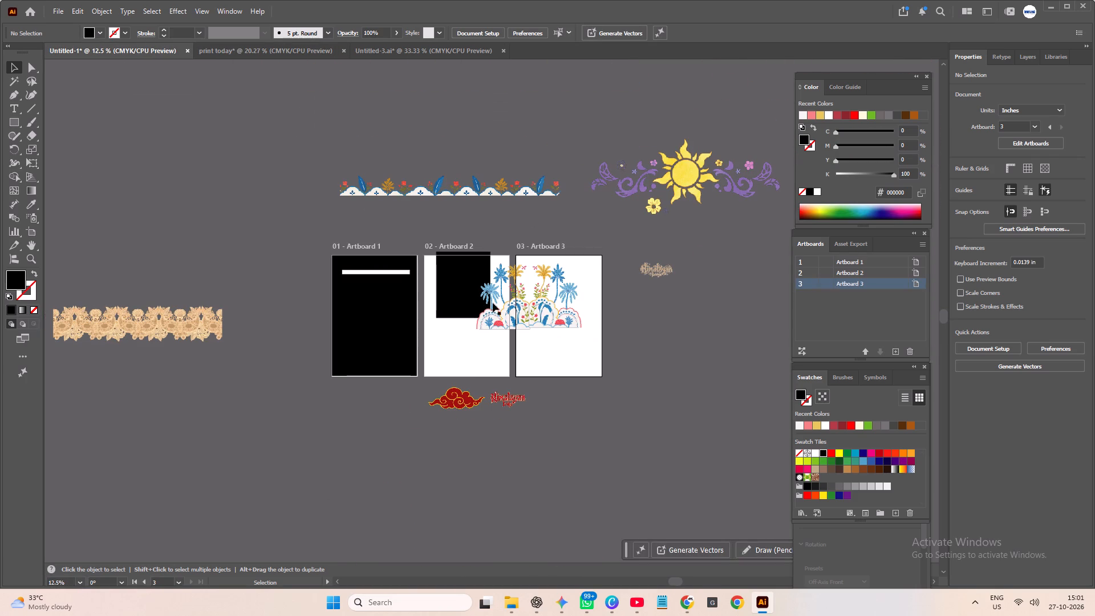
left_click(705, 364)
left_click(512, 310)
left_click_drag(514, 315, 478, 336)
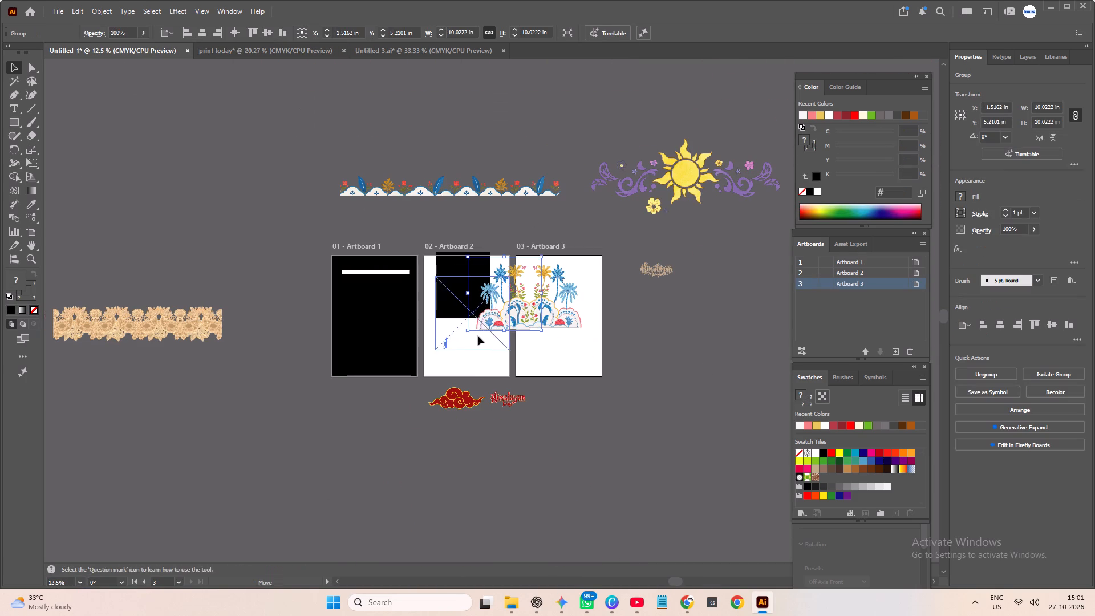
left_click_drag(478, 336, 476, 337)
left_click(565, 304)
left_click_drag(555, 296, 565, 326)
Delete the black rectangle behind the palm tree illustration on Artboard 2.
left_click(464, 260)
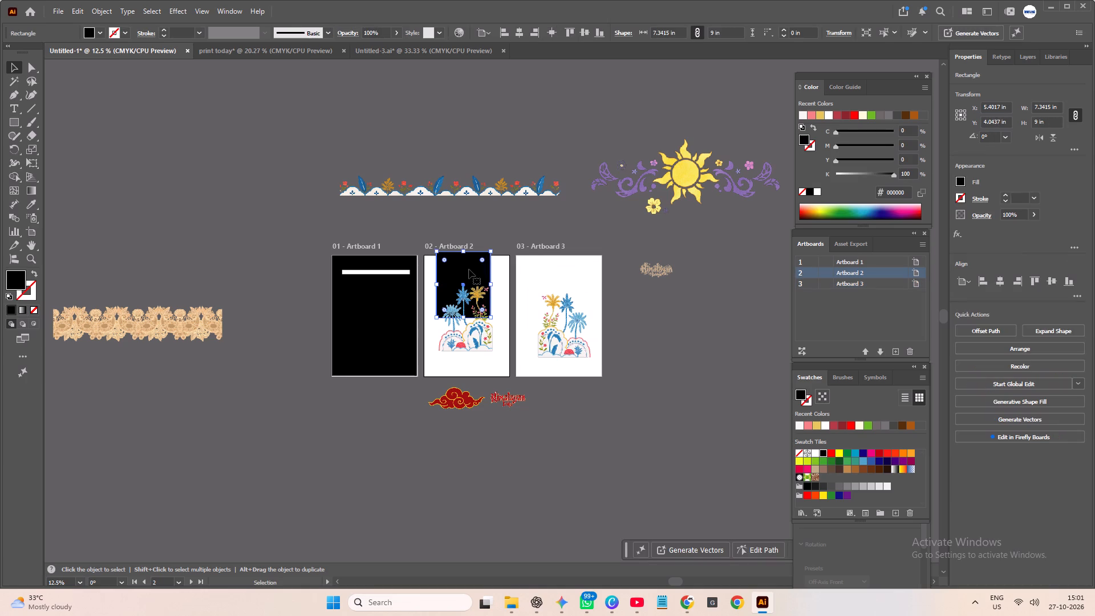
key("Delete")
left_click(706, 339)
Select the floral border strip with blue leaves above the artboards.
left_click(508, 187)
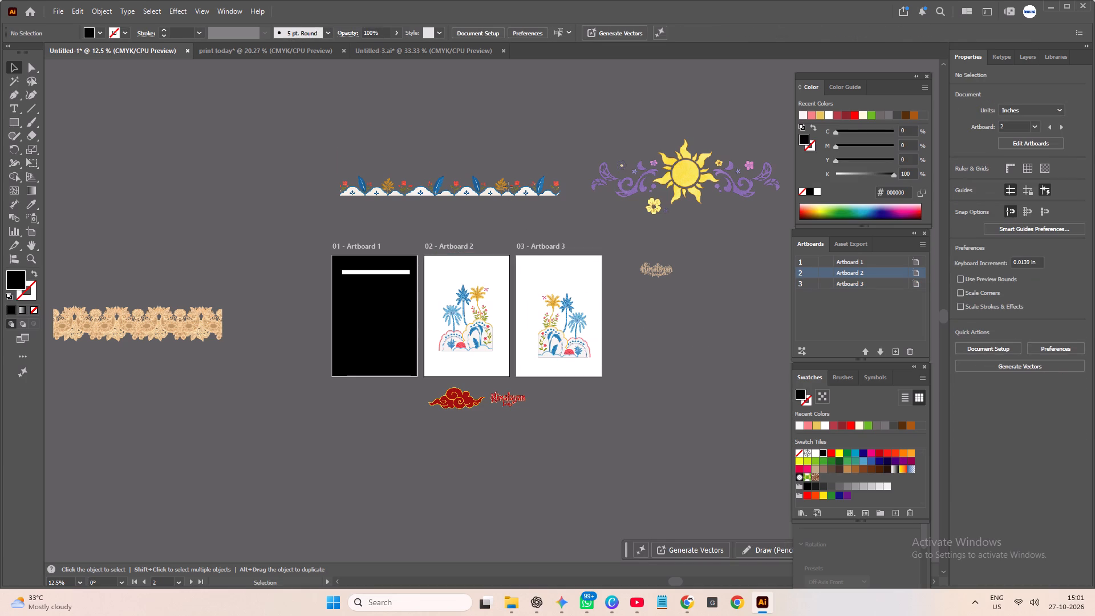
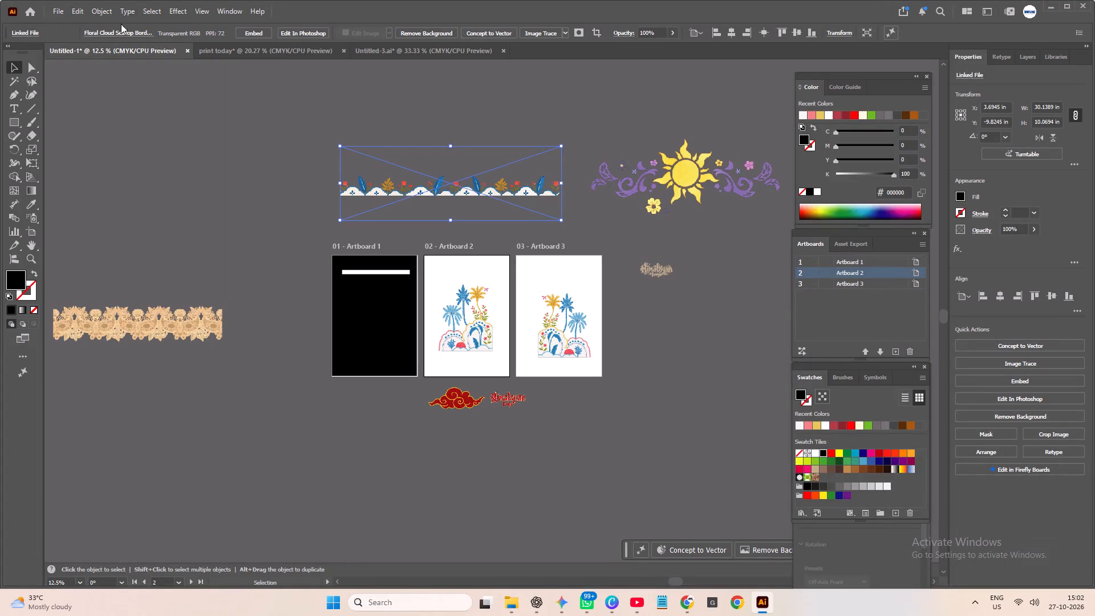
Crop the blue-leaf floral border image to a strip about 30.1 in wide and 3.8 in high, trimming empty space above and below.
left_click(100, 12)
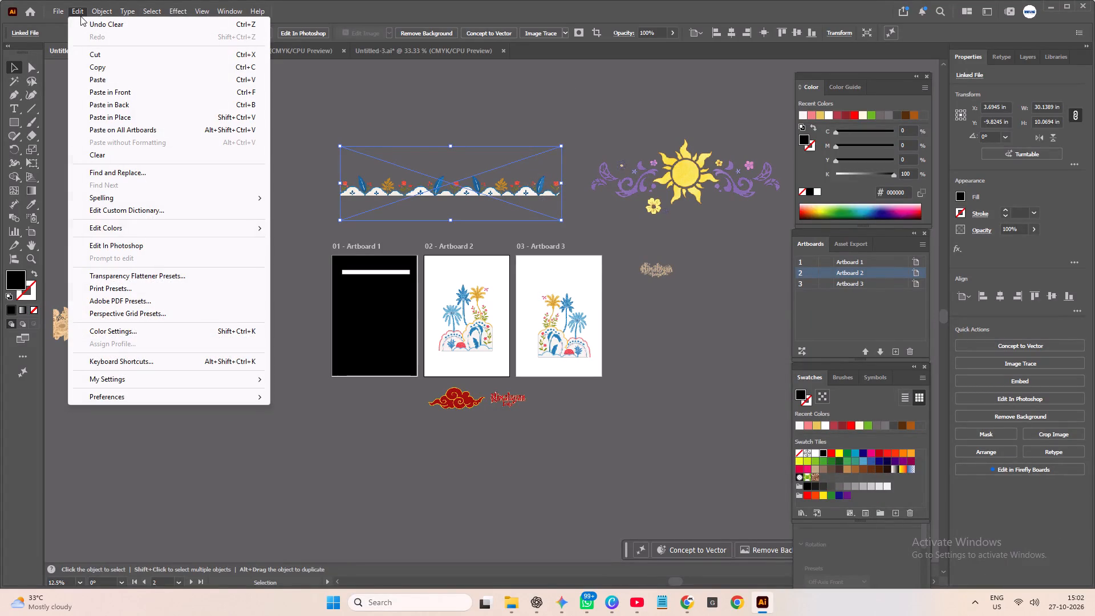
left_click(132, 208)
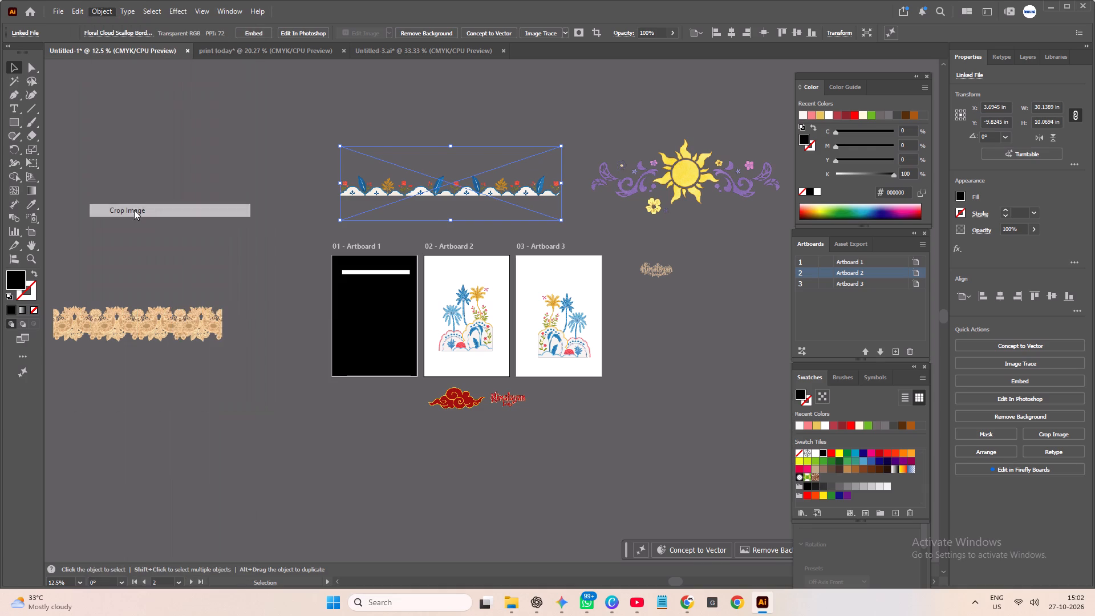
left_click_drag(451, 146, 454, 171)
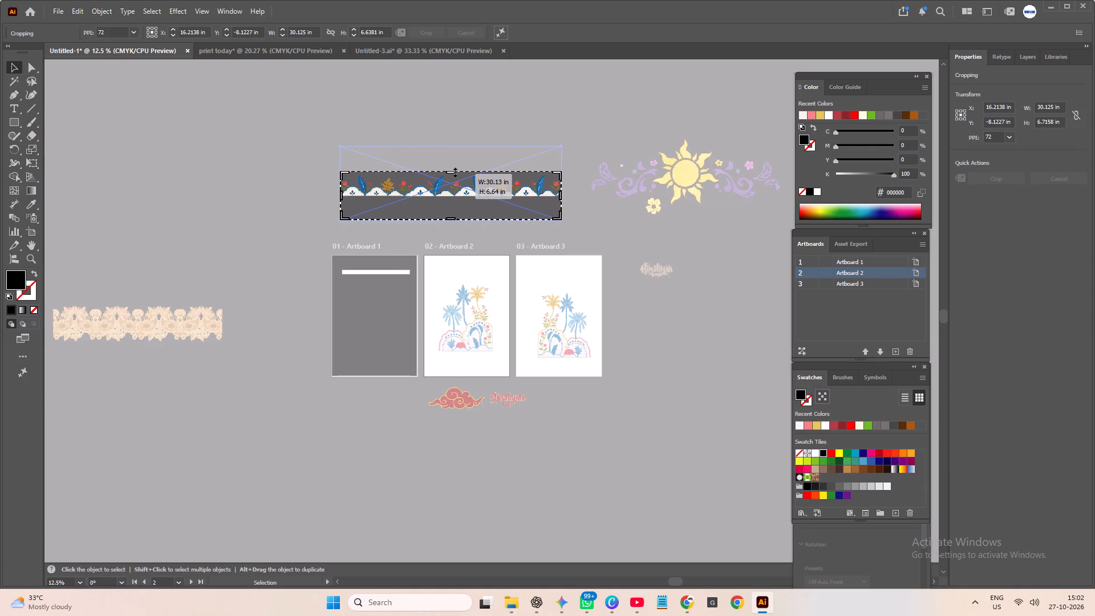
left_click_drag(454, 171, 456, 172)
left_click_drag(450, 218, 463, 204)
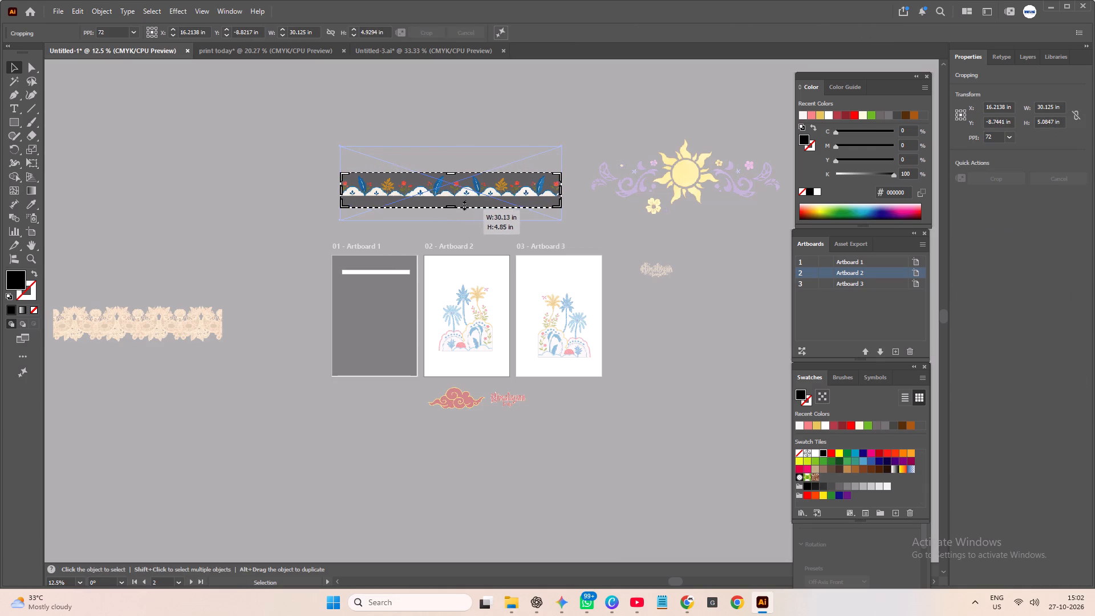
left_click_drag(463, 204, 468, 199)
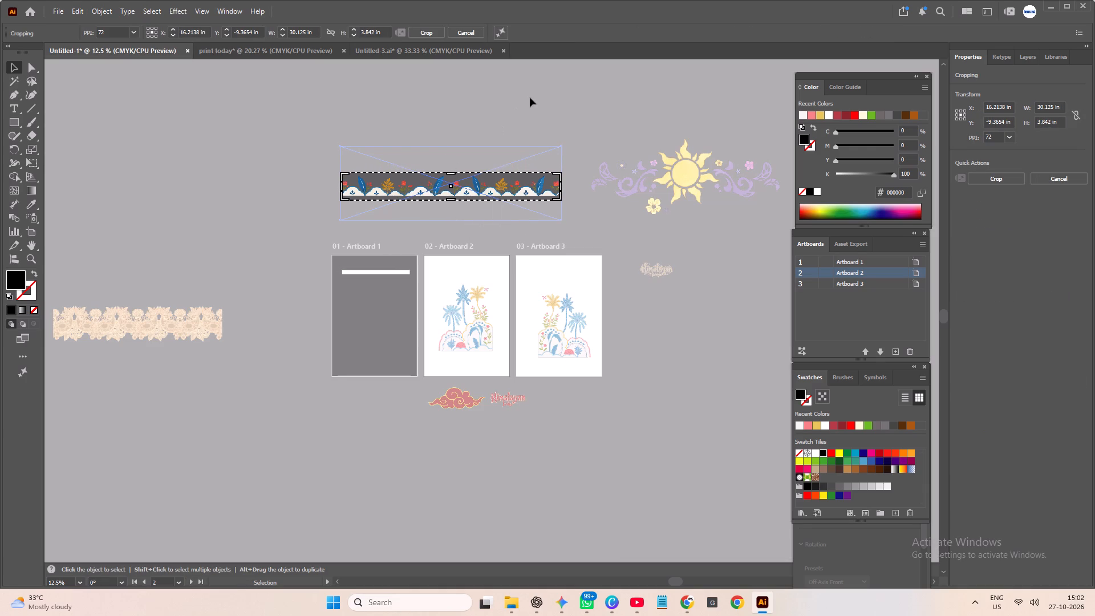
key("Return")
left_click(553, 124)
Move the cropped floral border strip up and to the left, away from the sun illustration.
left_click(501, 186)
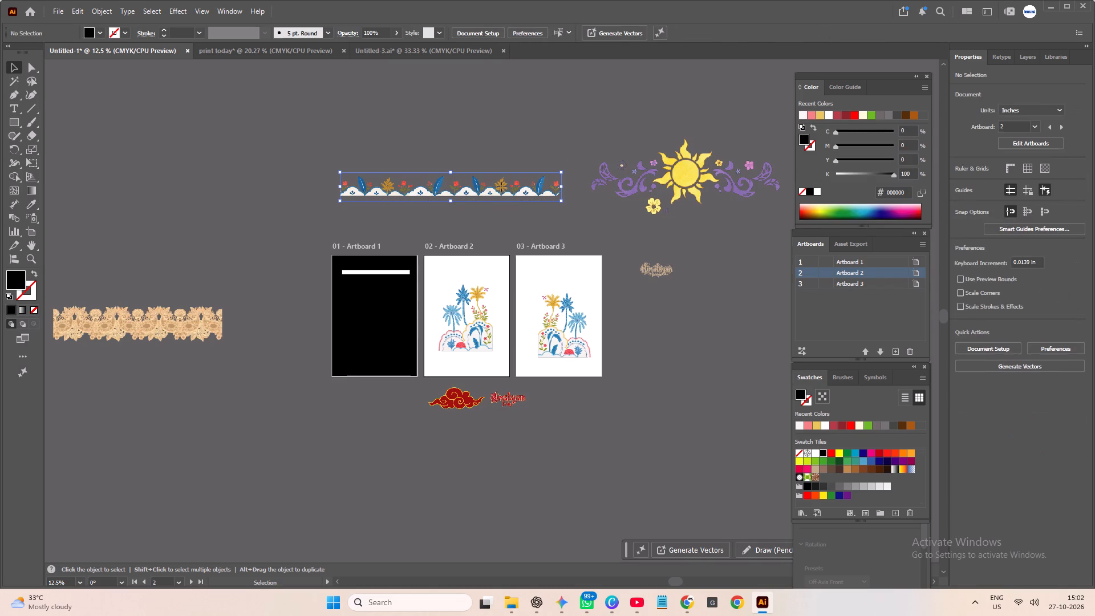
left_click_drag(505, 187, 334, 160)
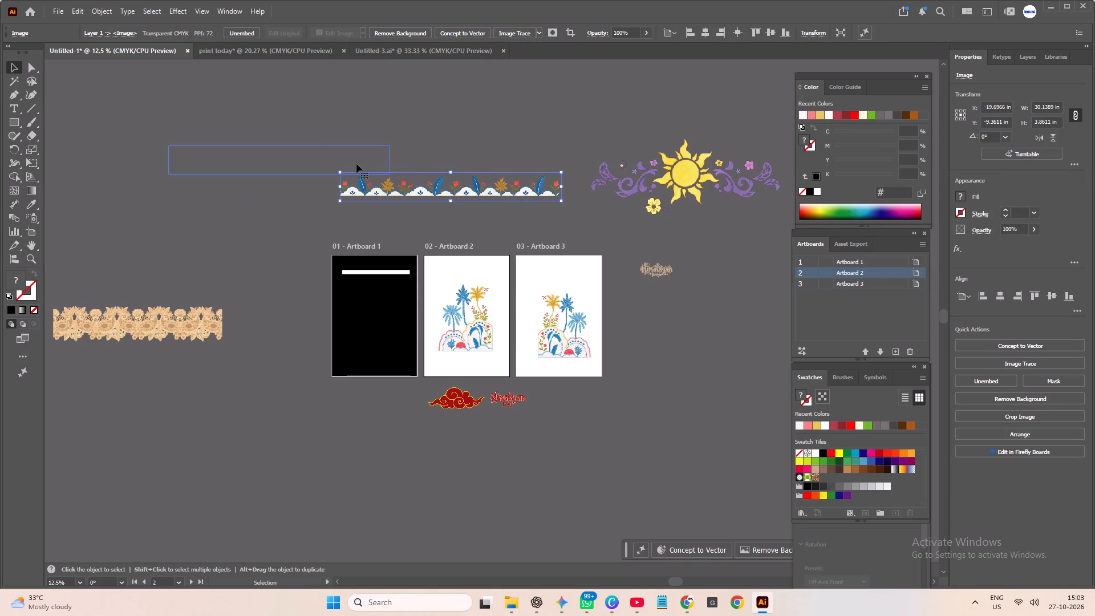
left_click(469, 132)
Set the floral border strip's width to 15 in with proportions constrained.
scroll(372, 179, "up", 3, "alt")
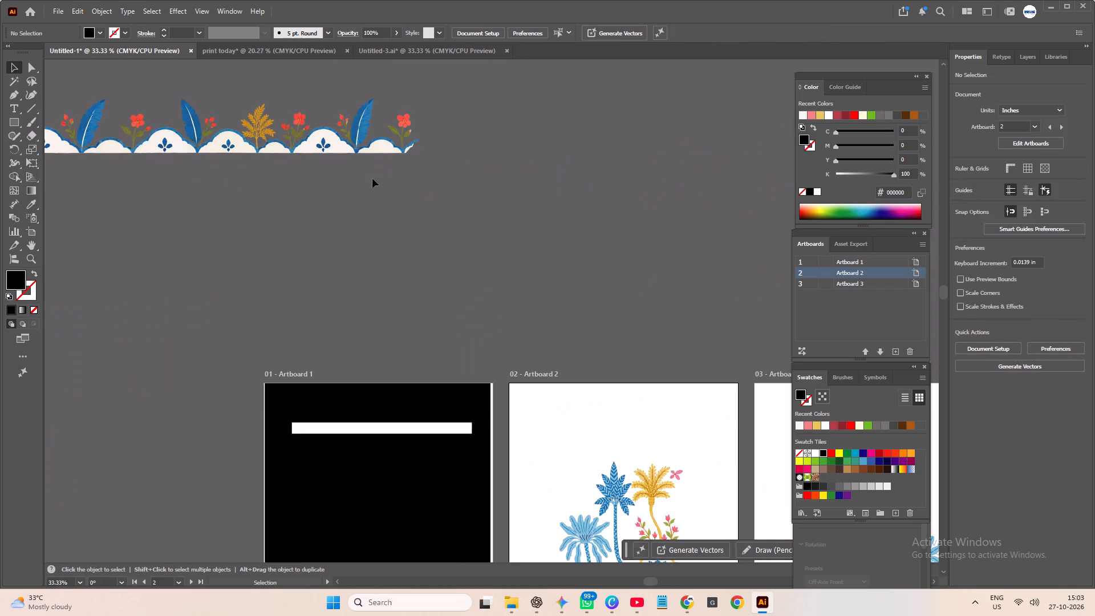
scroll(372, 179, "up", 3)
scroll(287, 214, "down", 2, "alt")
left_click(208, 194)
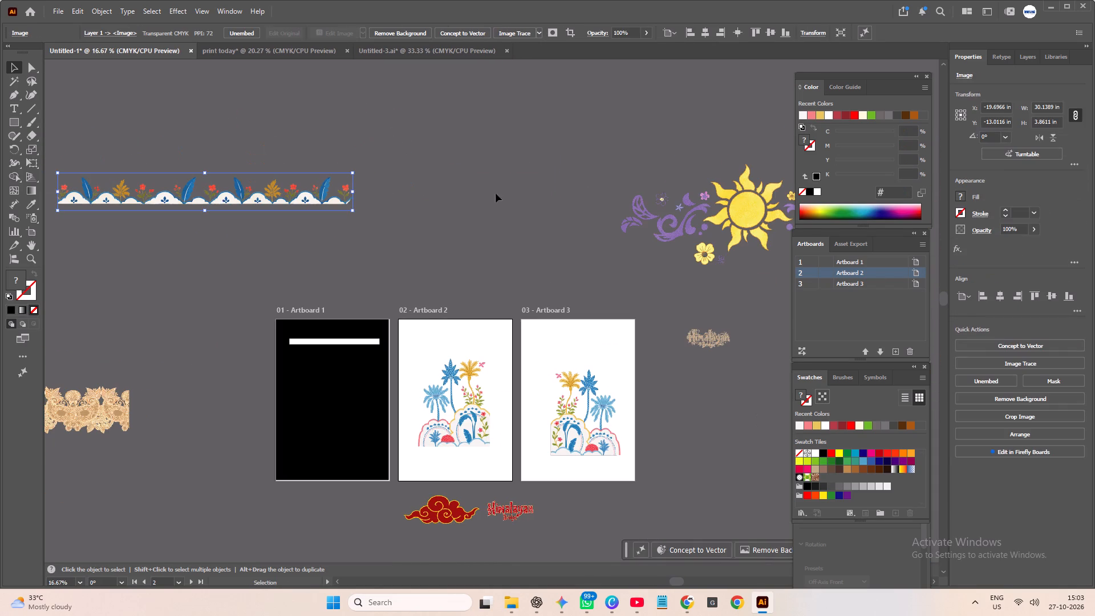
left_click_drag(1036, 108, 1053, 111)
left_click(1038, 110)
left_click_drag(1035, 108, 1046, 110)
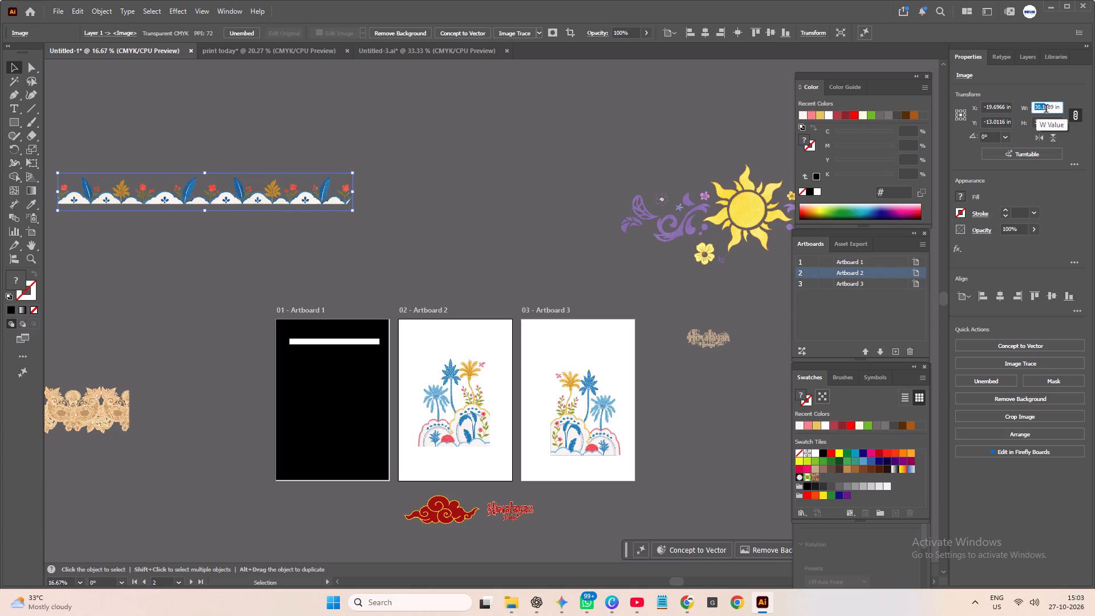
left_click_drag(1046, 110, 1053, 110)
type("15")
key("Return")
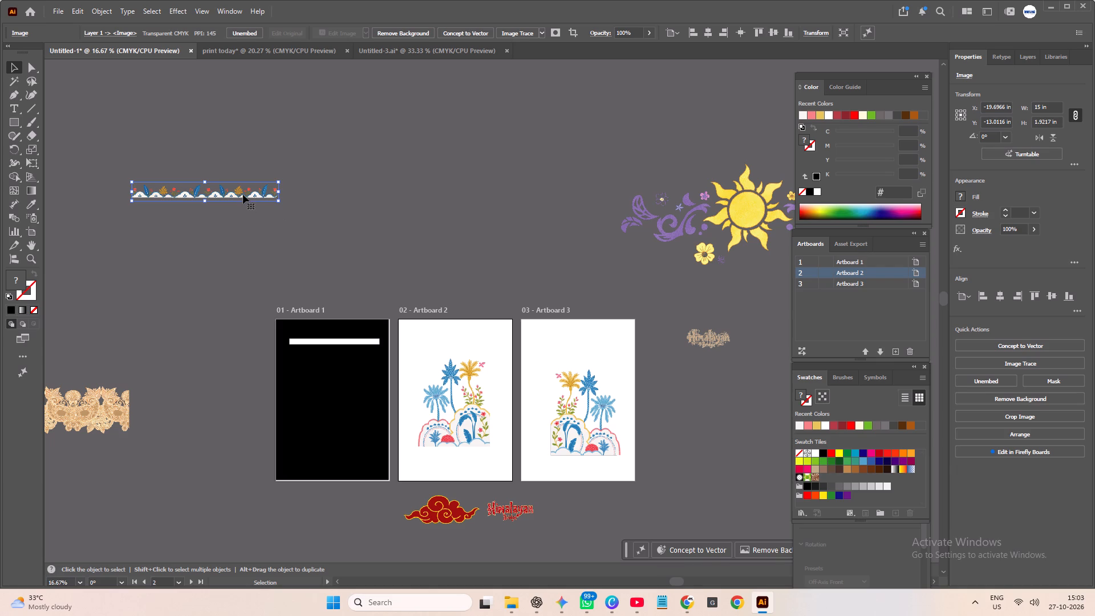
Copy the floral border strip into the print today file, placing it horizontally just below the vertical borders on Artboard 2.
key("ctrl+c")
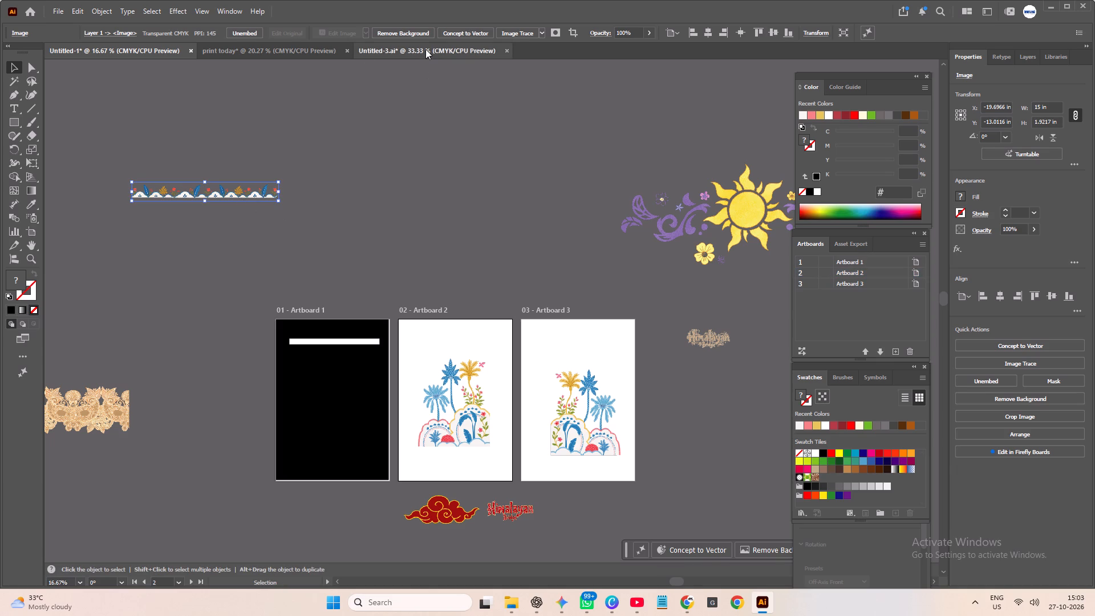
left_click(274, 51)
key("ctrl+v")
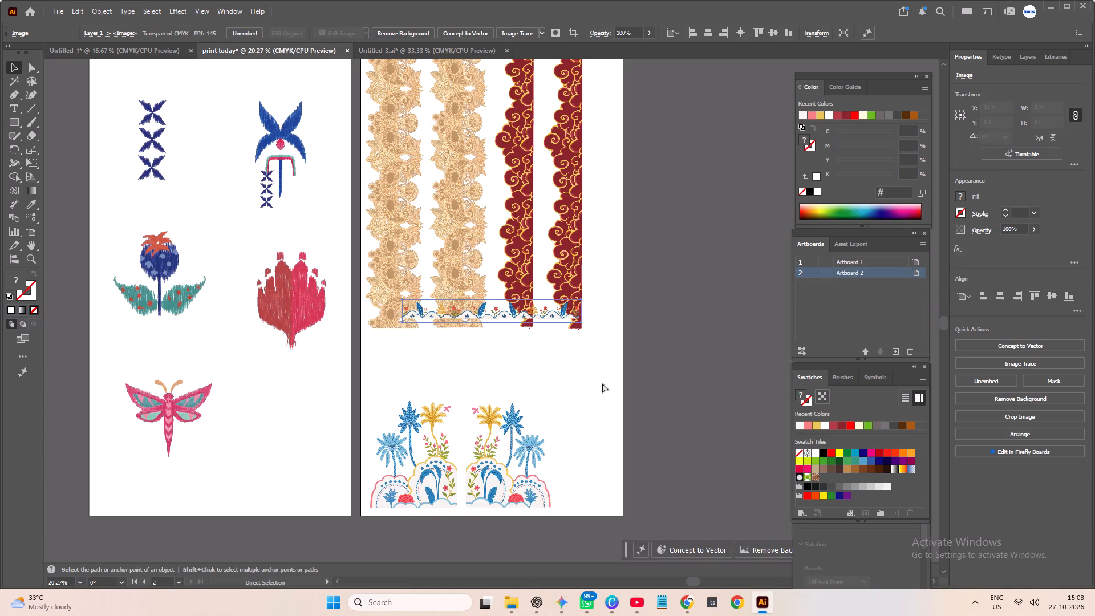
left_click_drag(529, 311, 498, 345)
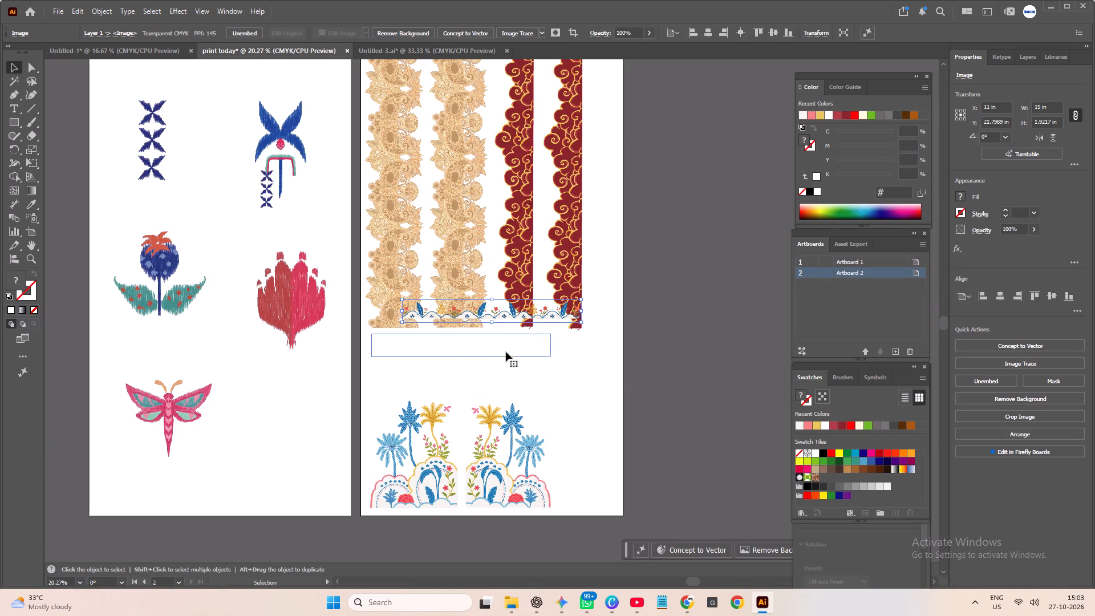
left_click(656, 382)
Paste a second floral border strip and align it beneath the first one, above the palm tree illustrations.
left_click(509, 461)
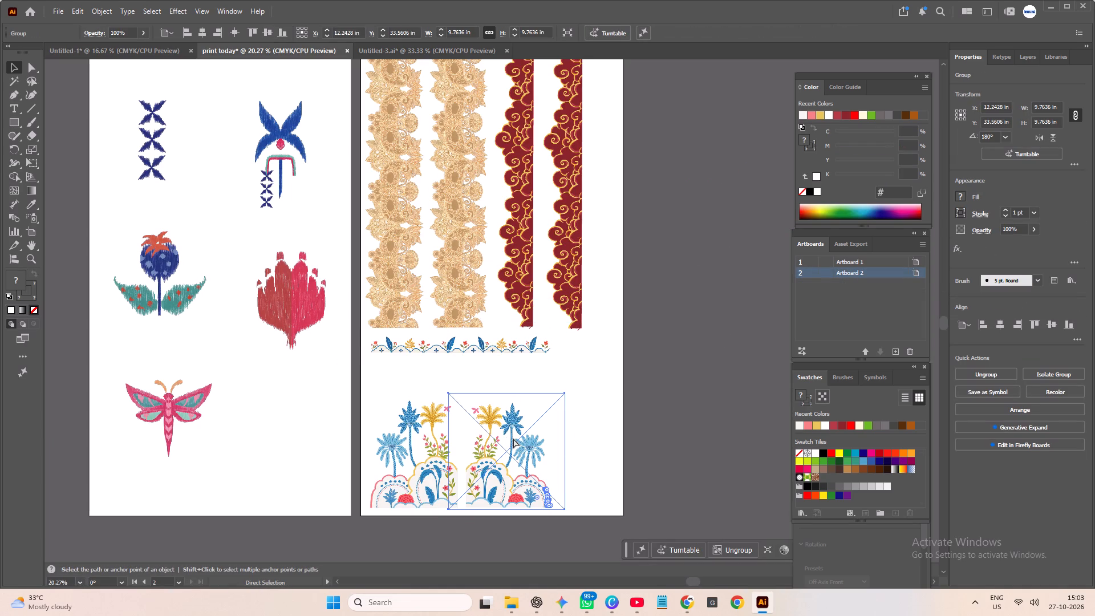
left_click(514, 349)
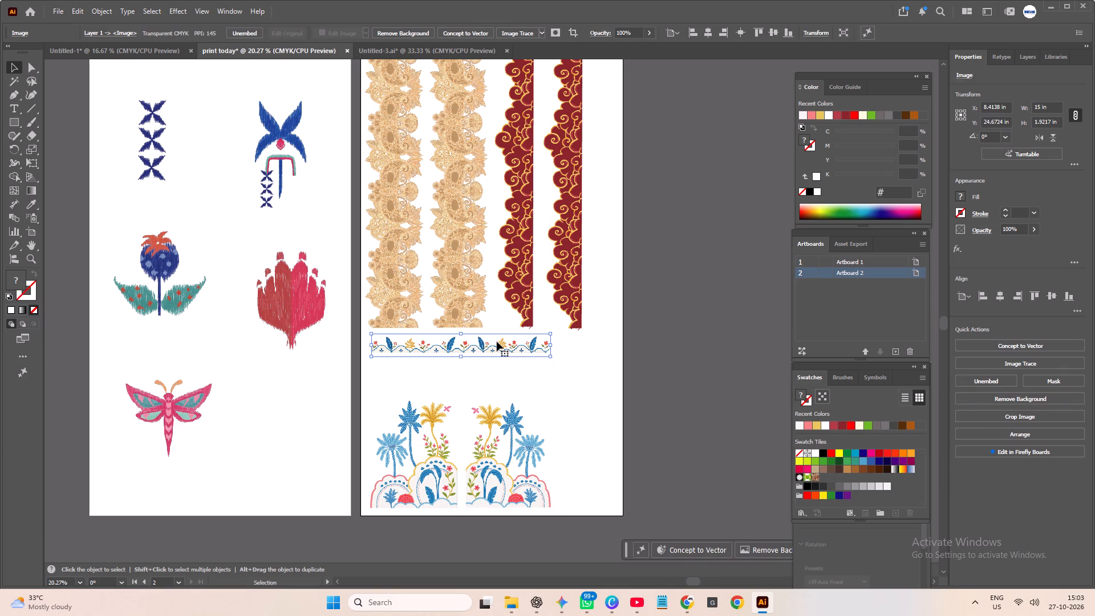
right_click(497, 342)
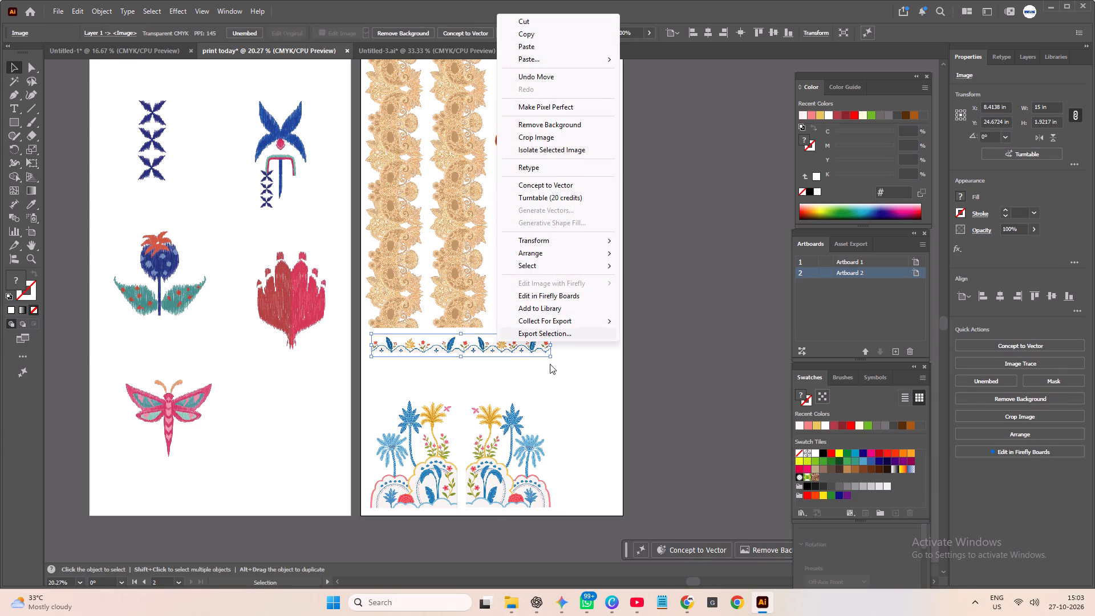
left_click(574, 364)
key("ctrl+v")
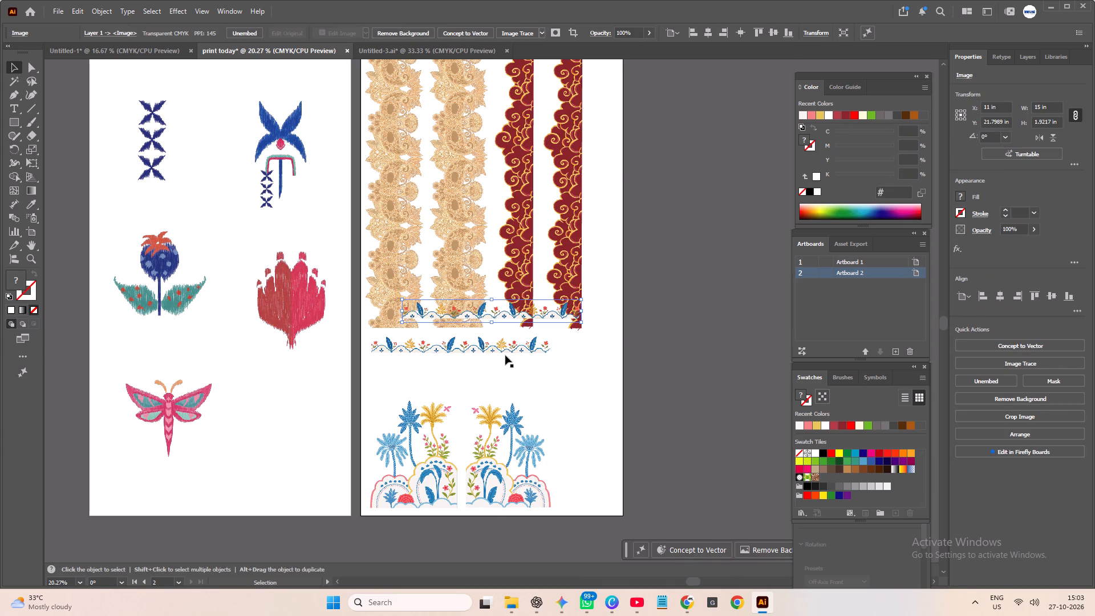
left_click_drag(530, 310, 499, 373)
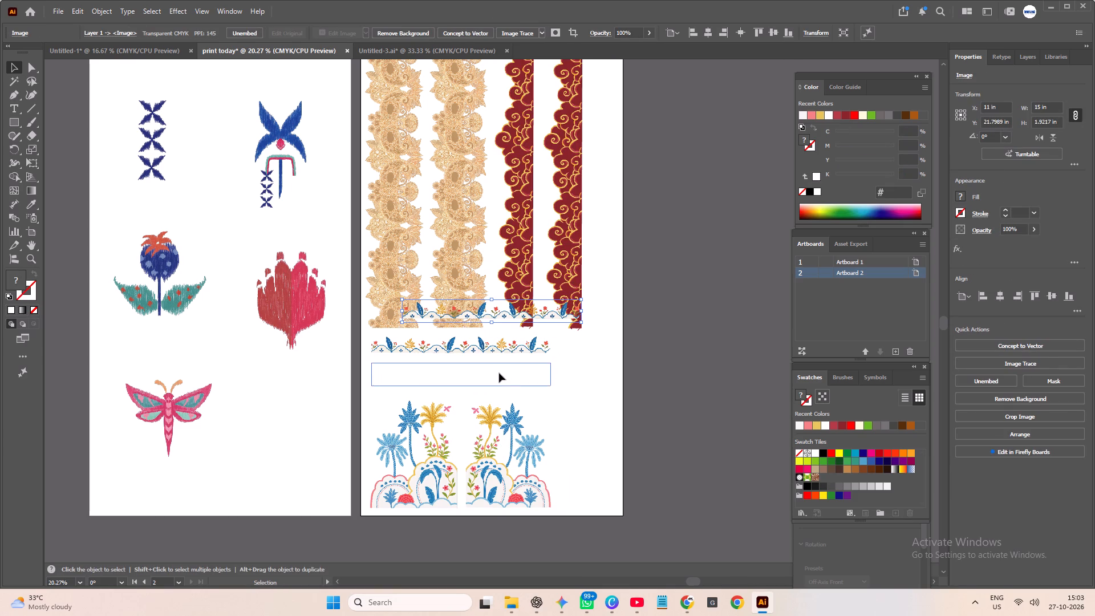
left_click(690, 344)
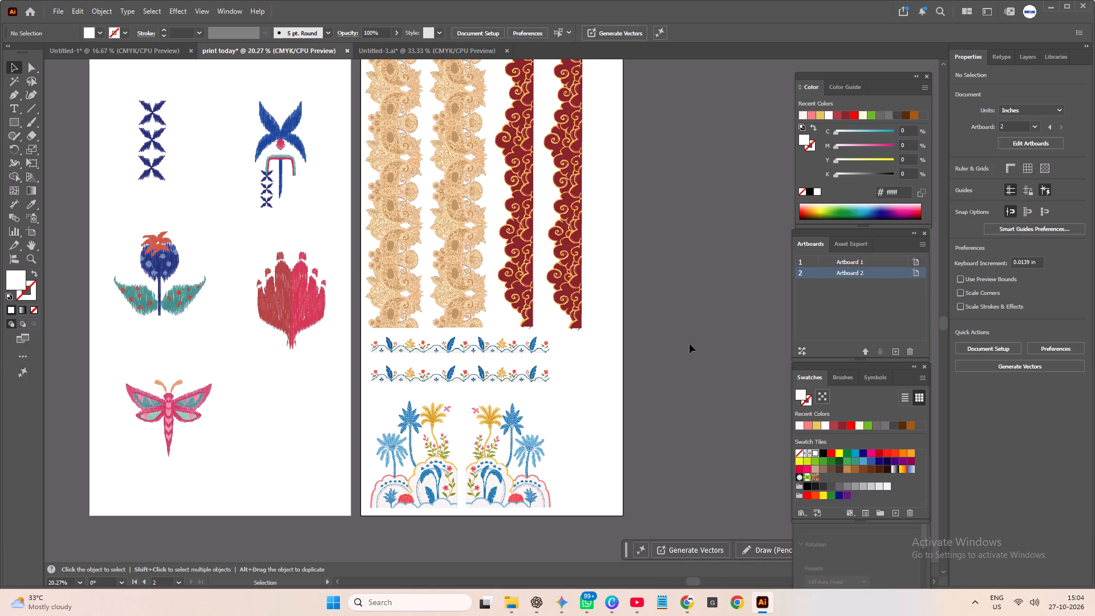
In Untitled-1, crop the sun and purple scroll illustration closely around its artwork, to about 26.7 in by 11.8 in.
scroll(690, 344, "up", 5)
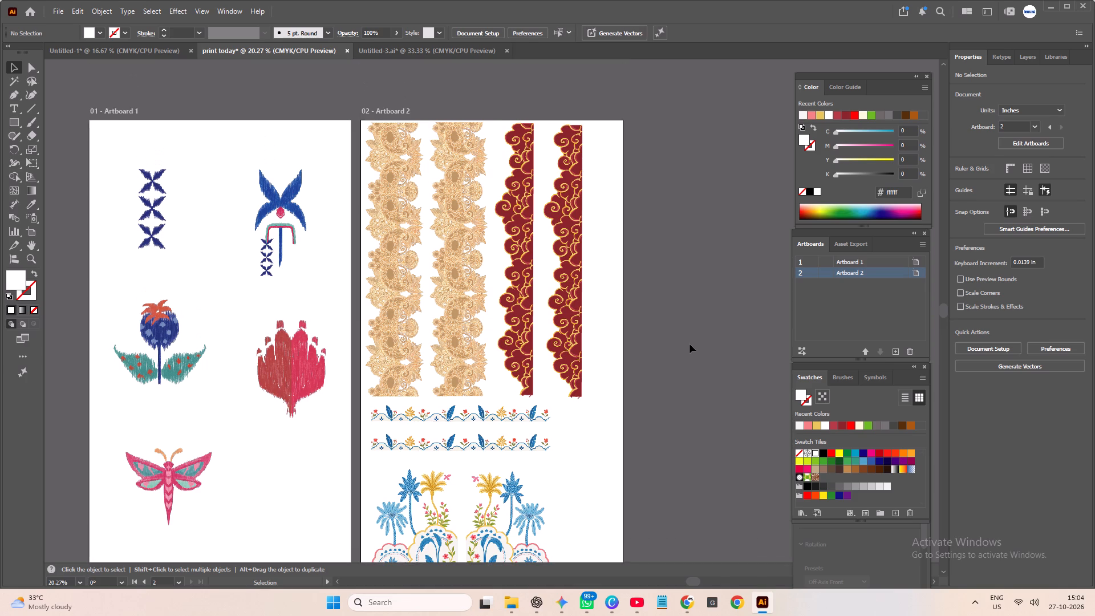
scroll(690, 344, "down", 3)
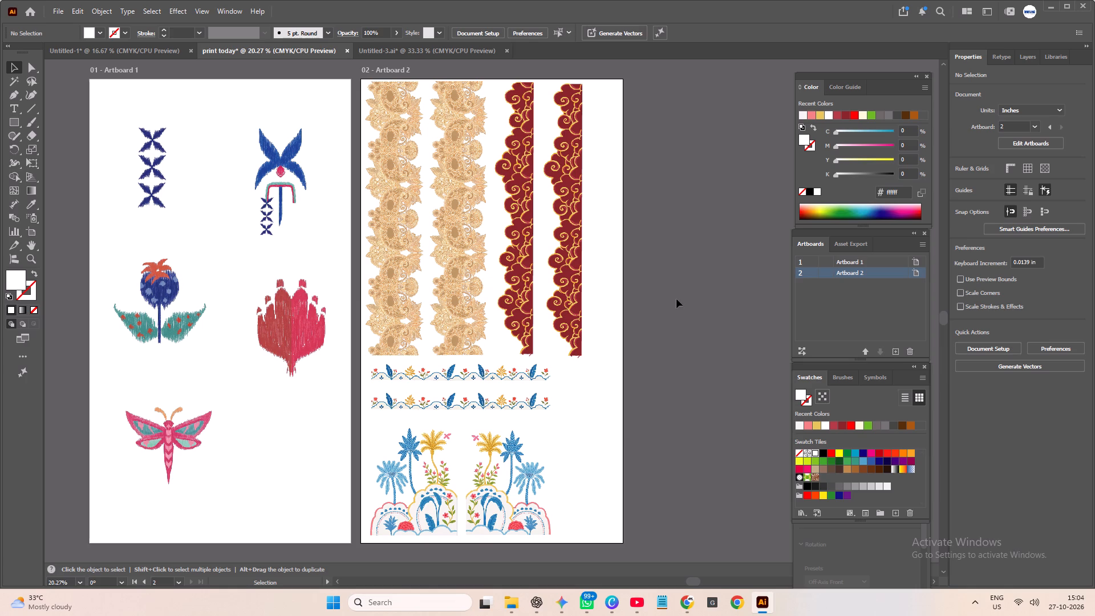
left_click(146, 52)
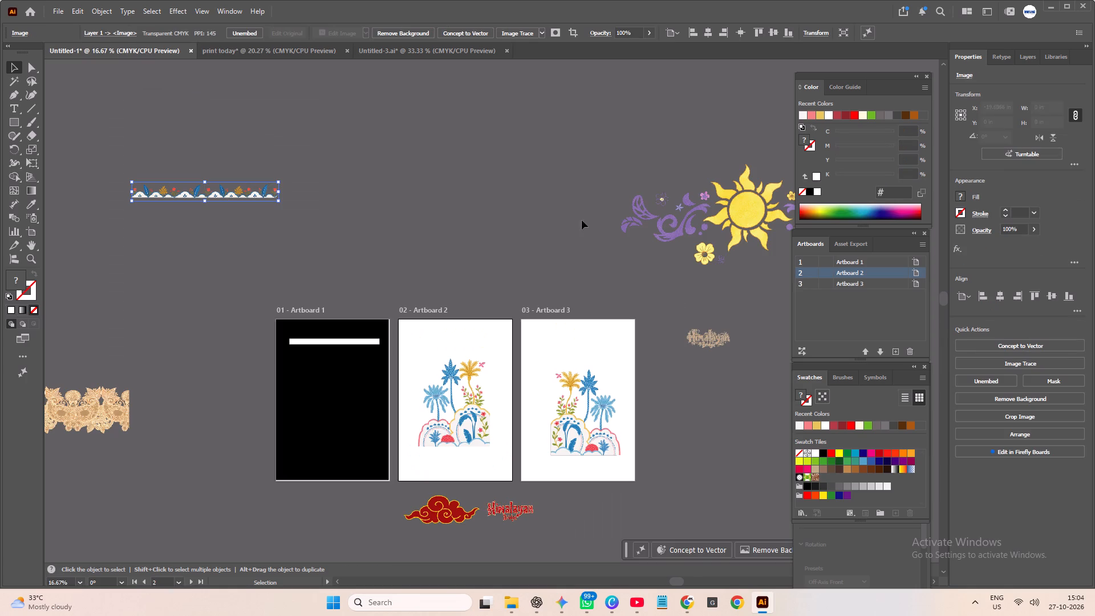
left_click(708, 226)
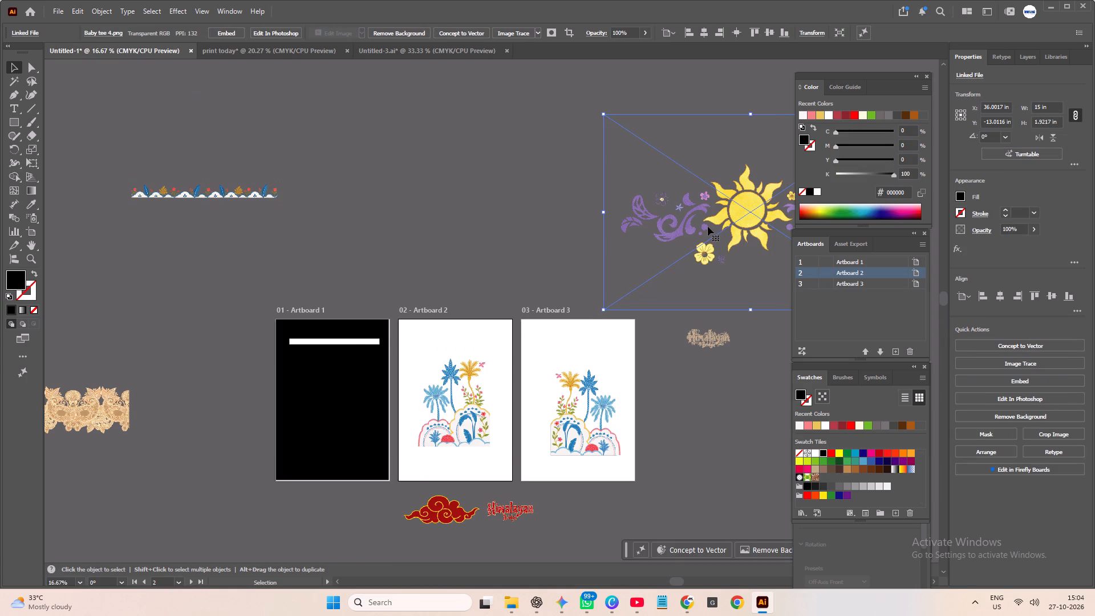
scroll(708, 226, "down", 13, "ctrl")
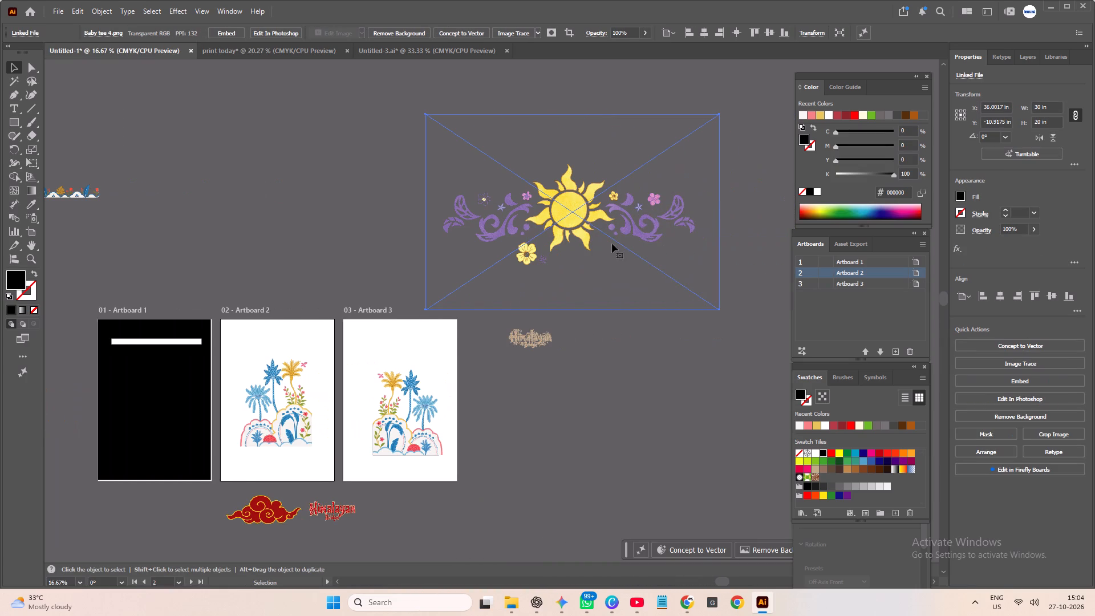
left_click(106, 10)
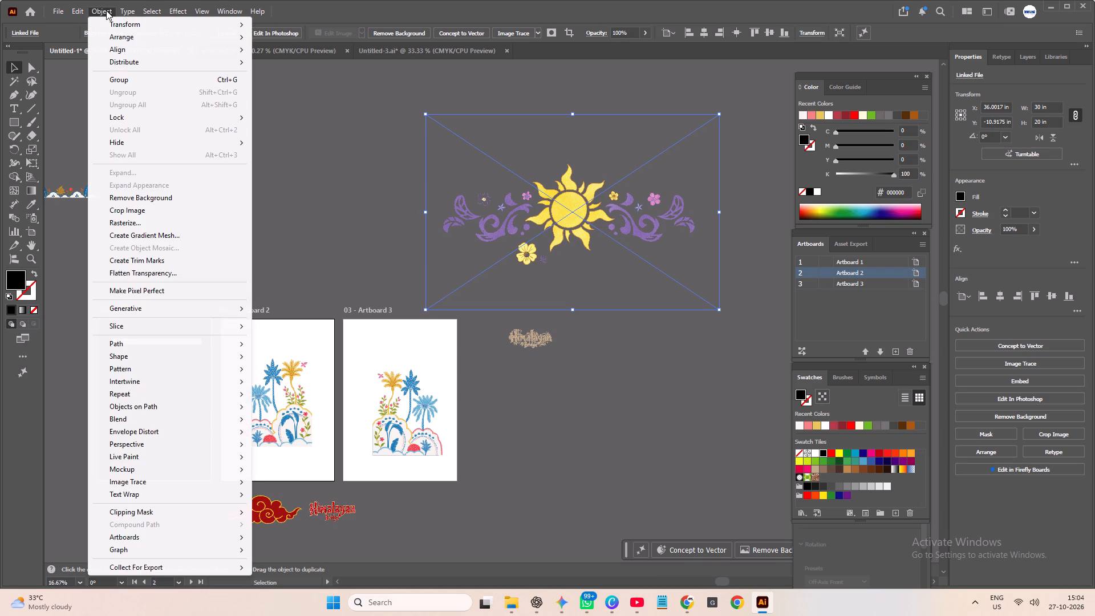
left_click(161, 214)
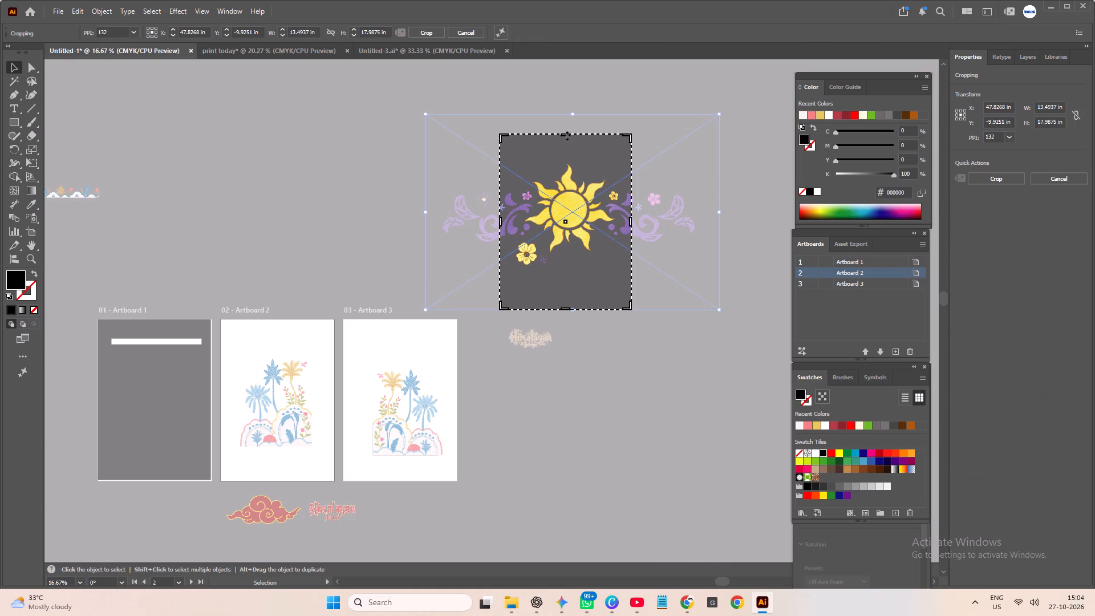
left_click_drag(566, 135, 570, 157)
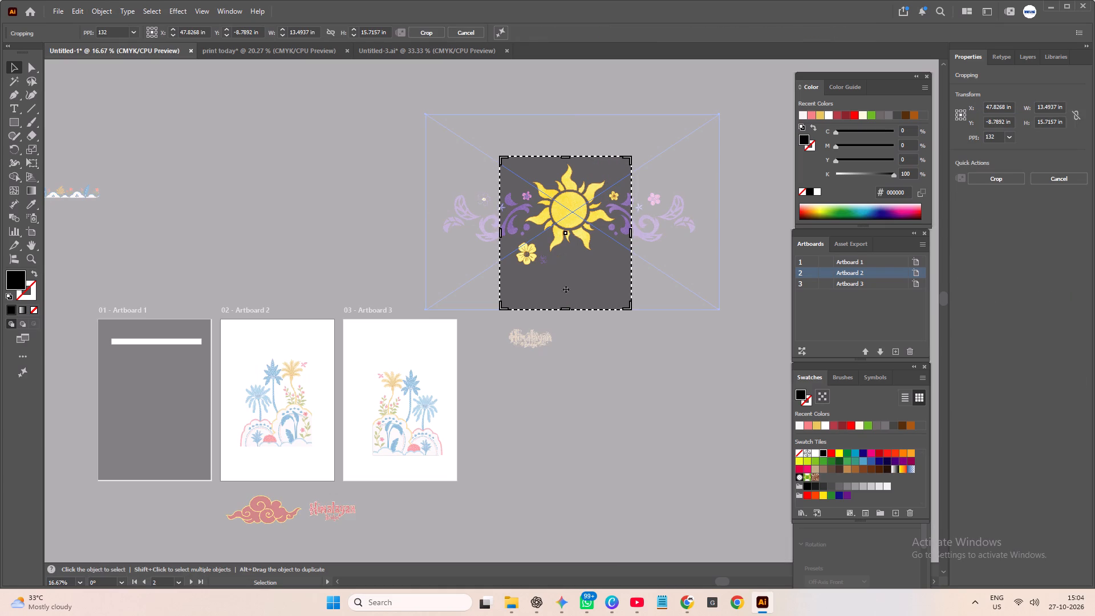
left_click_drag(566, 309, 570, 270)
left_click(497, 212)
left_click_drag(501, 213, 429, 214)
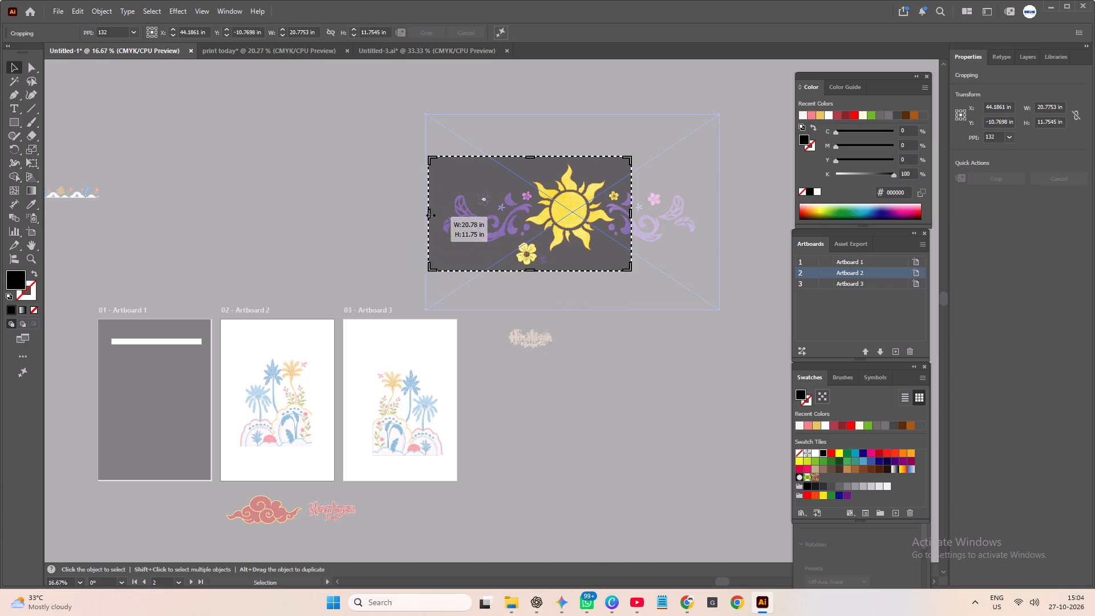
left_click_drag(429, 214, 441, 217)
left_click_drag(631, 214, 700, 217)
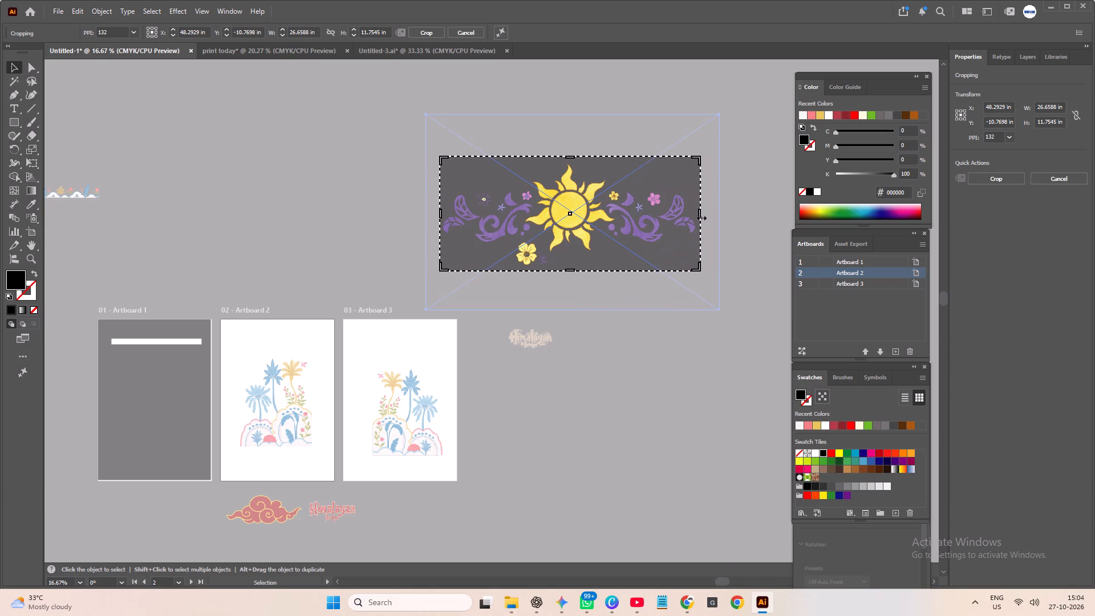
key("Return")
left_click(709, 372)
Copy the cropped sun and purple scroll illustration.
left_click(597, 228)
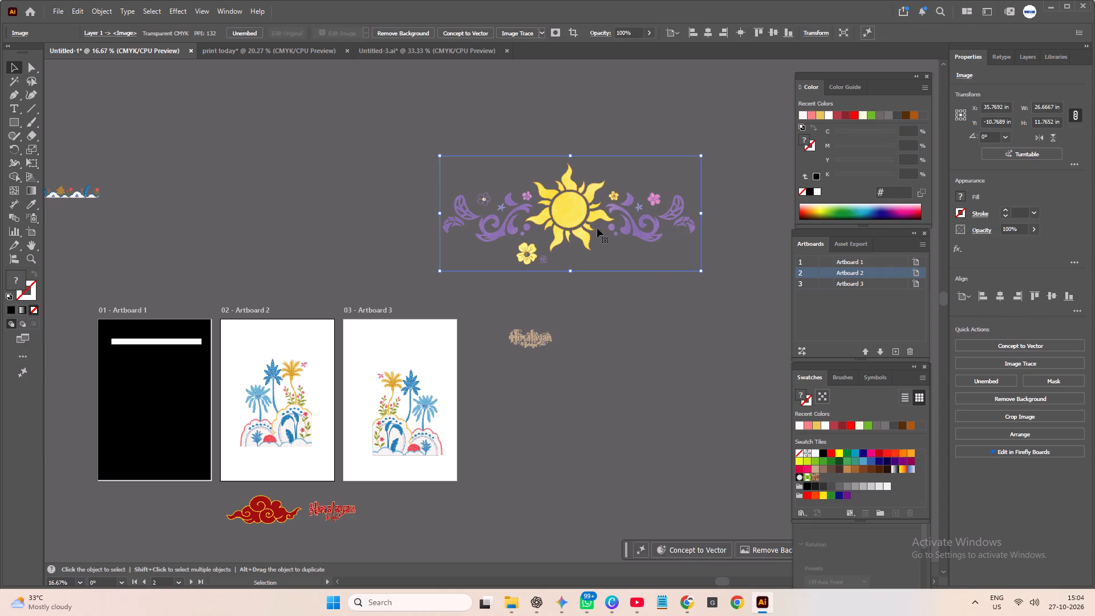
key("ctrl+c")
left_click(636, 328)
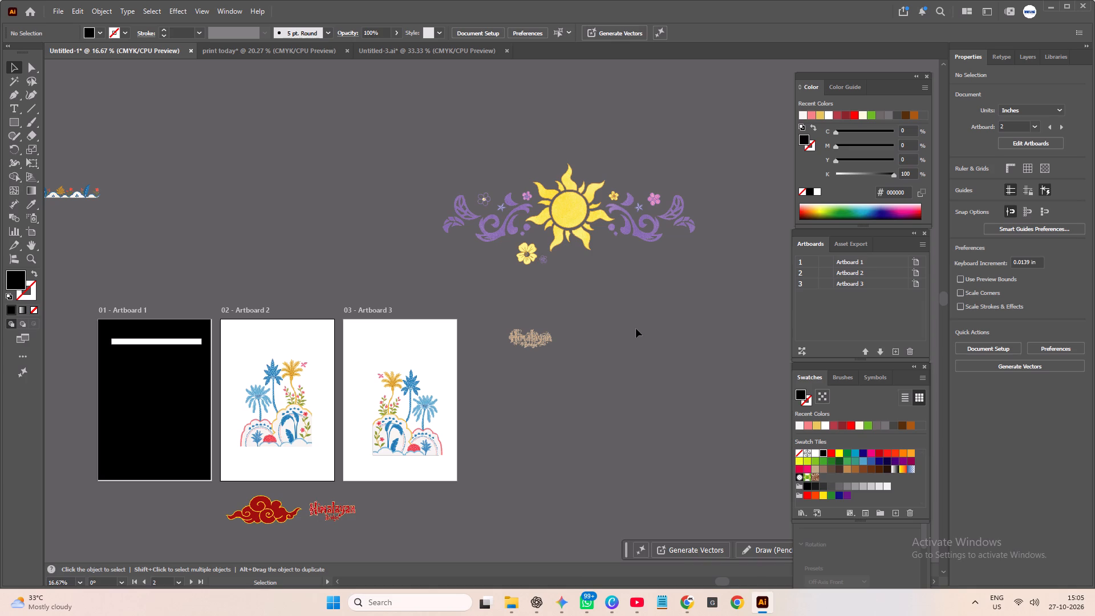
Resize the cropped sun and purple scroll illustration proportionally to a width of 7 in.
left_click(640, 197)
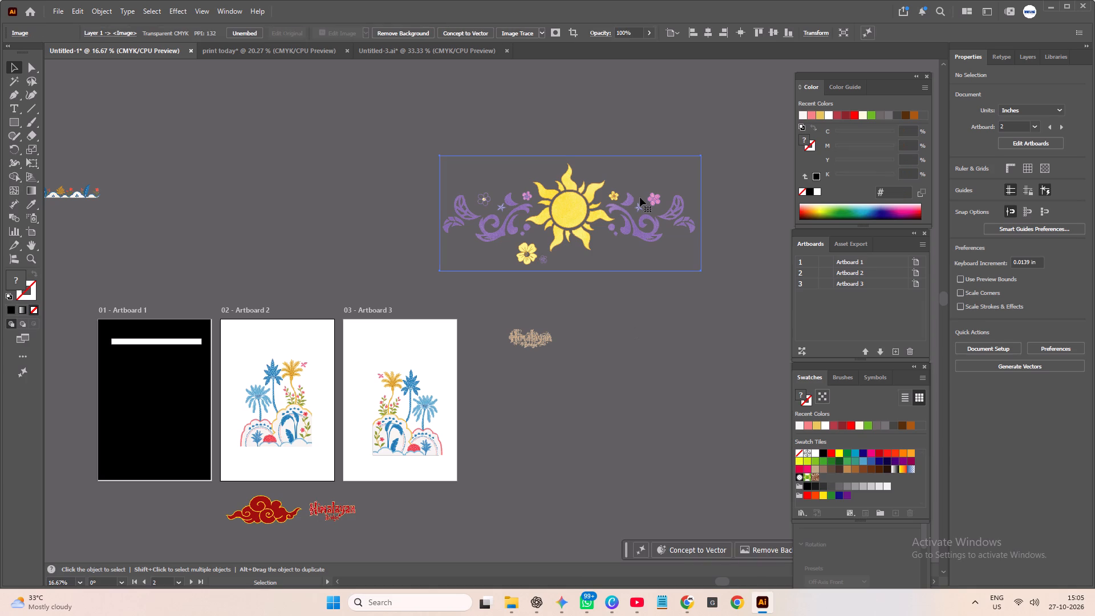
left_click_drag(1036, 105, 1049, 110)
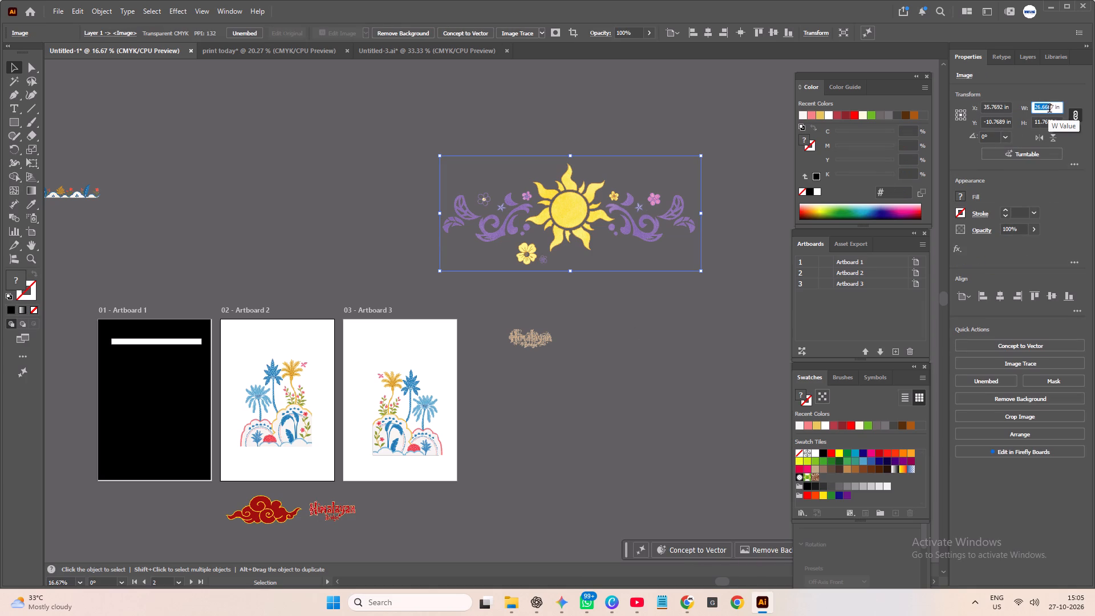
left_click_drag(1049, 110, 1054, 112)
key("7")
key("Return")
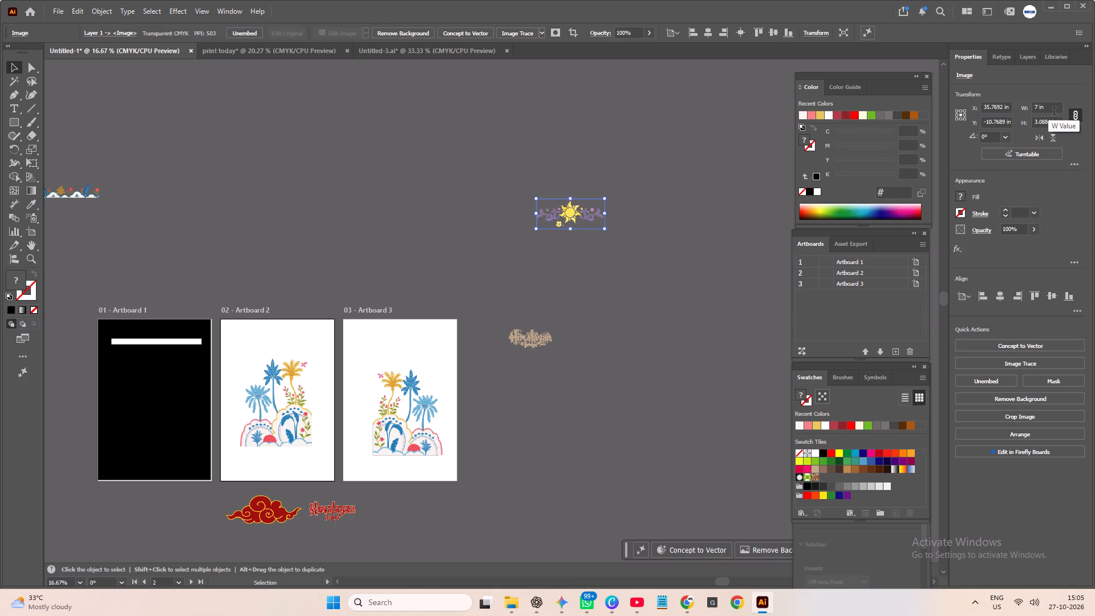
left_click(700, 240)
Copy the resized sun illustration into Artboard 2 of the print today file, placing it beside the tops of the palm trees.
left_click(578, 206)
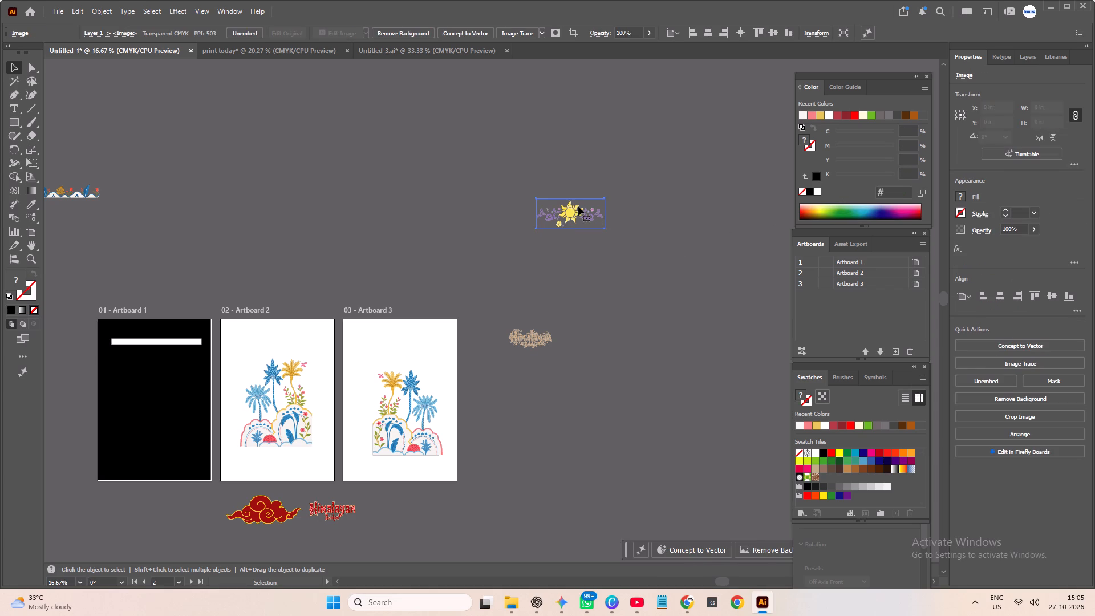
key("ctrl+c")
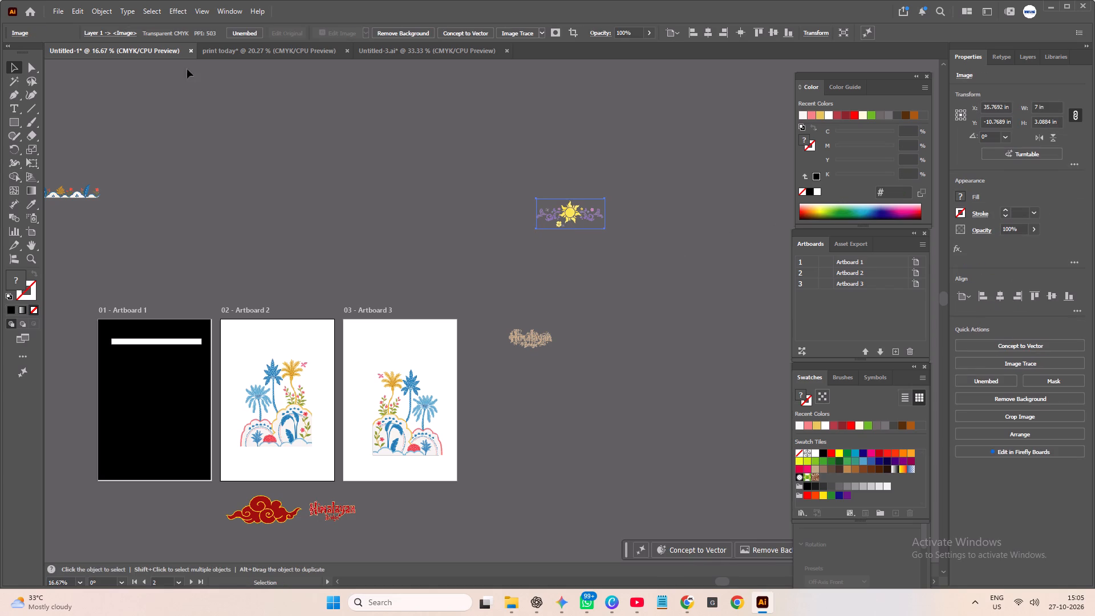
left_click(255, 52)
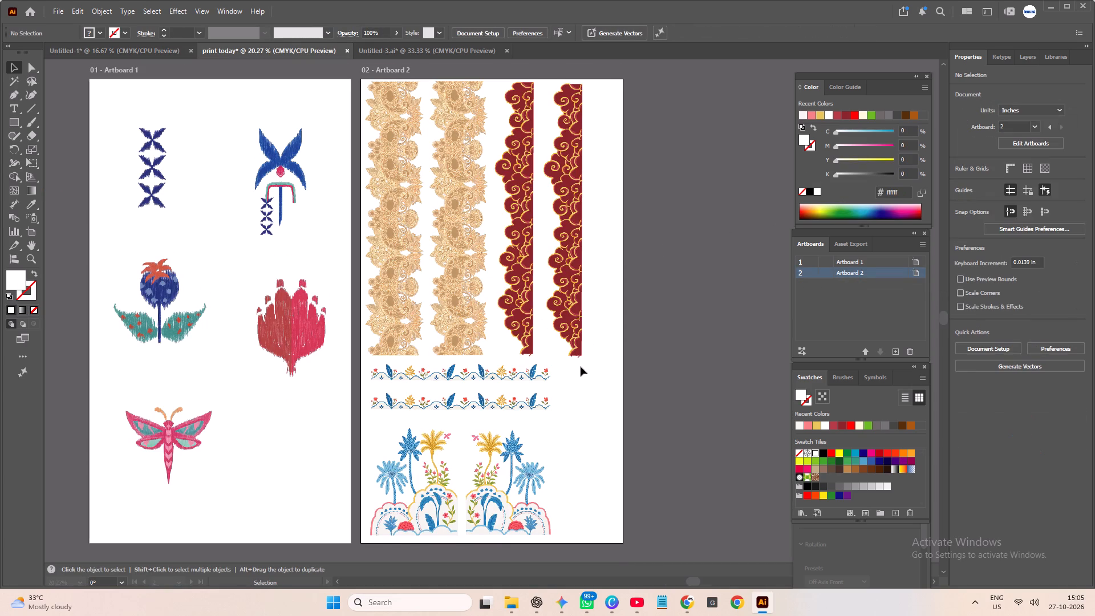
scroll(581, 367, "down", 4)
key("ctrl+v")
left_click_drag(495, 309, 497, 309)
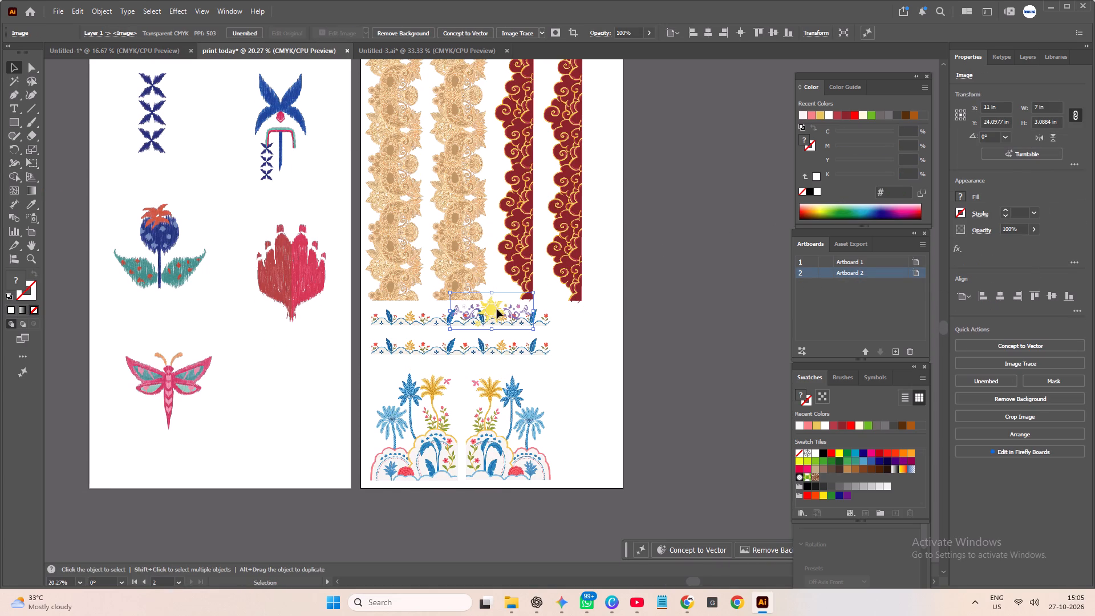
left_click_drag(497, 309, 580, 375)
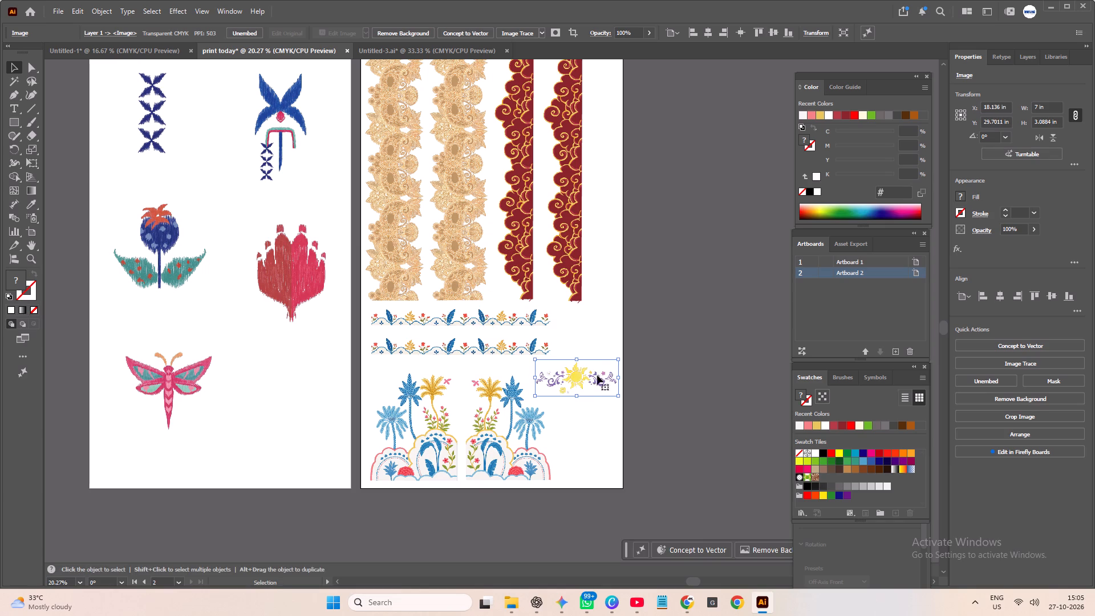
Rotate the sun illustration upright by about 90° and move it to Artboard 2's upper right corner, beside the red borders.
left_click_drag(620, 391, 622, 363)
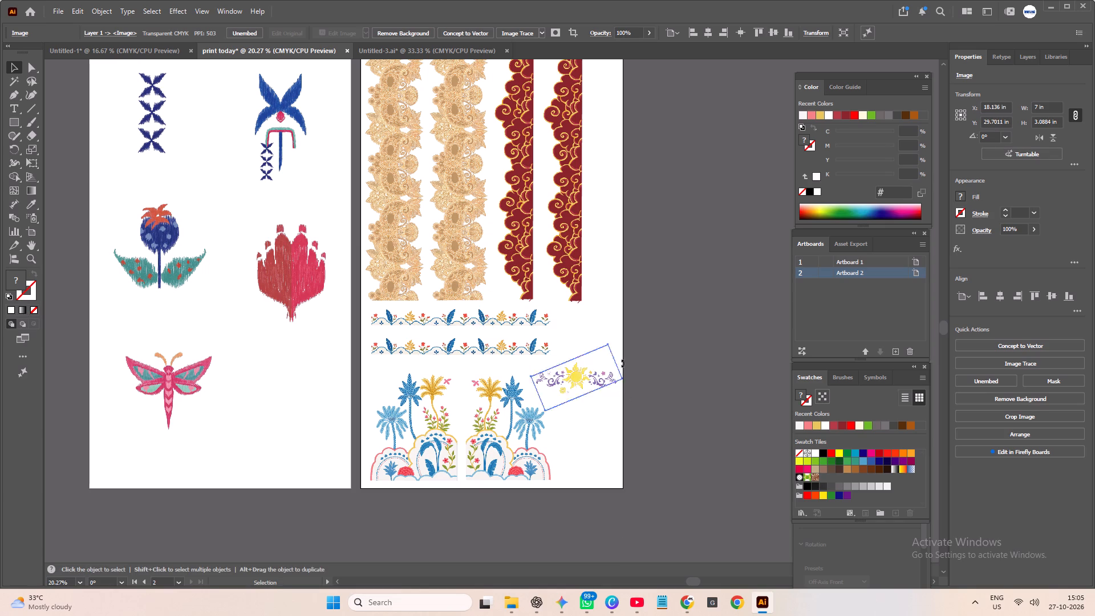
left_click_drag(622, 363, 599, 303)
left_click_drag(578, 374, 599, 265)
scroll(607, 295, "up", 6)
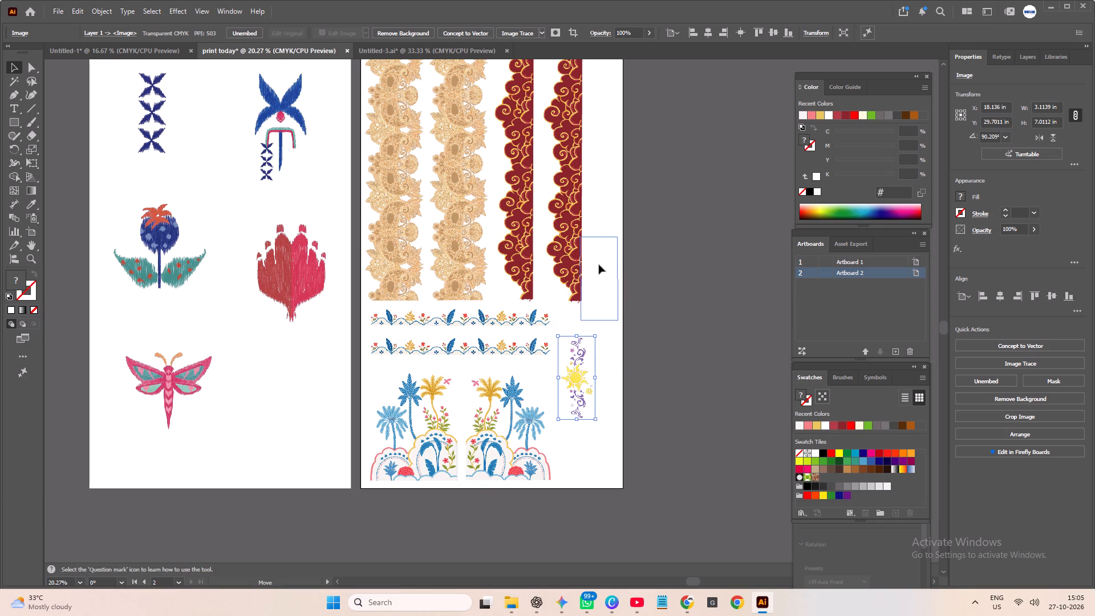
left_click_drag(599, 265, 603, 253)
left_click(662, 333)
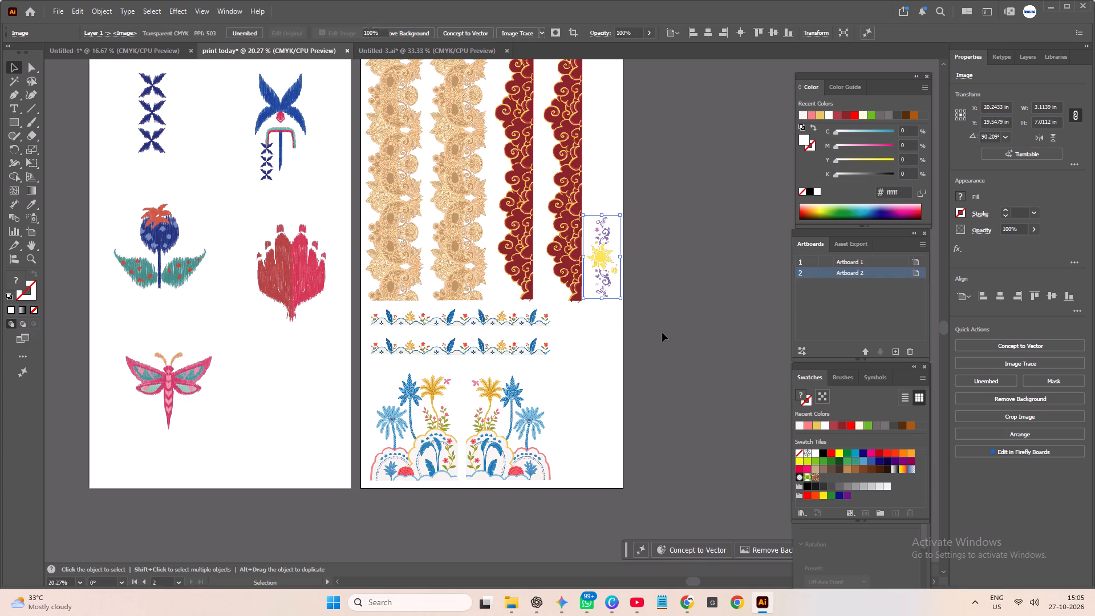
scroll(662, 333, "up", 12)
left_click(606, 428)
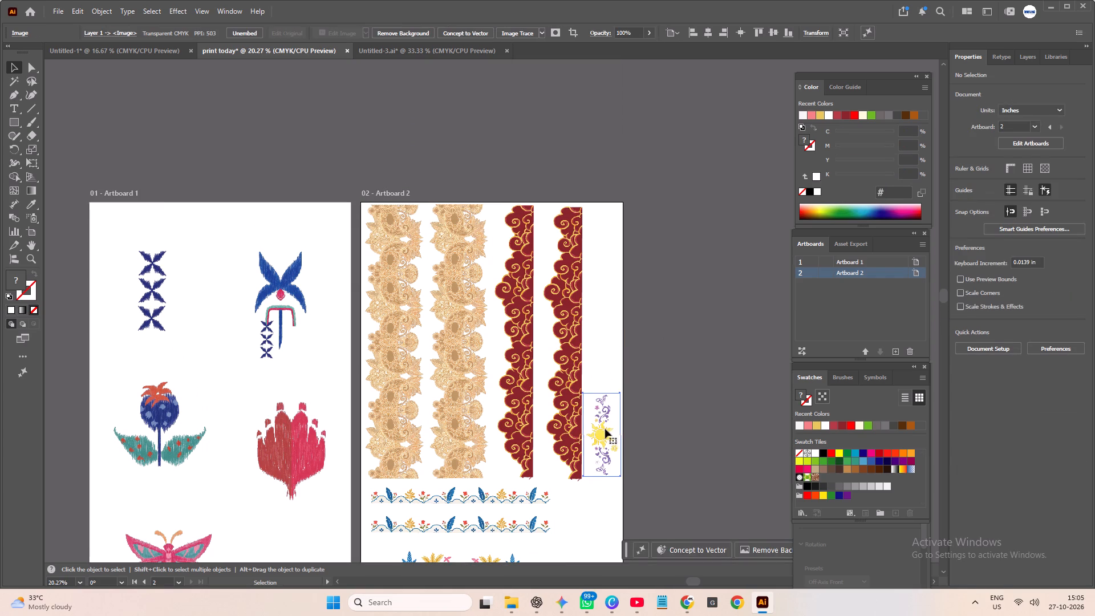
left_click_drag(604, 432, 606, 248)
Nudge the second red scalloped border slightly left to widen the gap beside the sun illustration.
left_click(556, 312)
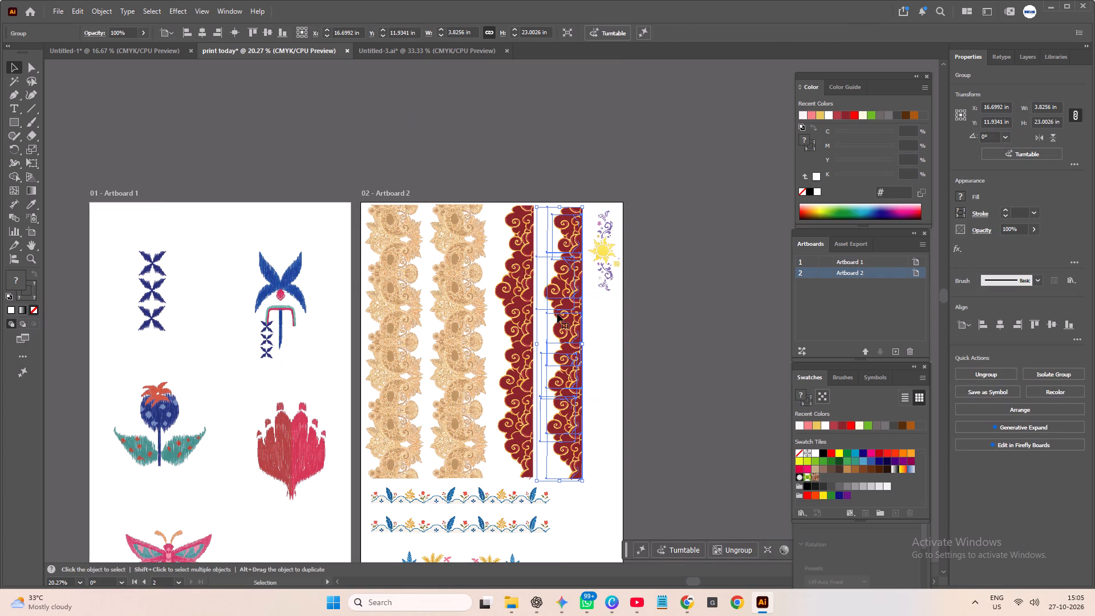
key("Left")
key("Left")
key("Left")
key("Left")
key("Left")
key("Left")
key("Left")
key("Left")
key("Left")
key("Left")
key("Left")
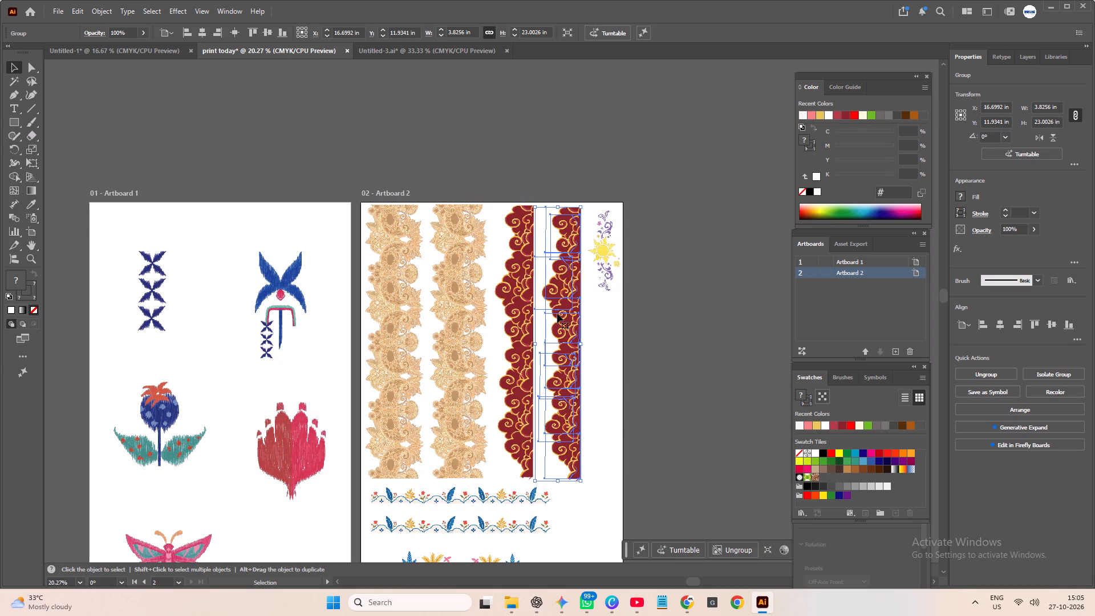
key("Left")
key("Left")
key("Left")
key("Left")
key("Left")
left_click(658, 289)
Shift the sun illustration slightly left, closer to the red border and inside Artboard 2's edge.
left_click(602, 256)
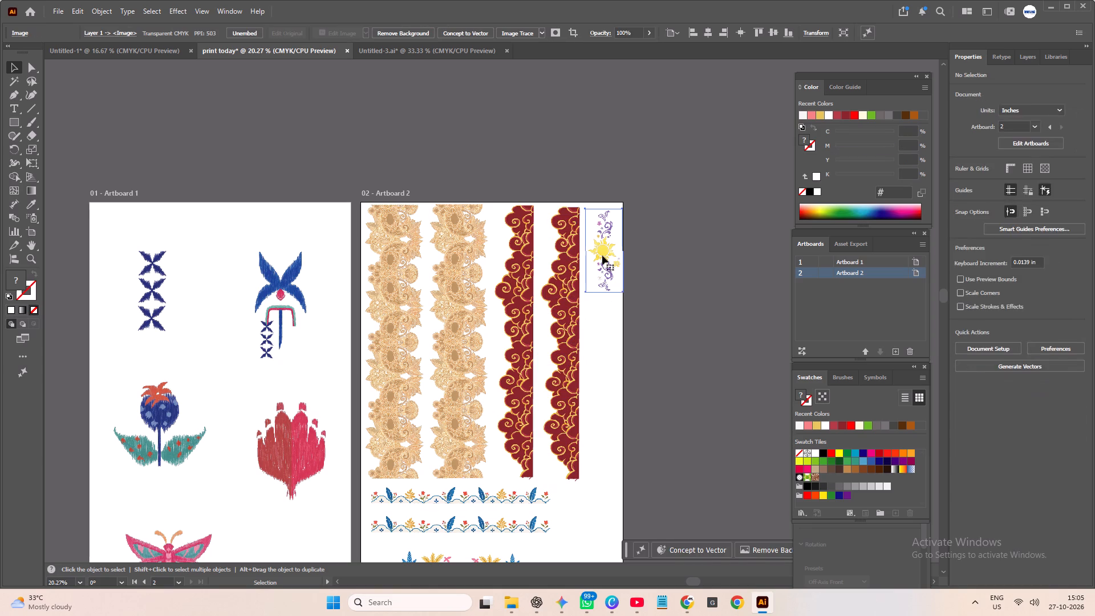
left_click(605, 256)
left_click(653, 282)
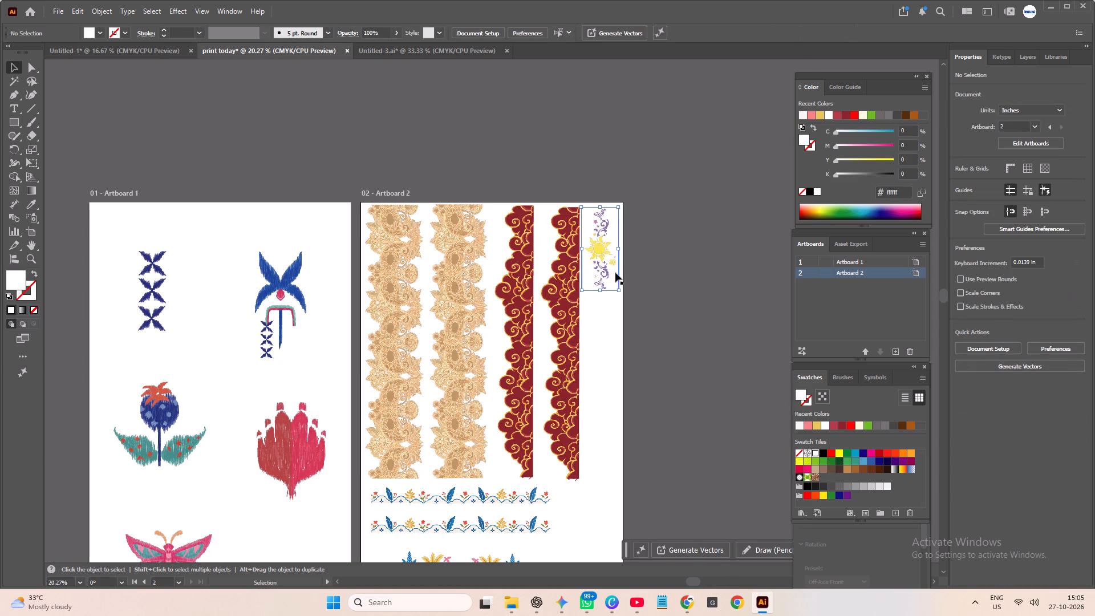
Duplicate the vertical sun illustration and place the copy directly below the first one, alongside the red border.
left_click(606, 268)
key("ctrl+c")
key("ctrl+v")
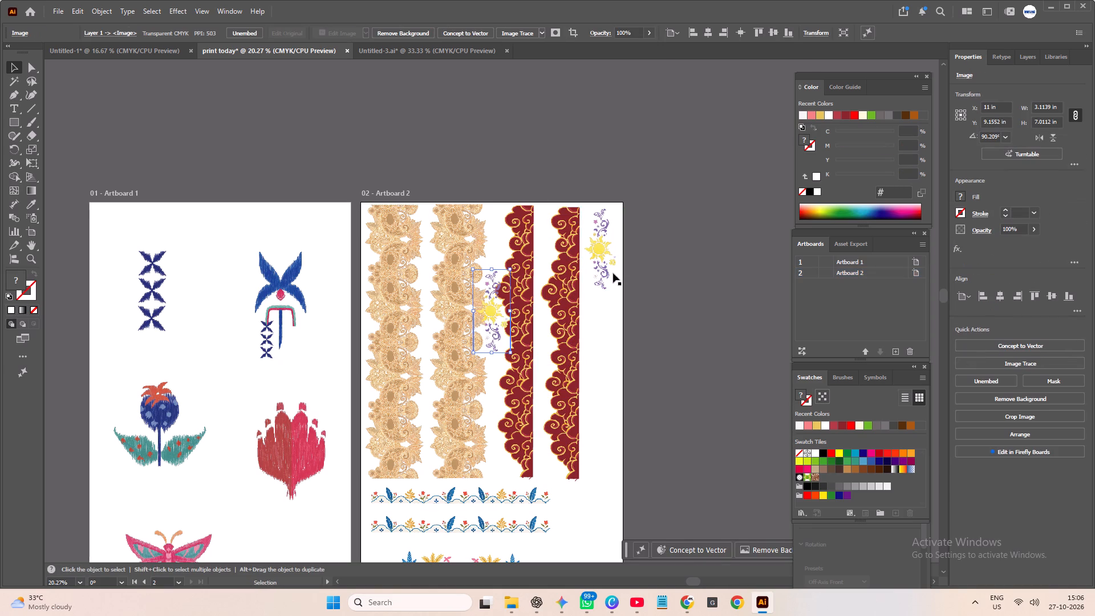
left_click_drag(496, 321, 607, 347)
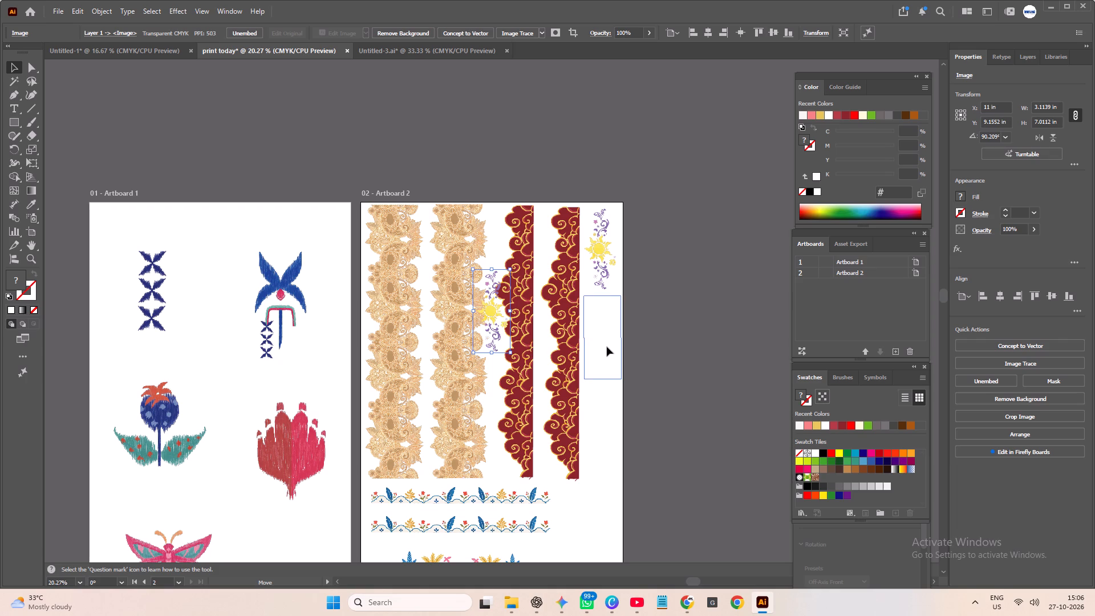
left_click_drag(607, 347, 606, 346)
left_click(698, 338)
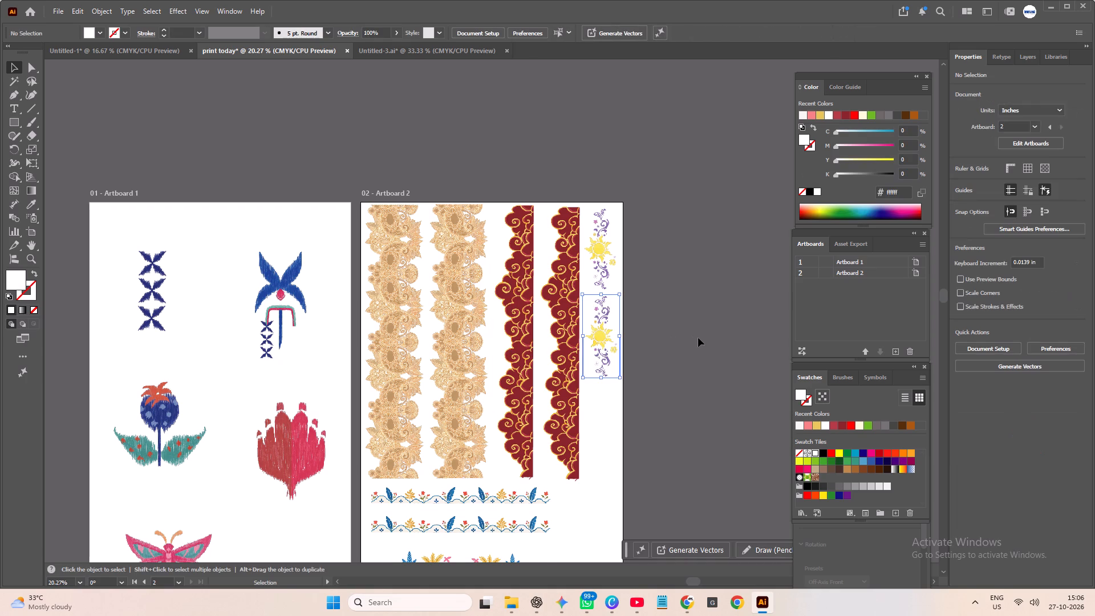
In Untitled-1, crop the Himalayan Bridge lettering image closely around its artwork, to about 4.7 in by 2.3 in.
scroll(698, 338, "down", 7)
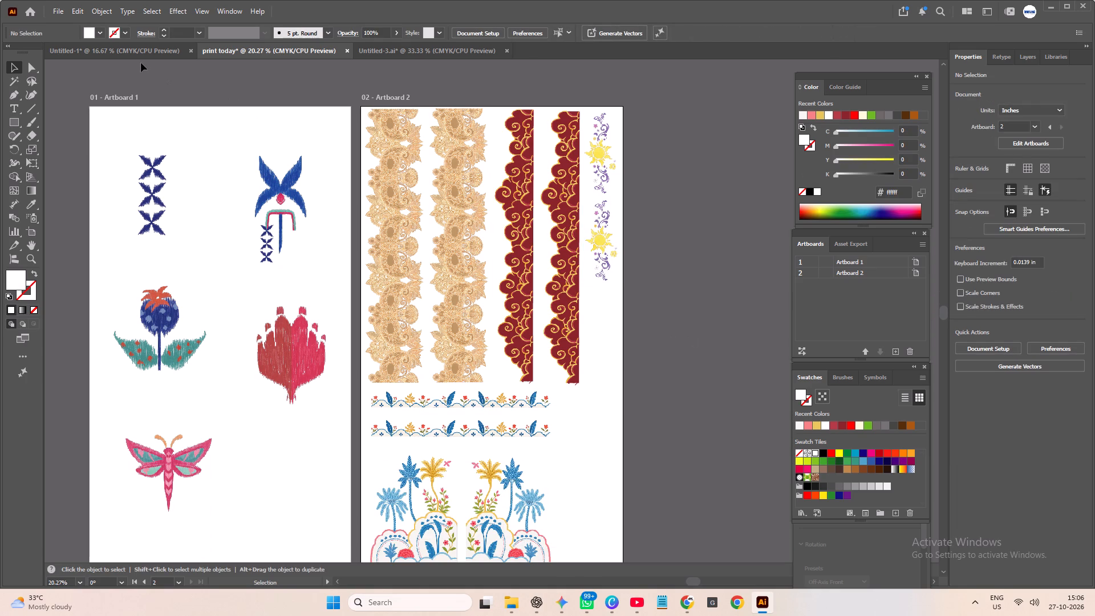
left_click(139, 53)
left_click(613, 270)
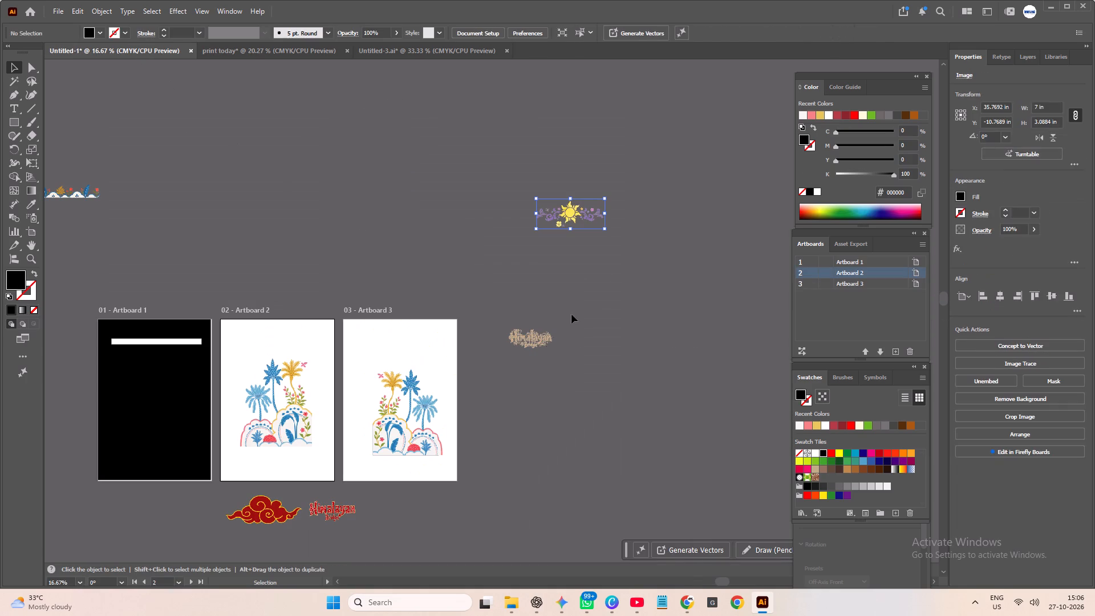
left_click(531, 348)
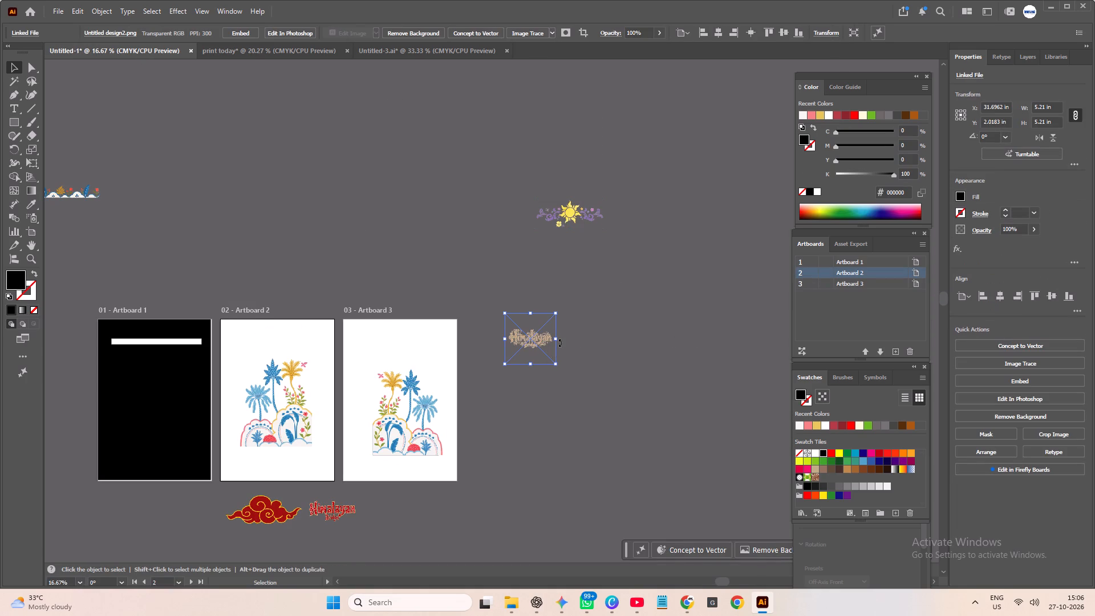
scroll(559, 343, "up", 4, "alt")
left_click(112, 9)
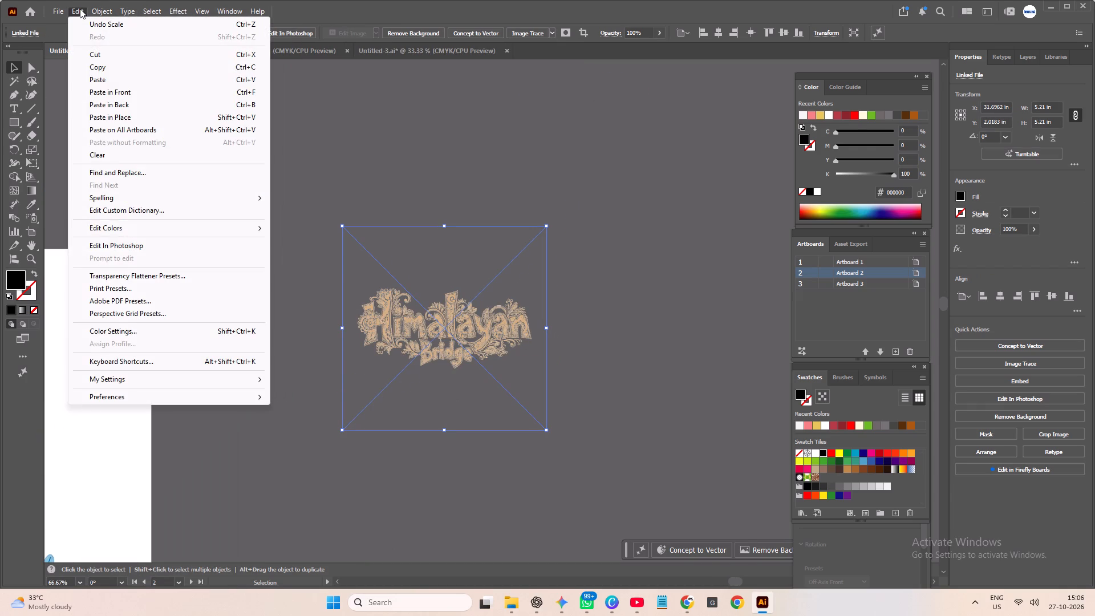
left_click(142, 209)
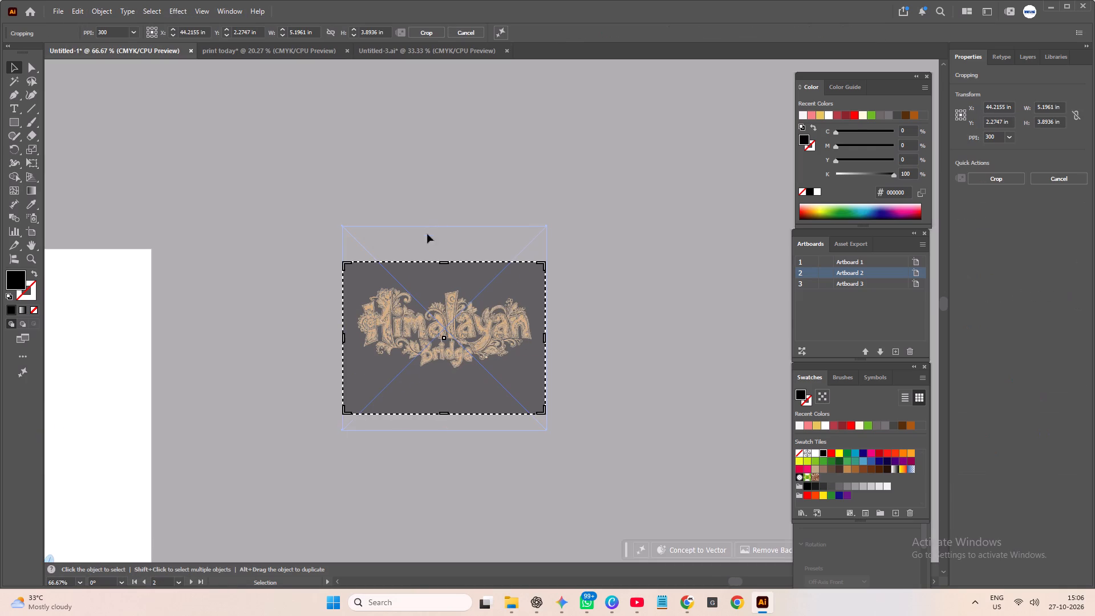
left_click_drag(444, 262, 452, 282)
left_click_drag(343, 349, 353, 350)
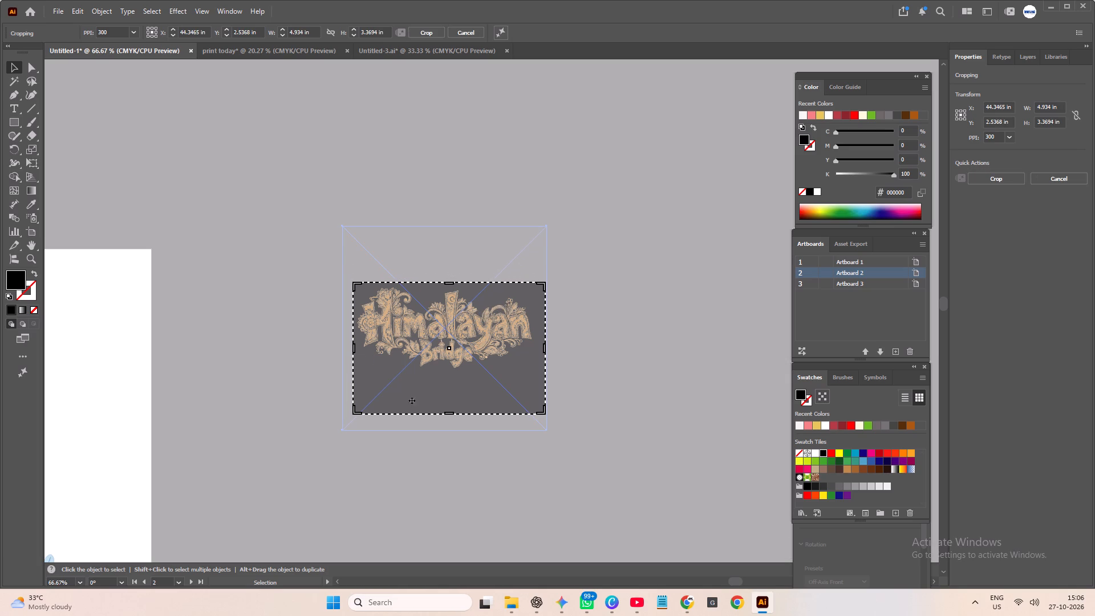
left_click_drag(449, 414, 472, 371)
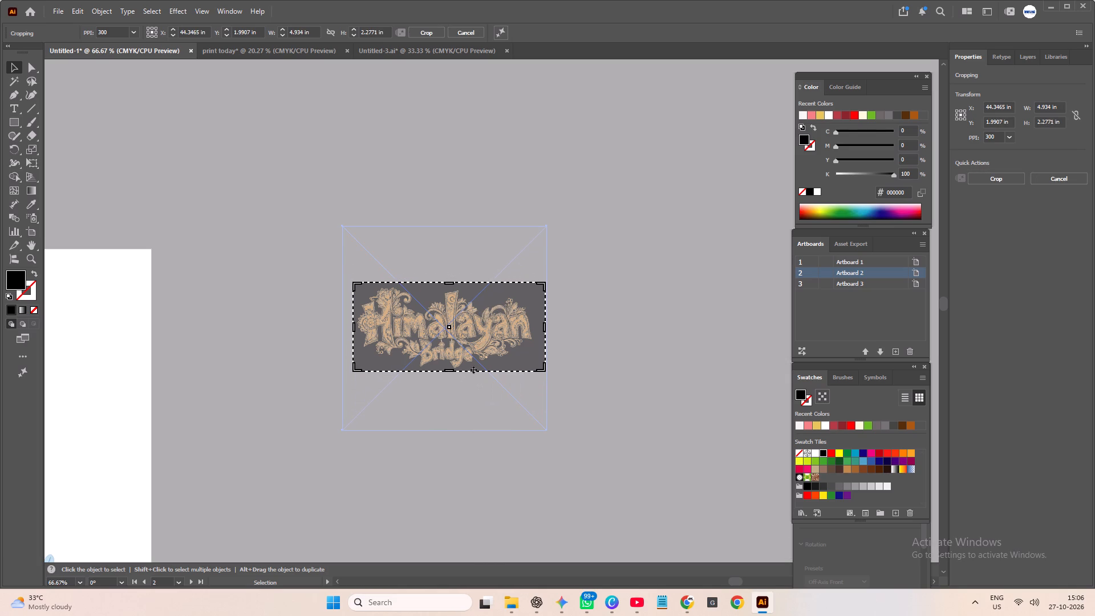
left_click_drag(542, 327, 532, 327)
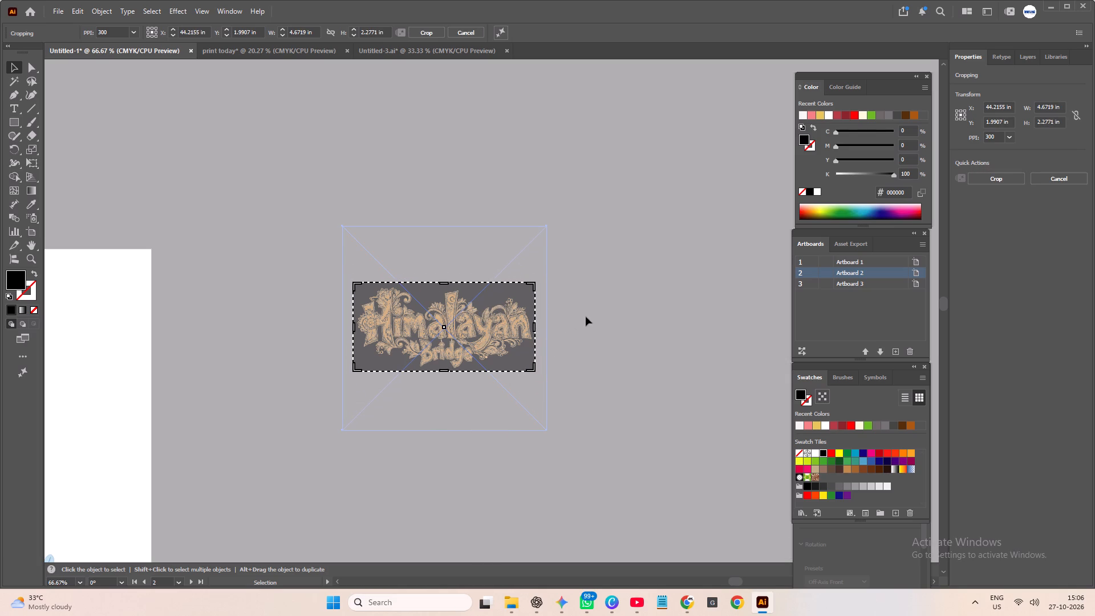
key("Return")
left_click(586, 317)
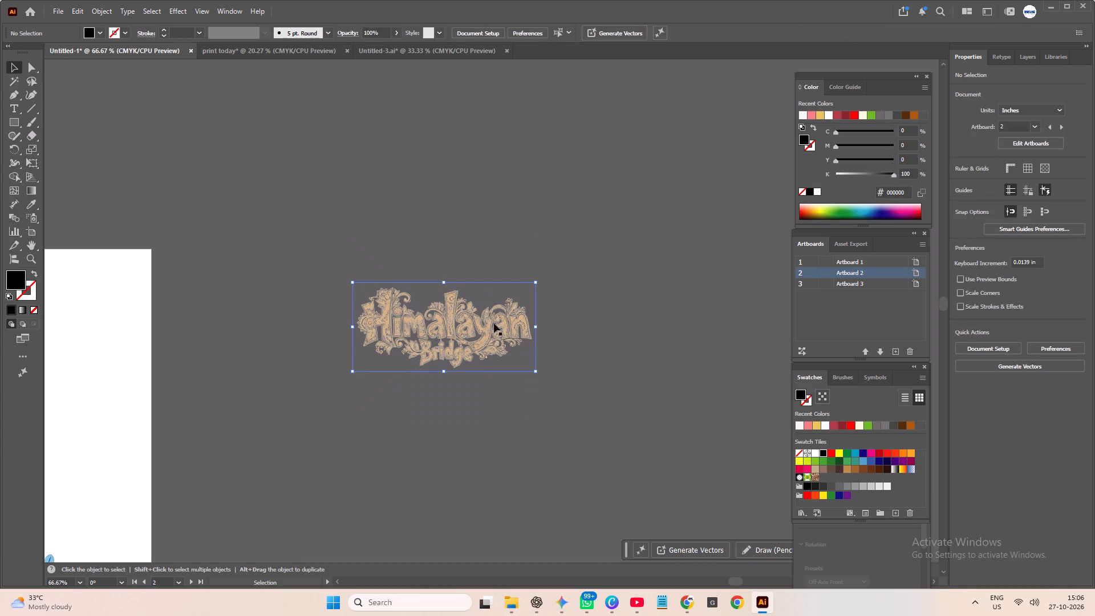
Resize the cropped Himalayan Bridge lettering proportionally to a width of 5.5 in.
left_click(494, 323)
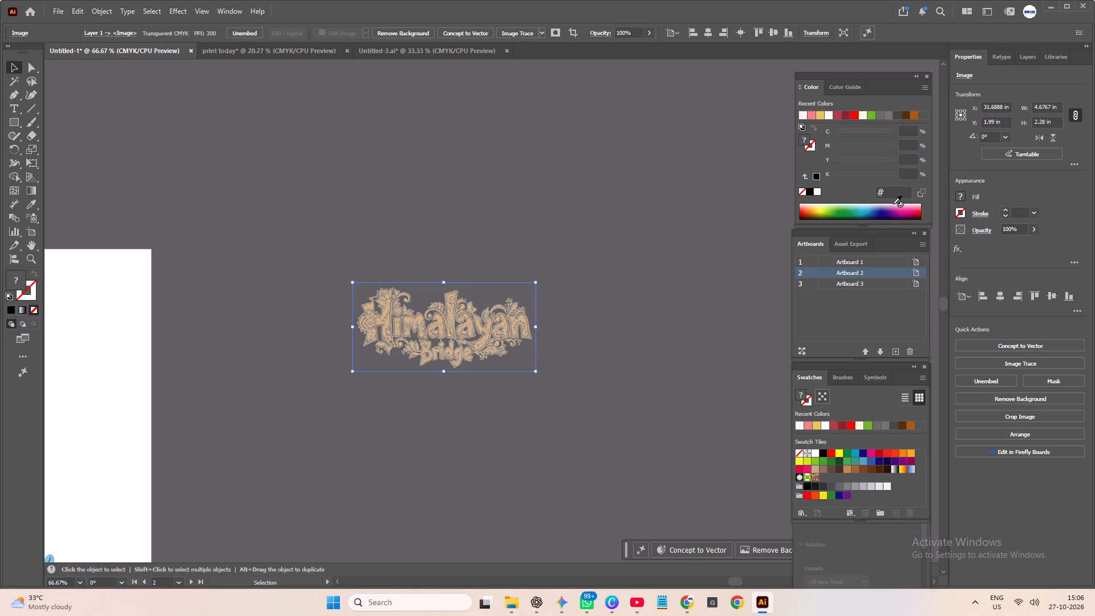
left_click_drag(1035, 108, 1050, 116)
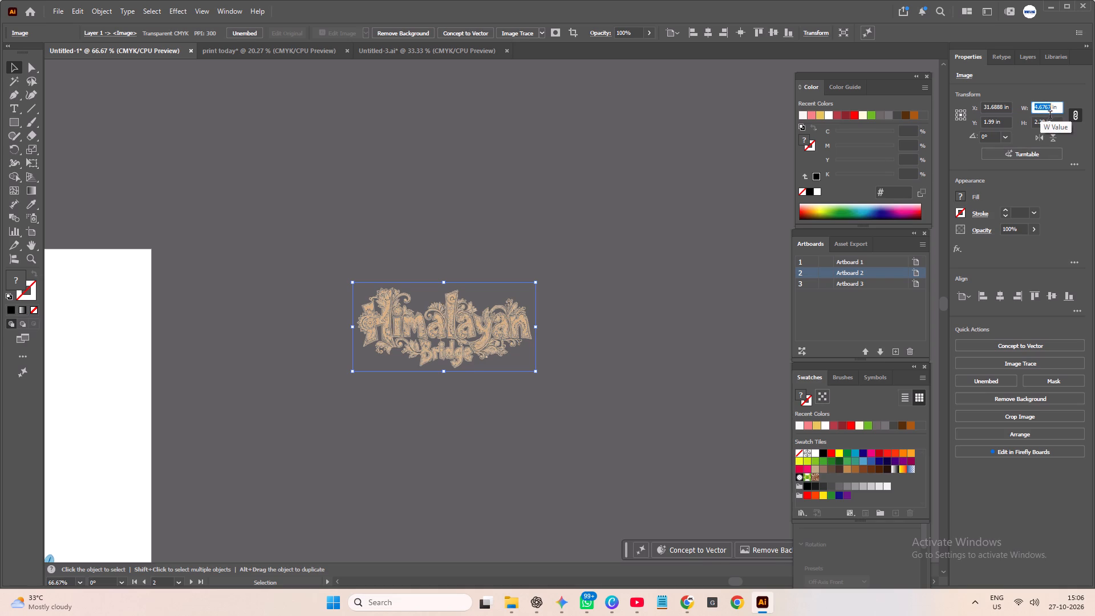
left_click_drag(1050, 116, 1050, 116)
type("5.5")
key("Return")
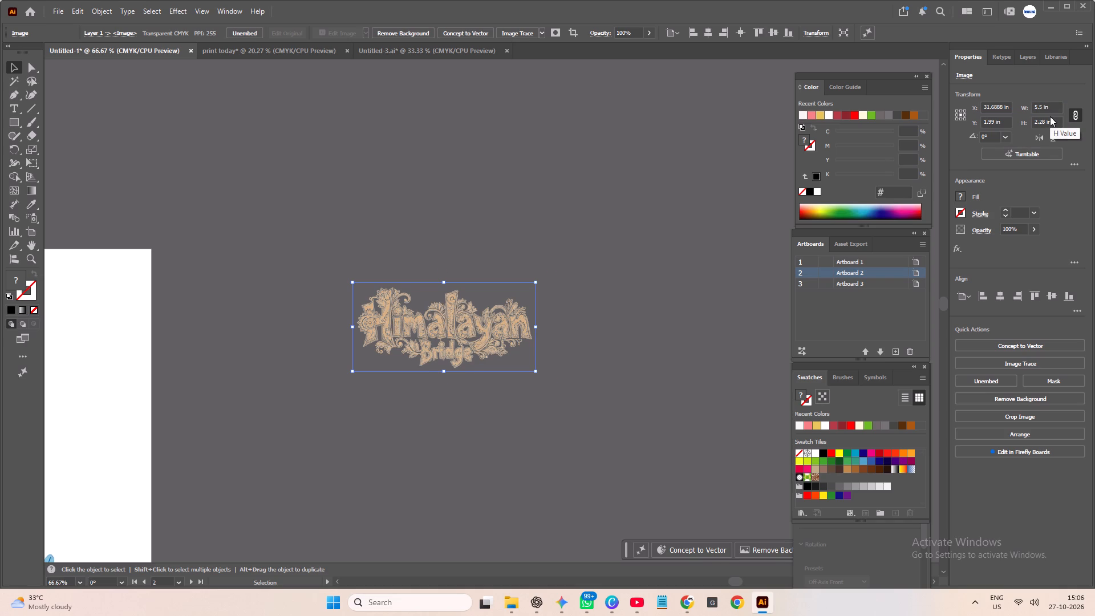
left_click(701, 248)
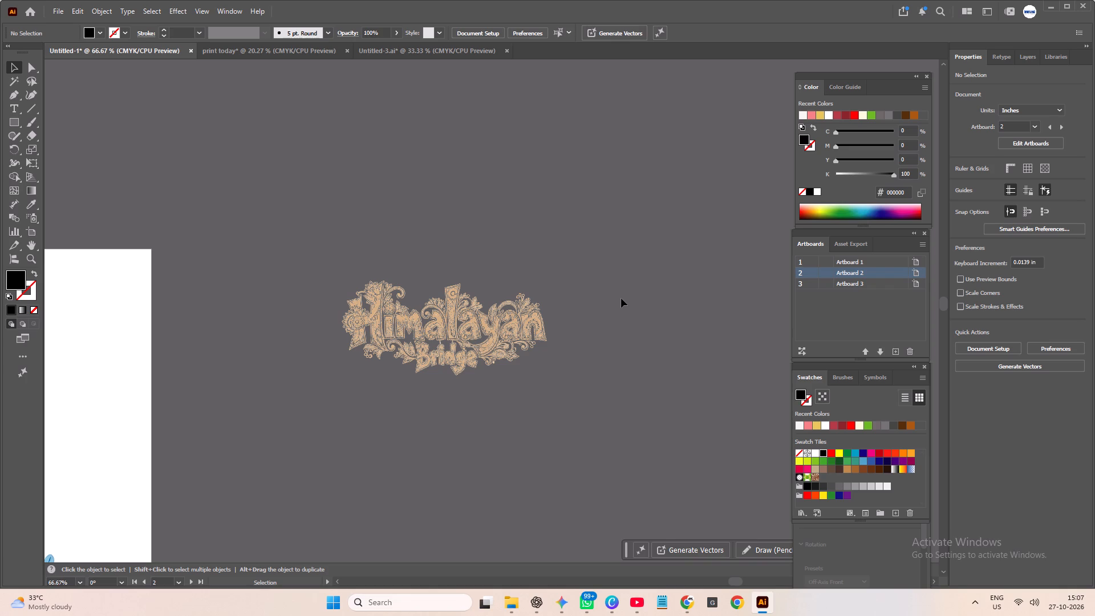
Copy the tan Himalayan Bridge lettering into print today and stack two copies on Artboard 2, beside the floral border and palm trees.
left_click(413, 335)
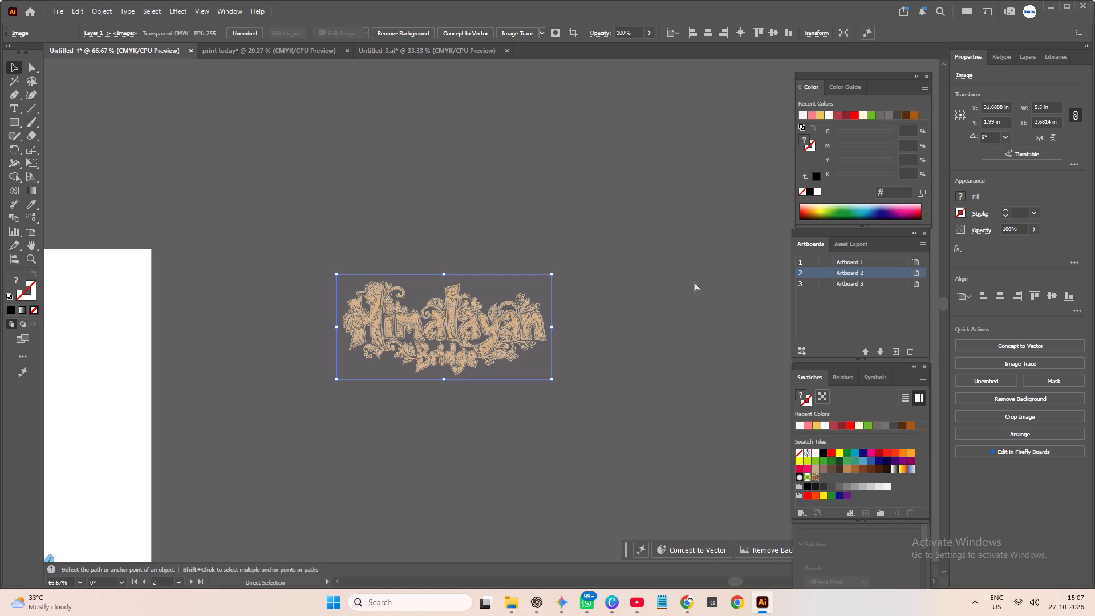
key("ctrl+c")
left_click(265, 53)
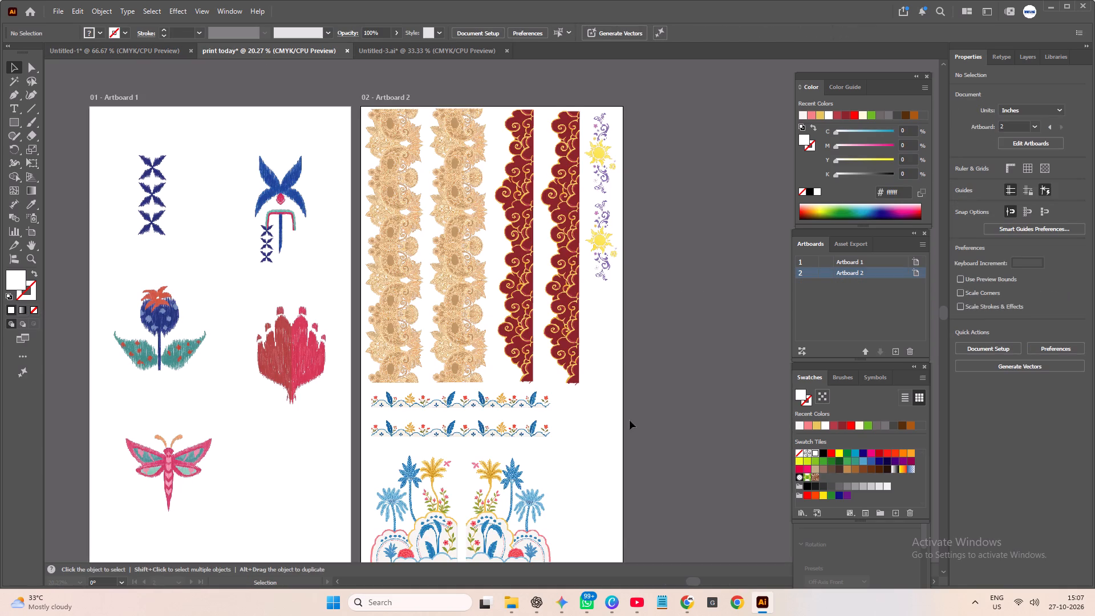
scroll(676, 410, "down", 4)
left_click(607, 388)
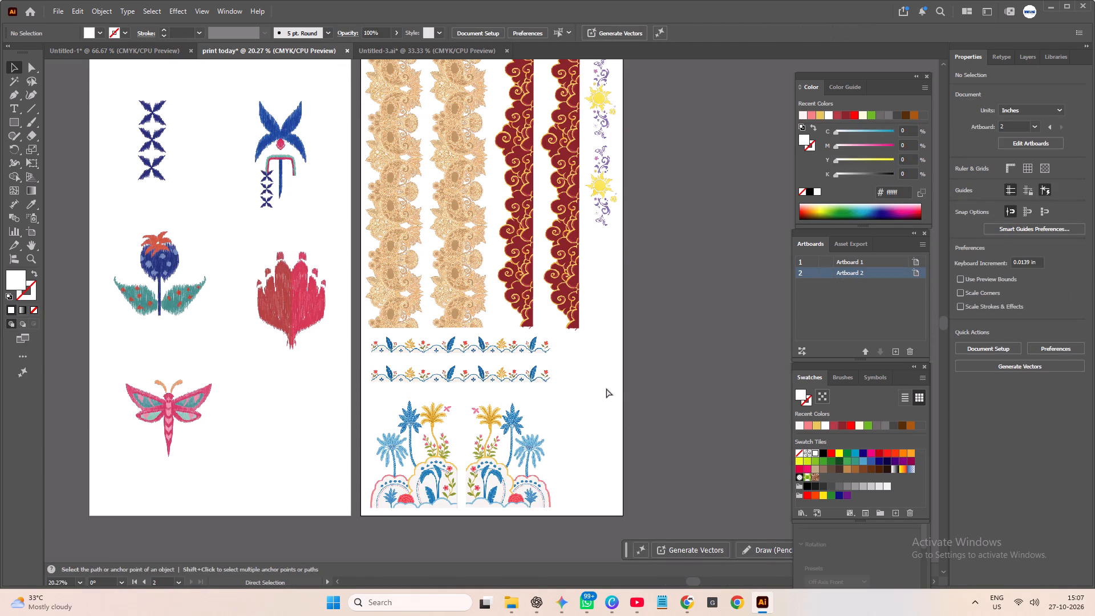
key("ctrl+v")
left_click_drag(497, 313, 587, 411)
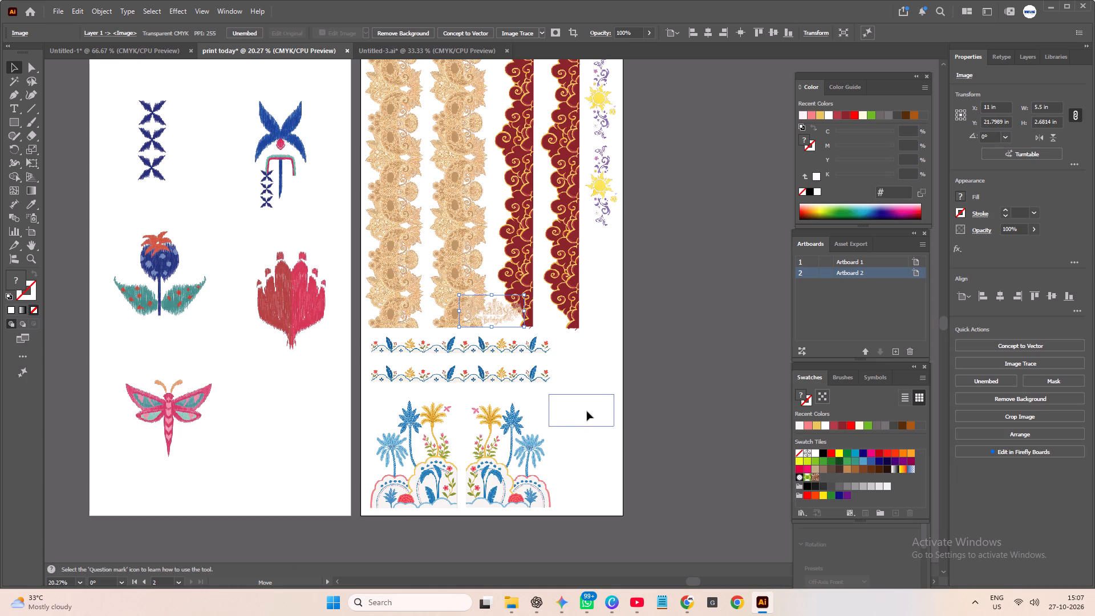
left_click_drag(587, 411, 589, 411)
left_click(703, 382)
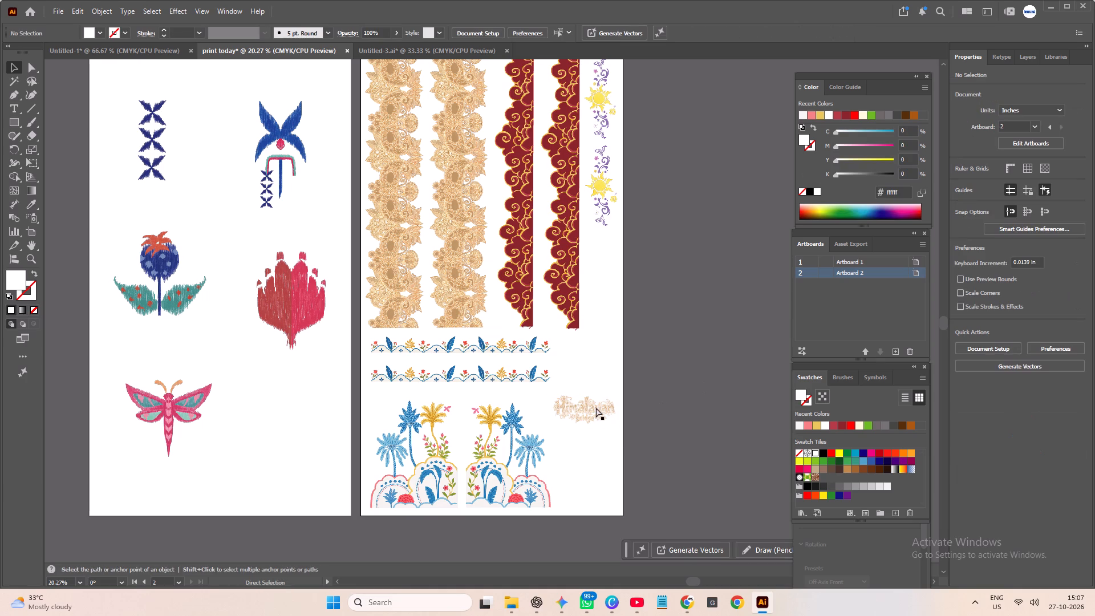
key("ctrl+v")
left_click_drag(498, 313, 596, 376)
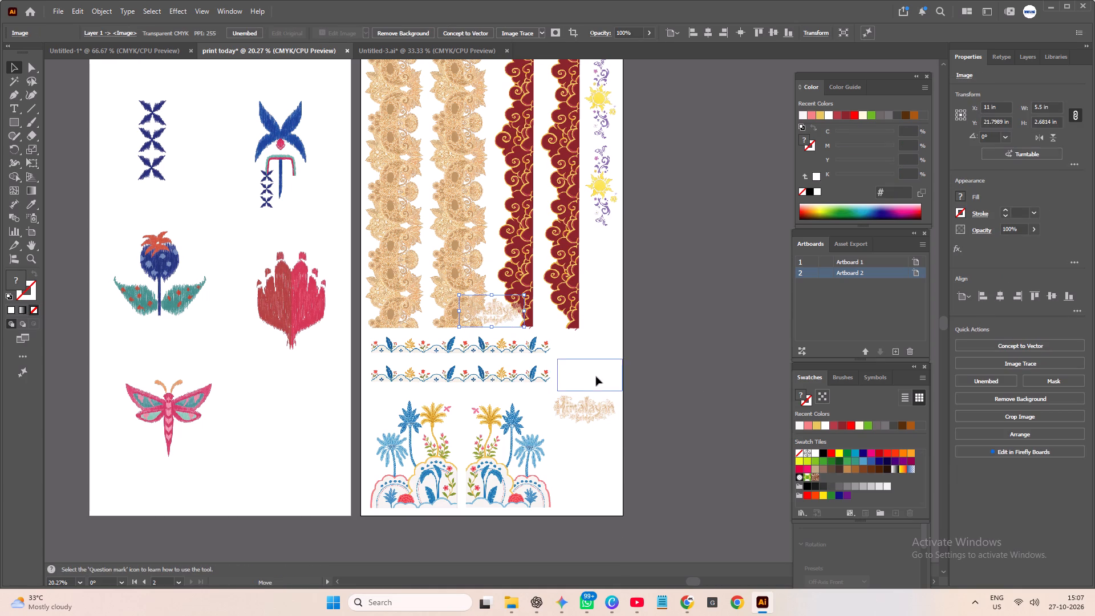
left_click_drag(596, 376, 591, 375)
left_click(682, 374)
Move both tan lettering copies together down into Artboard 2's bottom-right corner, beside the palm tree bases.
left_click(584, 376)
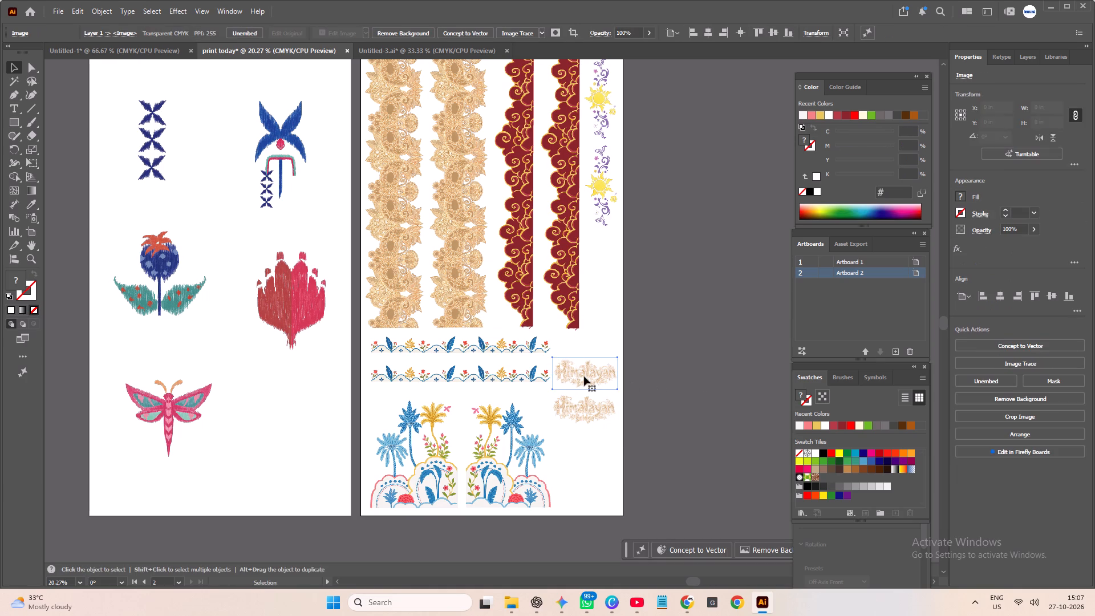
left_click(585, 409, "shift")
left_click_drag(599, 411, 601, 400)
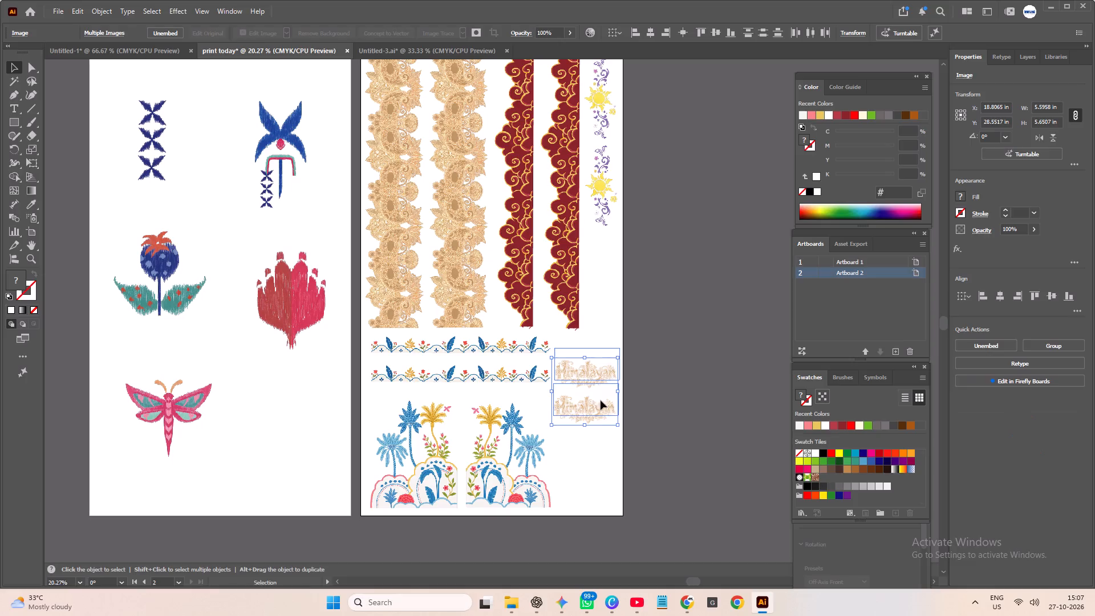
left_click_drag(601, 400, 602, 497)
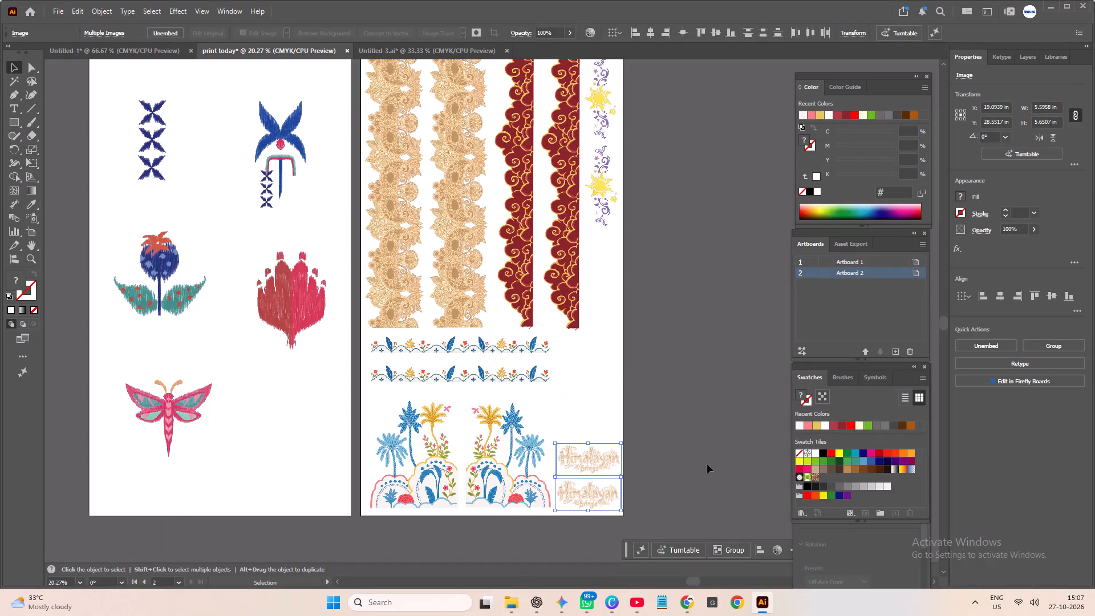
left_click(707, 464)
Shift both palm tree illustrations slightly left on Artboard 2, away from the tan lettering.
left_click(419, 458)
left_click(415, 467)
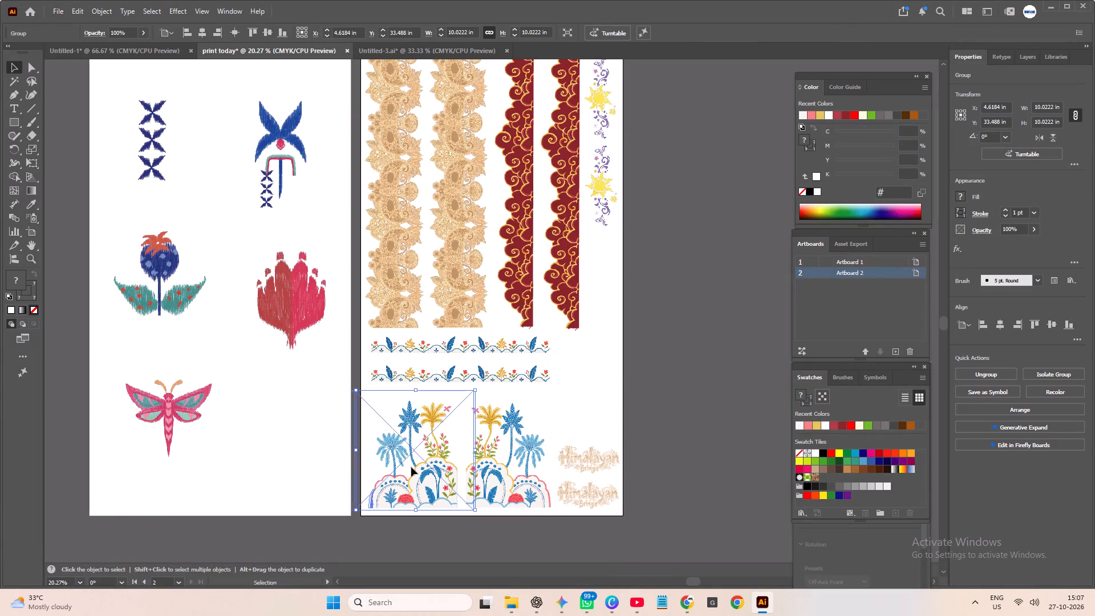
left_click(488, 469)
left_click_drag(505, 475, 500, 476)
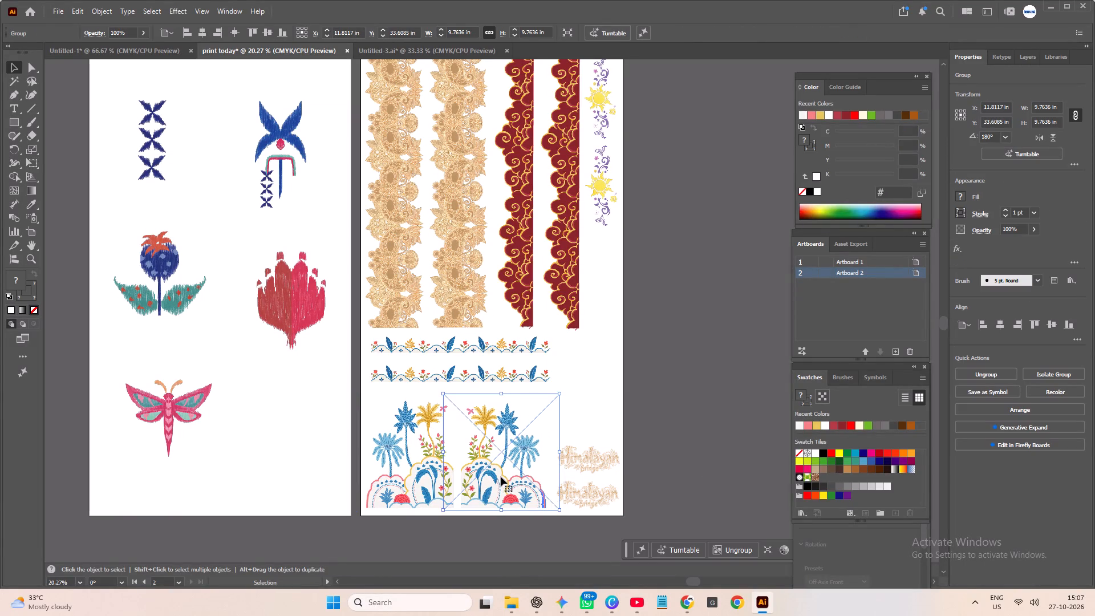
left_click(697, 463)
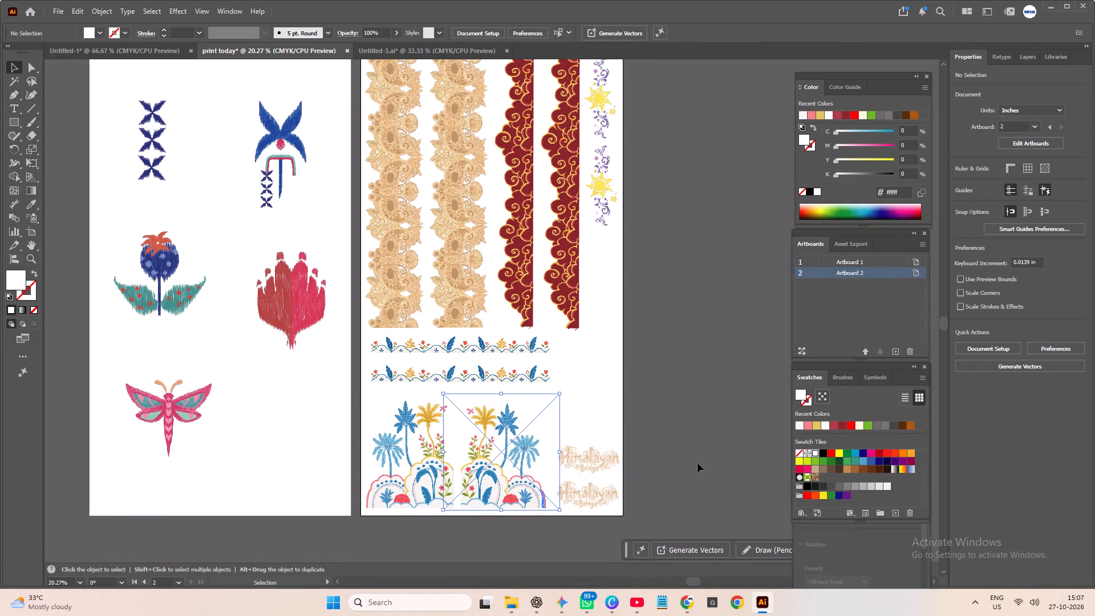
In Untitled-1, crop the red Himalayan Bridge lettering image closely around its artwork, to about 5.0 in by 2.4 in.
left_click(127, 54)
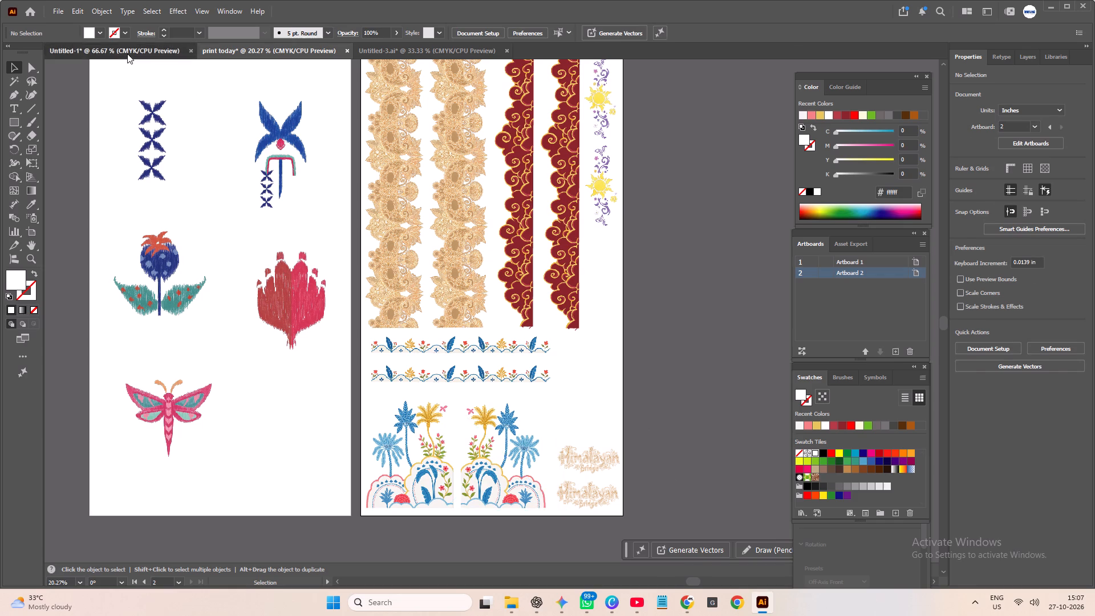
scroll(631, 370, "down", 20)
scroll(631, 370, "down", 1)
scroll(500, 480, "down", 5)
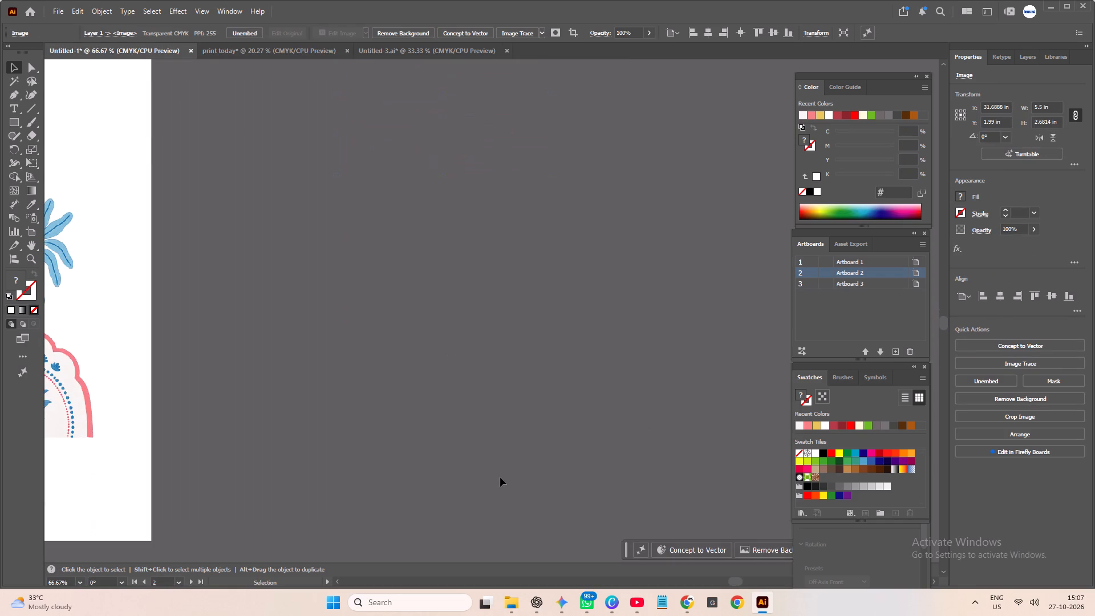
scroll(500, 477, "down", 7)
left_click_drag(735, 582, 693, 581)
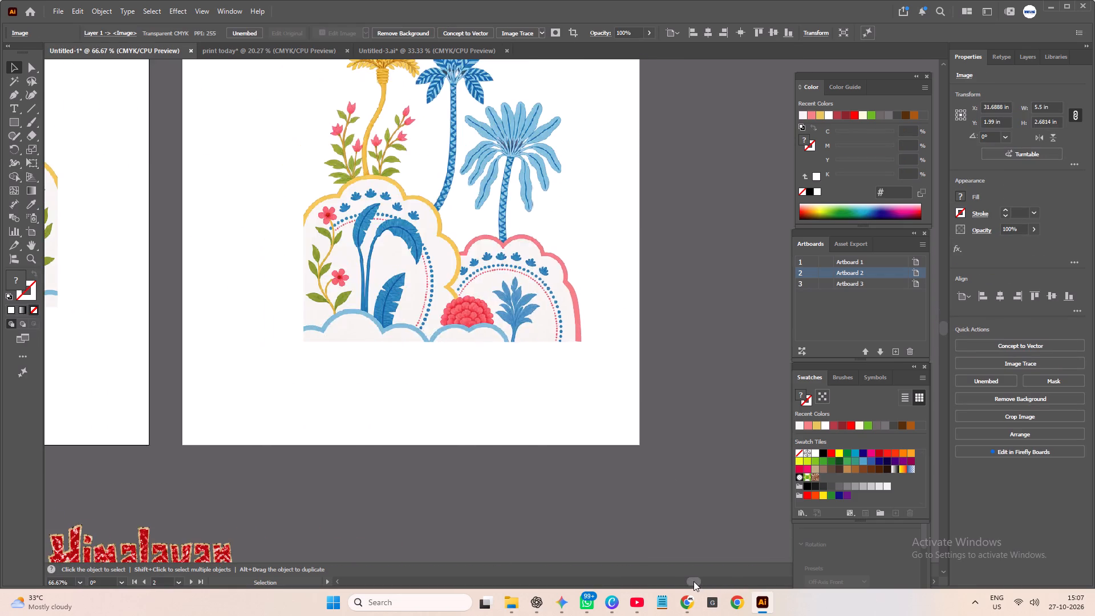
left_click_drag(693, 581, 686, 581)
scroll(446, 420, "down", 12)
left_click(423, 395)
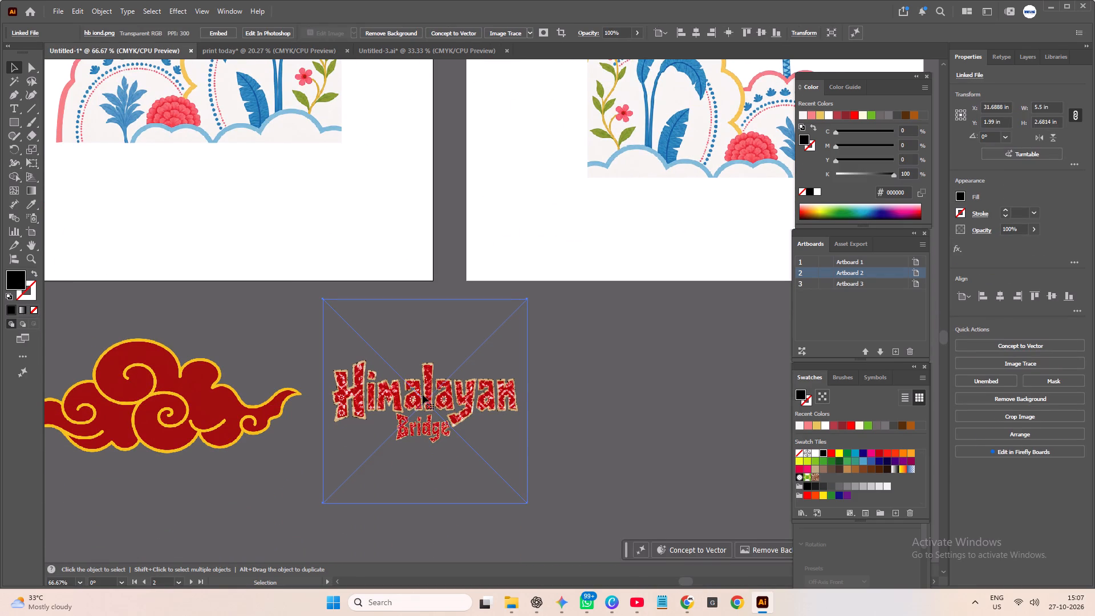
left_click(109, 9)
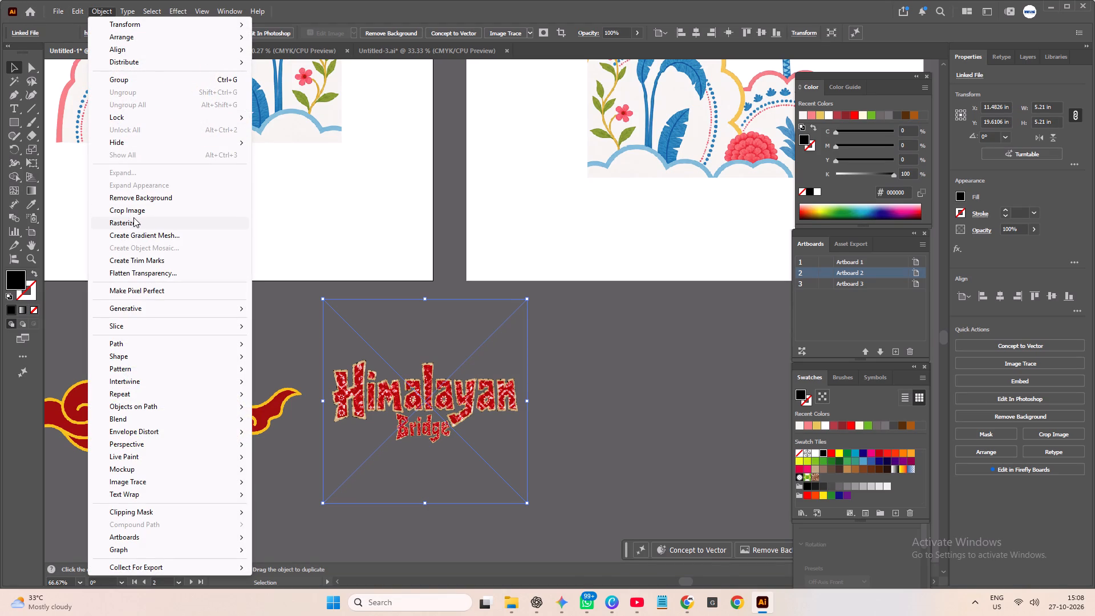
left_click(141, 213)
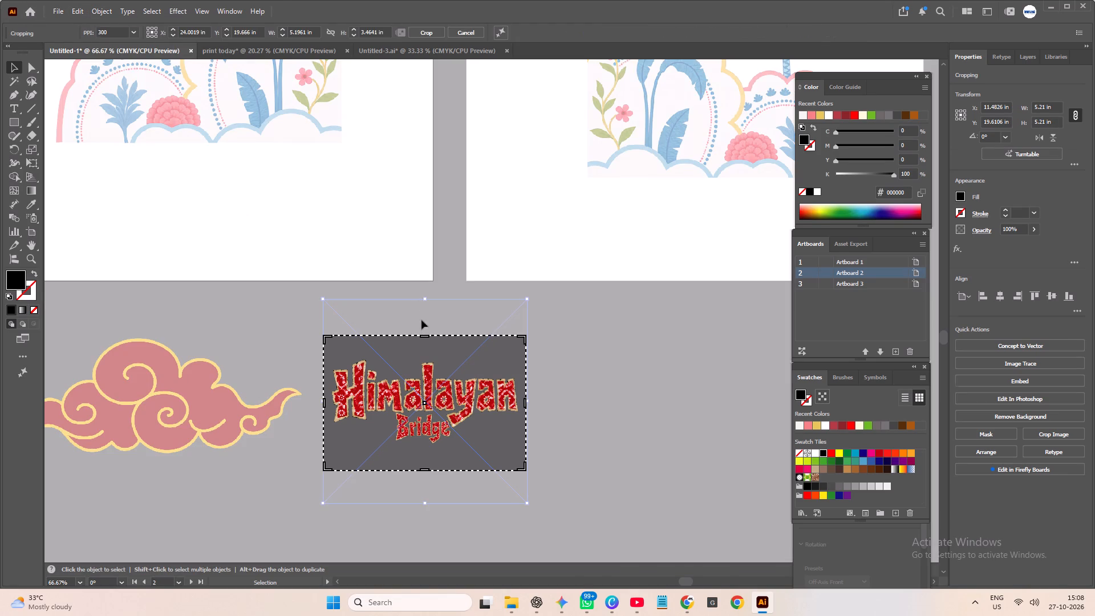
left_click_drag(424, 335, 432, 354)
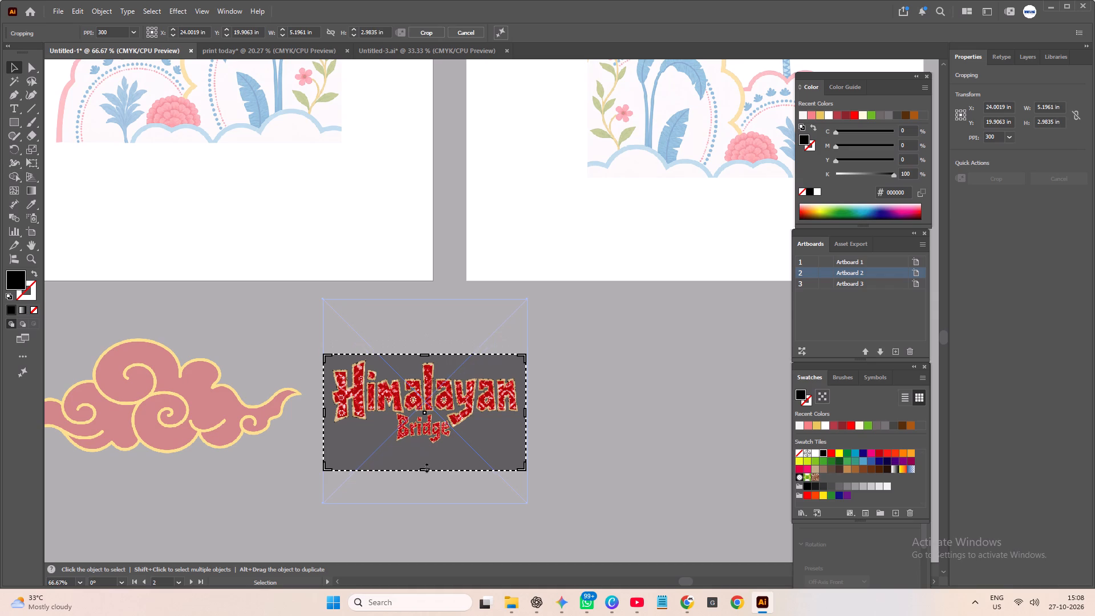
left_click_drag(425, 467, 445, 442)
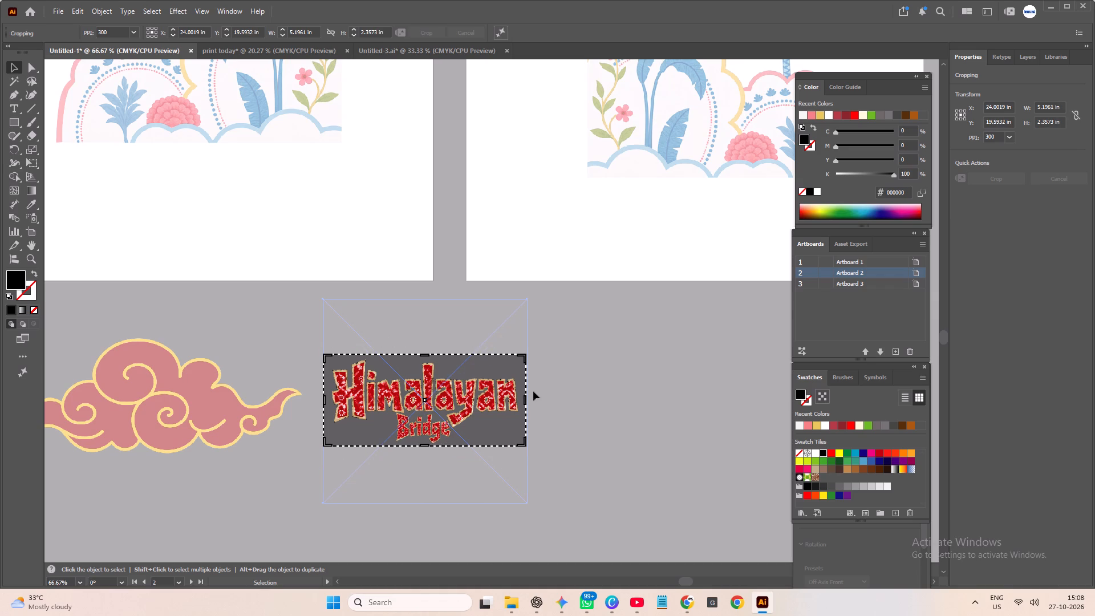
left_click(525, 396)
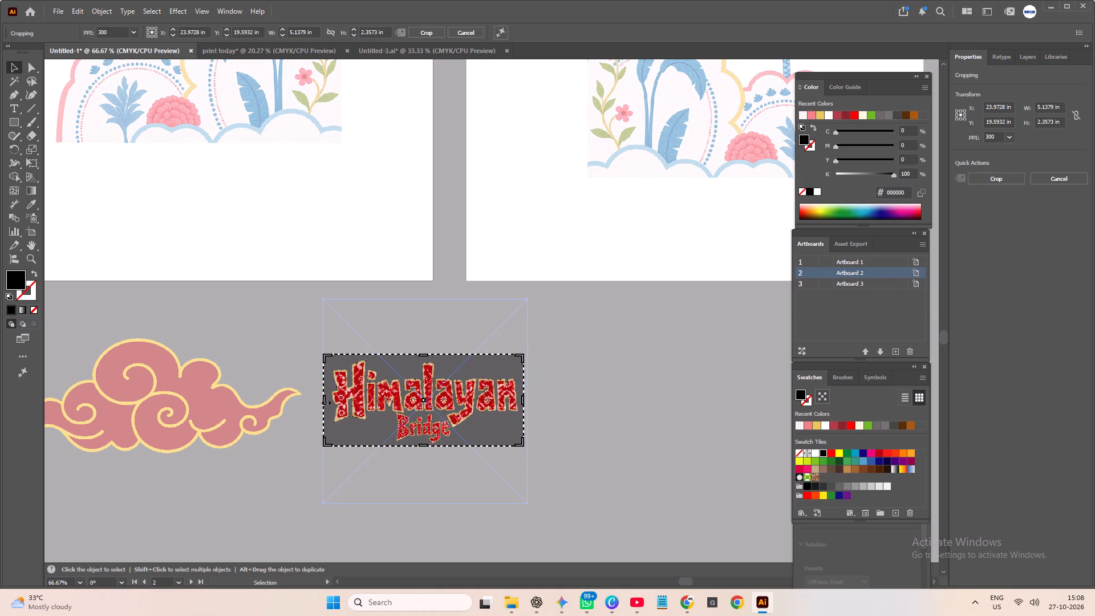
left_click(325, 401)
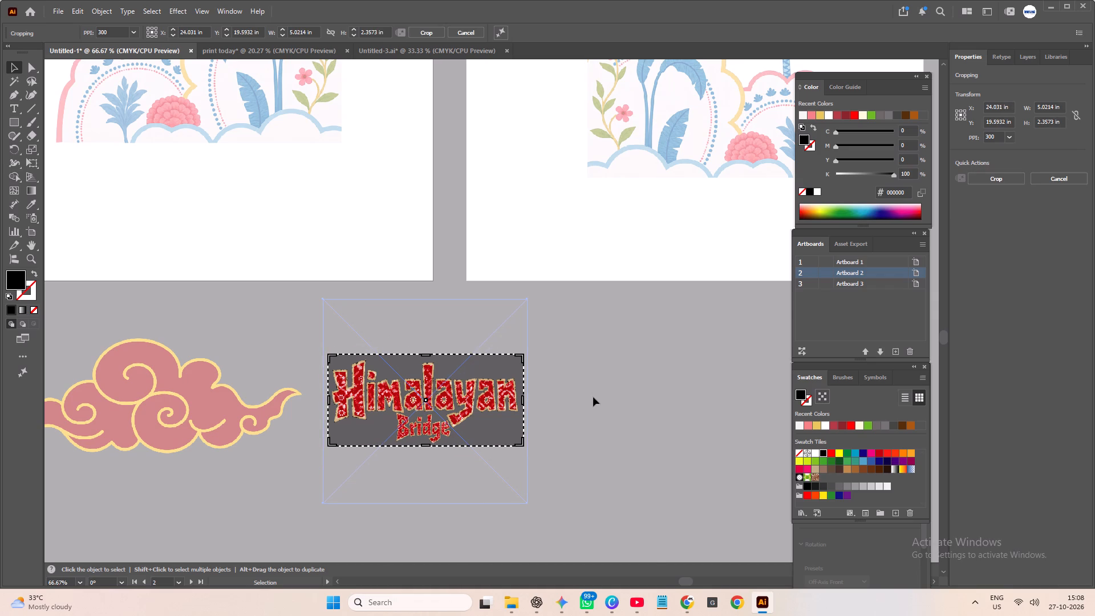
key("Return")
left_click(587, 395)
Copy the cropped red Himalayan Bridge lettering into print today and place it on Artboard 2 directly above the tan lettering pair.
left_click(425, 400)
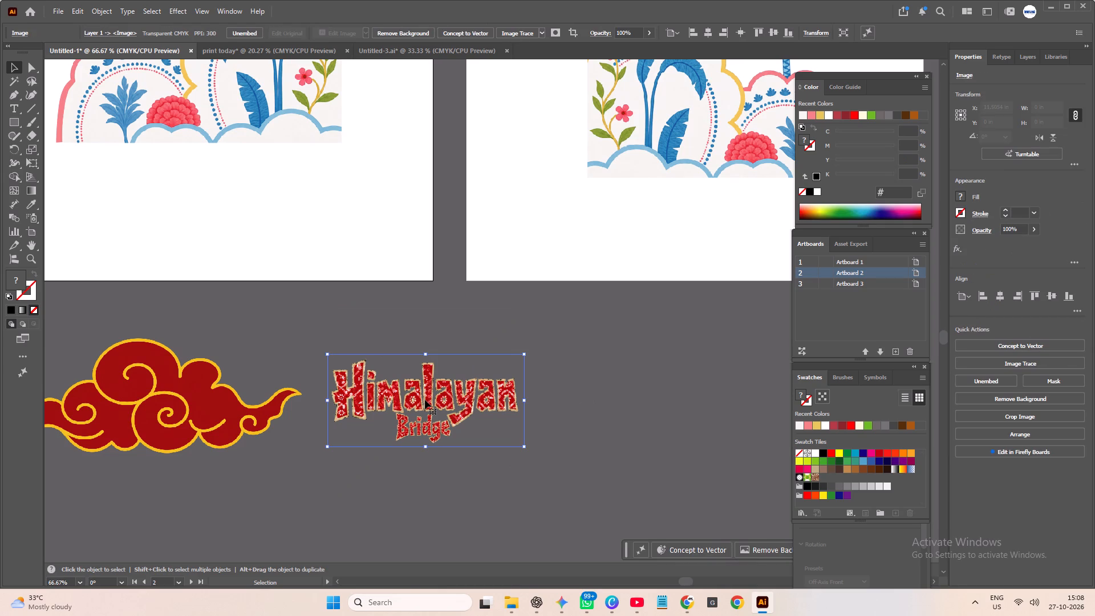
key("ctrl+c")
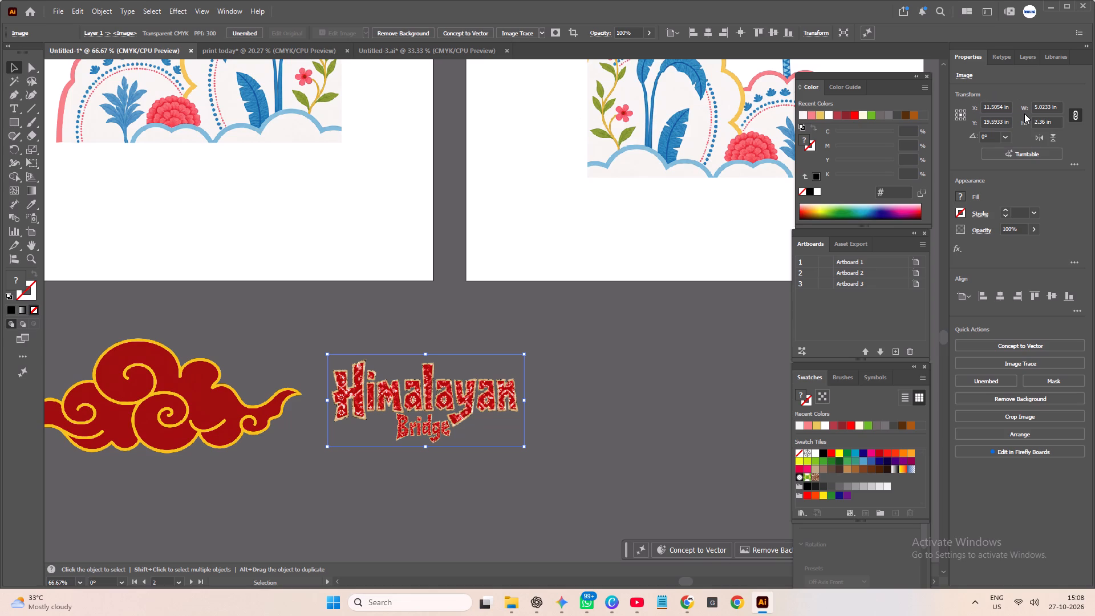
left_click(380, 50)
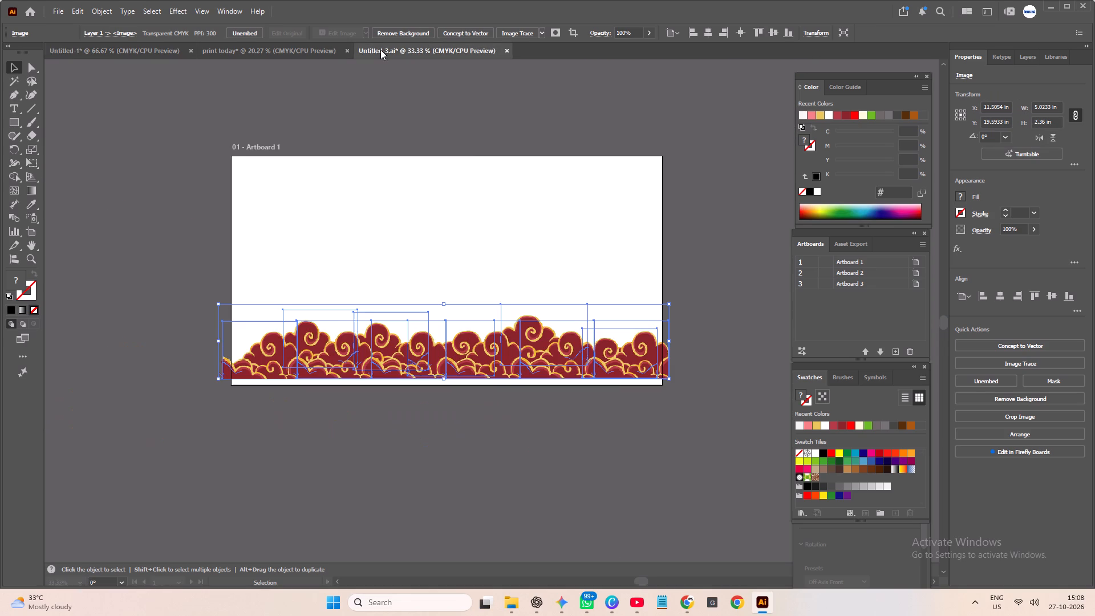
left_click(234, 45)
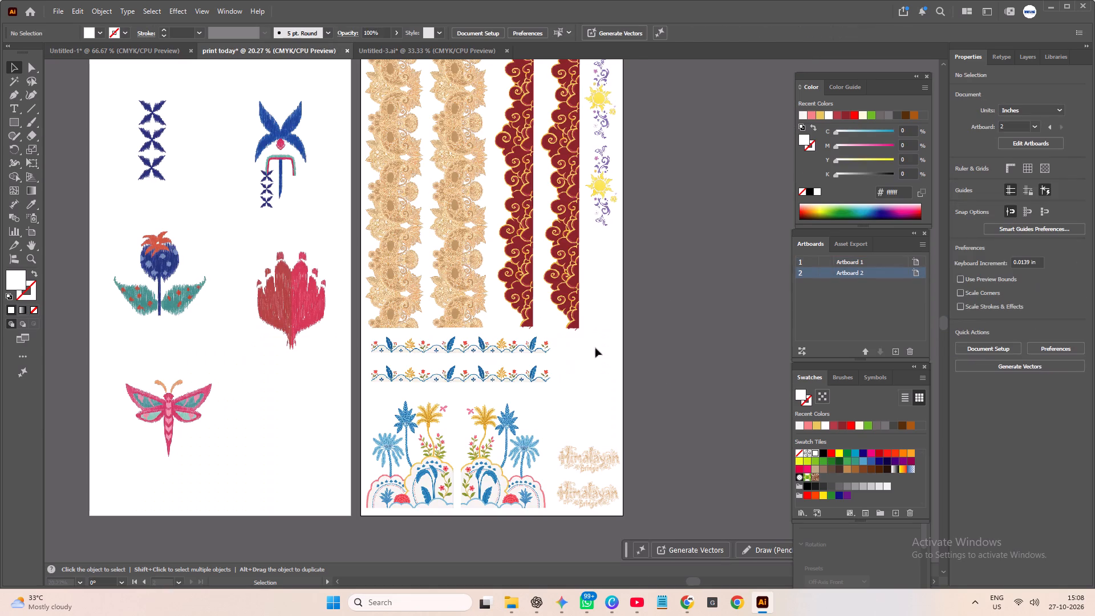
left_click(660, 330)
key("ctrl+v")
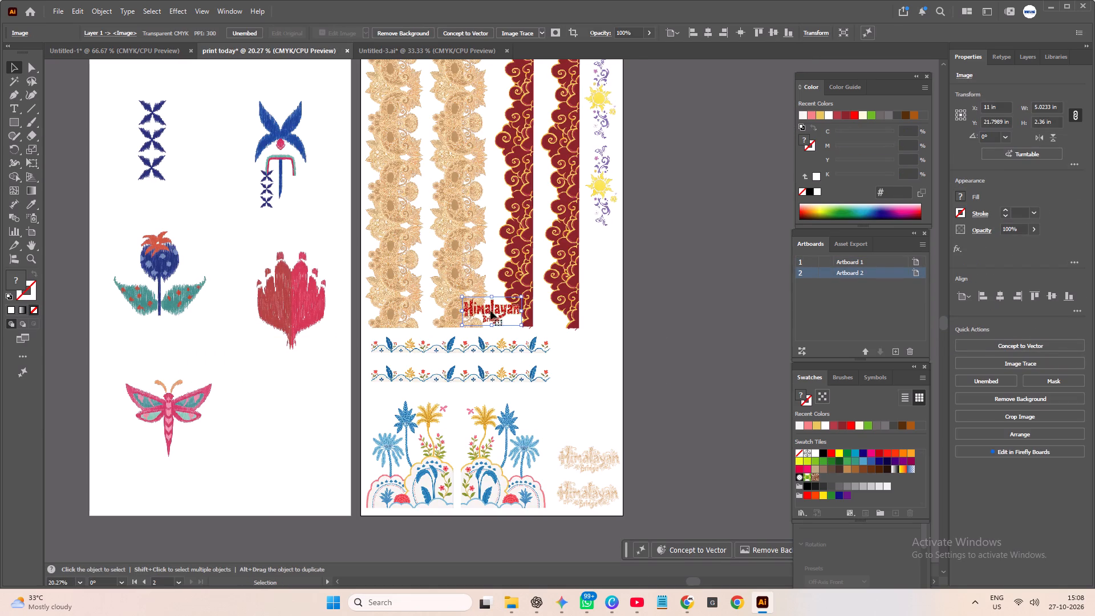
left_click_drag(490, 310, 586, 422)
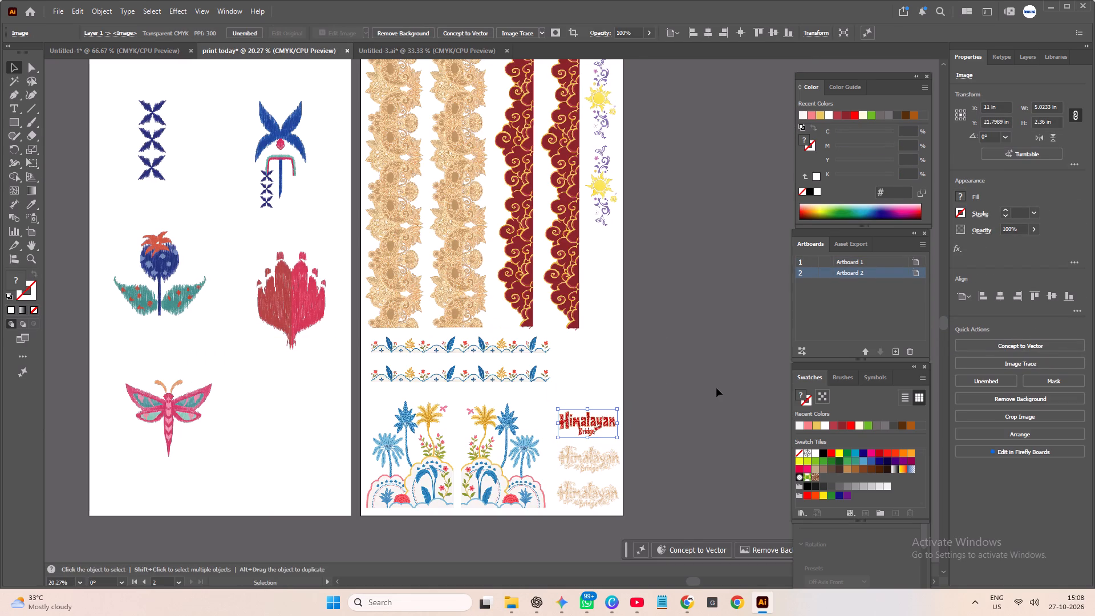
left_click(716, 388)
Paste two more copies of the red lettering and stack them above the first red one, beside the horizontal floral borders.
key("ctrl+v")
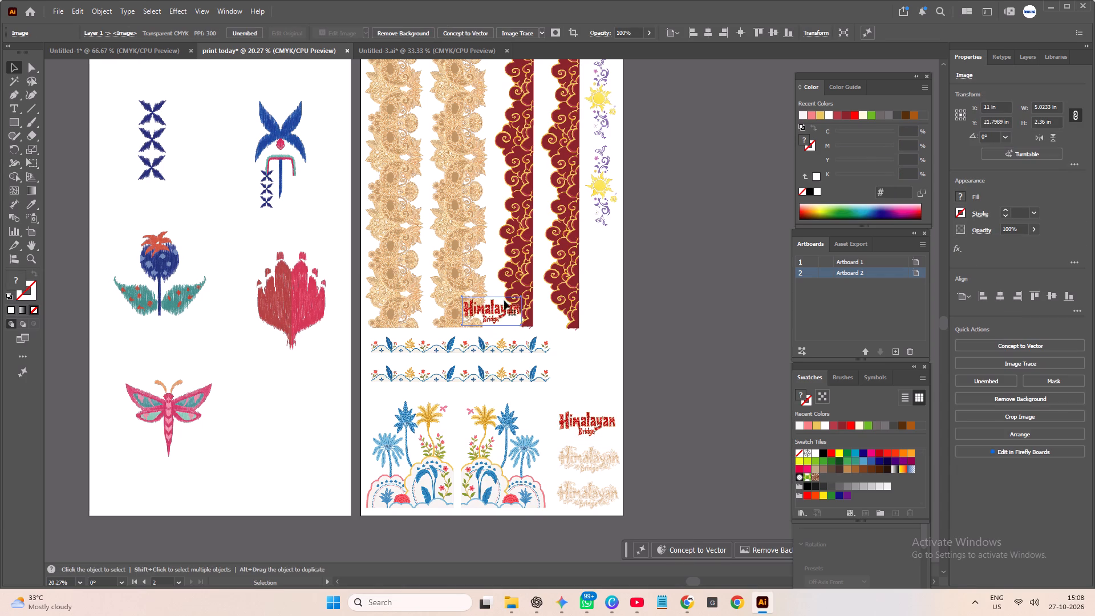
left_click_drag(493, 306, 589, 386)
left_click(723, 354)
key("ctrl+v")
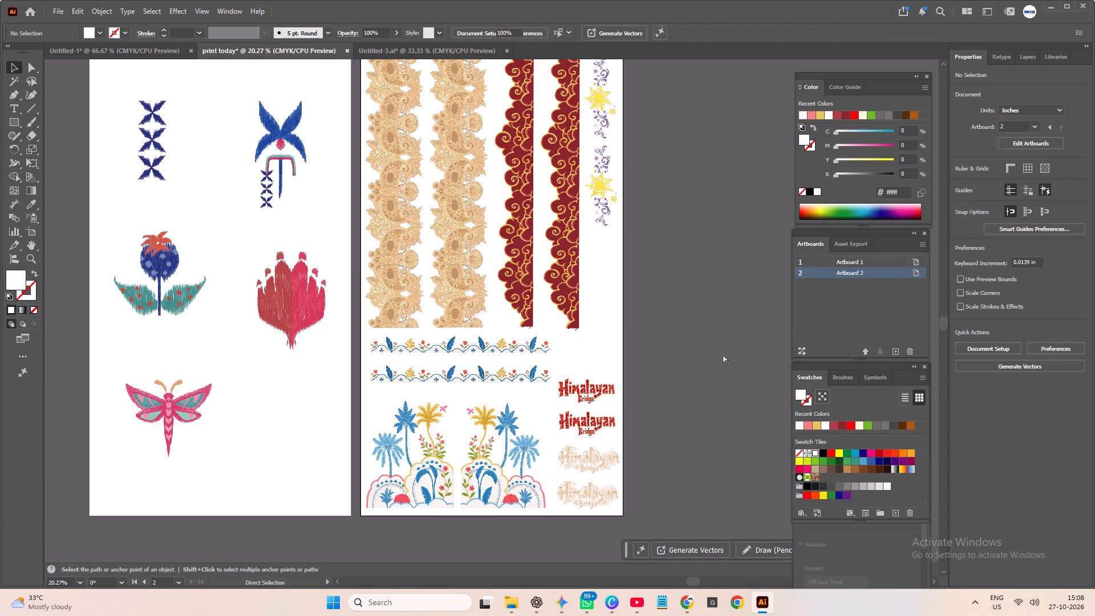
left_click_drag(499, 307, 594, 355)
left_click(682, 351)
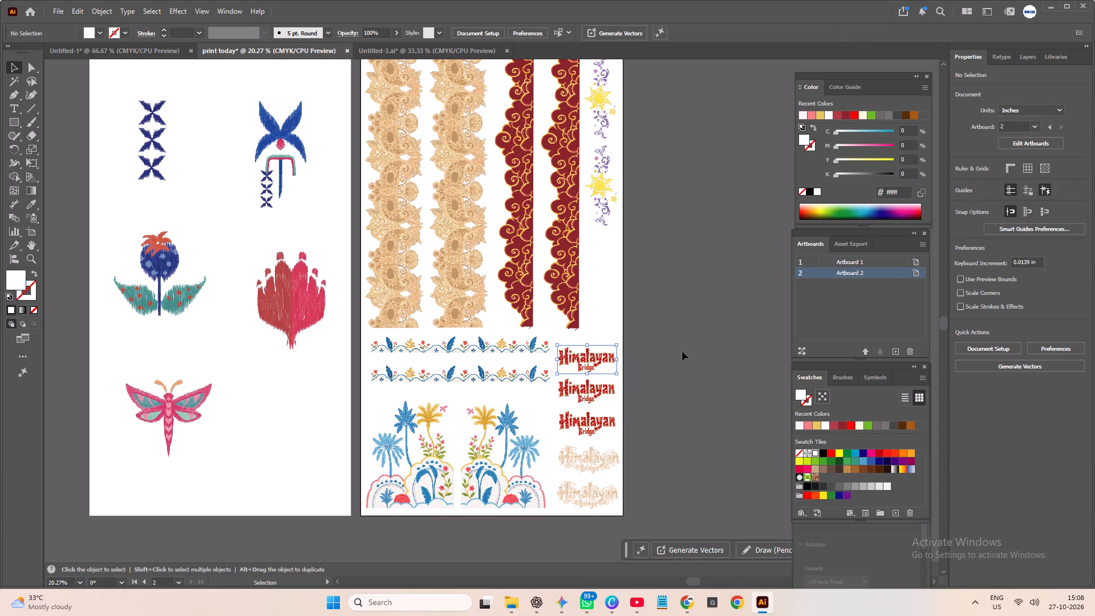
In Untitled-1, scale the red and gold cloud artwork proportionally to a width of 4 in.
left_click(141, 54)
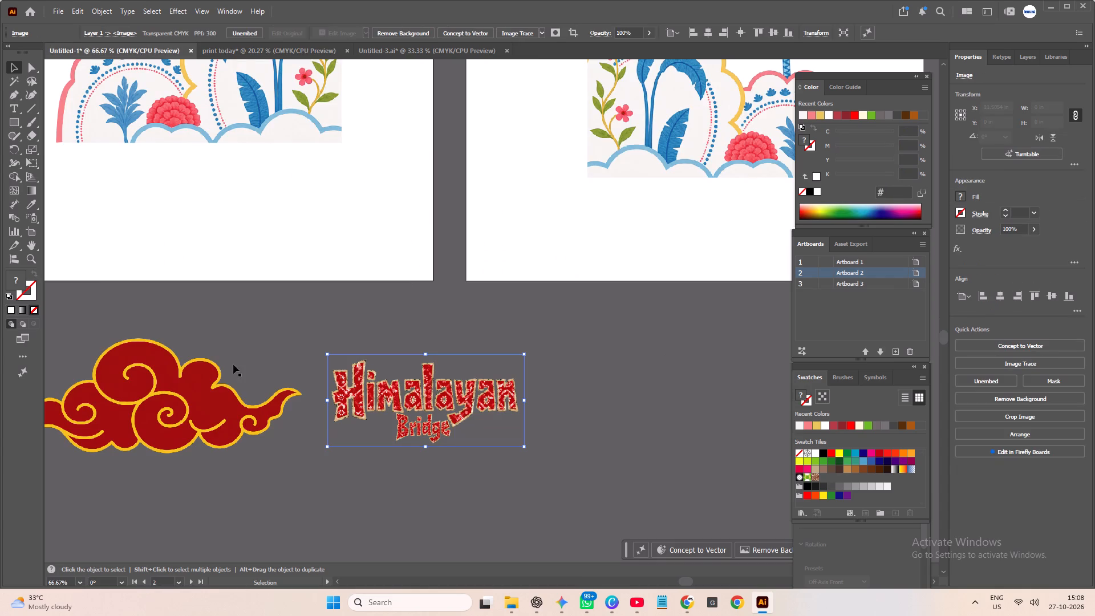
left_click(198, 376)
left_click_drag(687, 582, 670, 581)
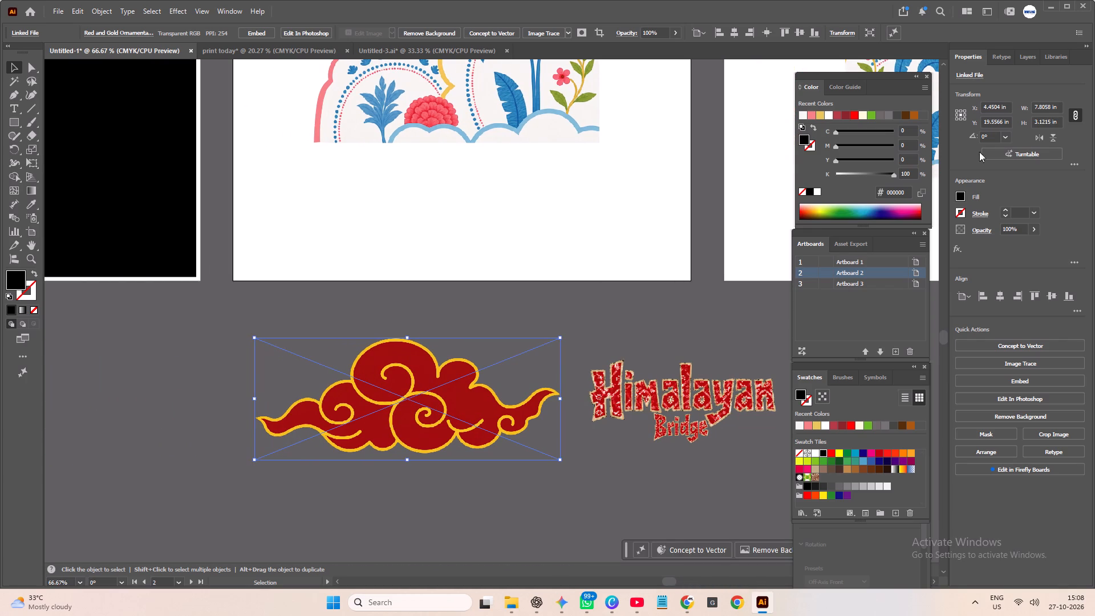
left_click_drag(1034, 106, 1048, 114)
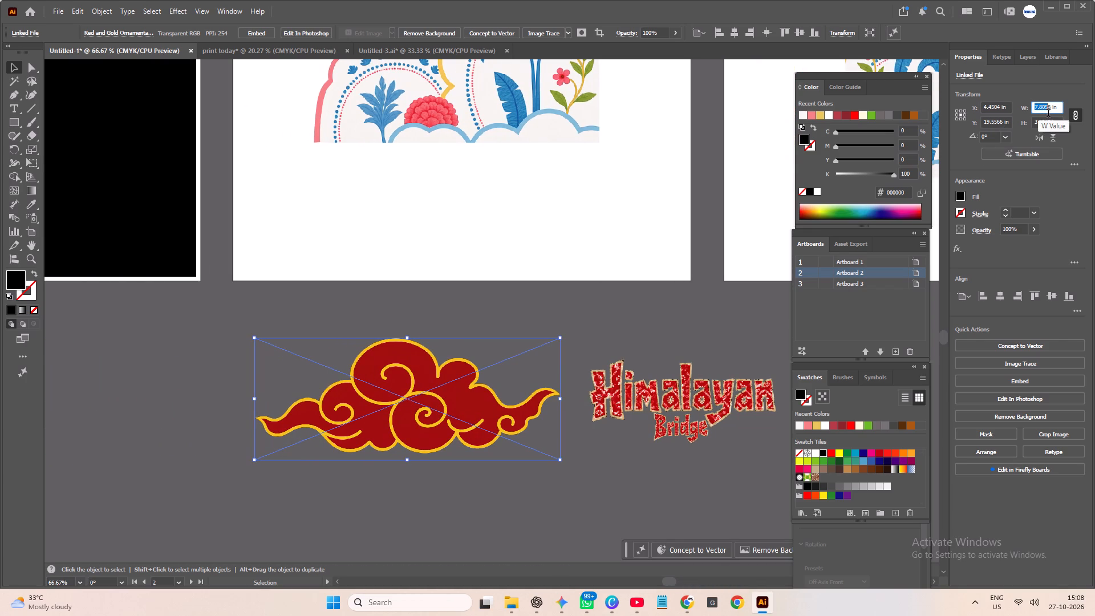
left_click_drag(1048, 114, 1049, 115)
key("4")
key("Return")
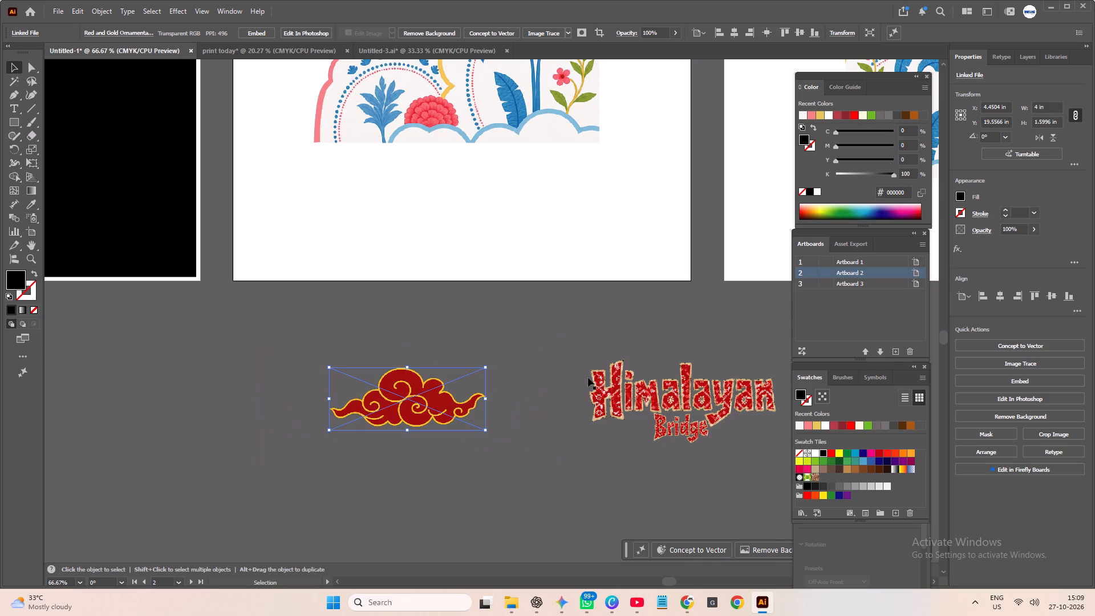
left_click(464, 480)
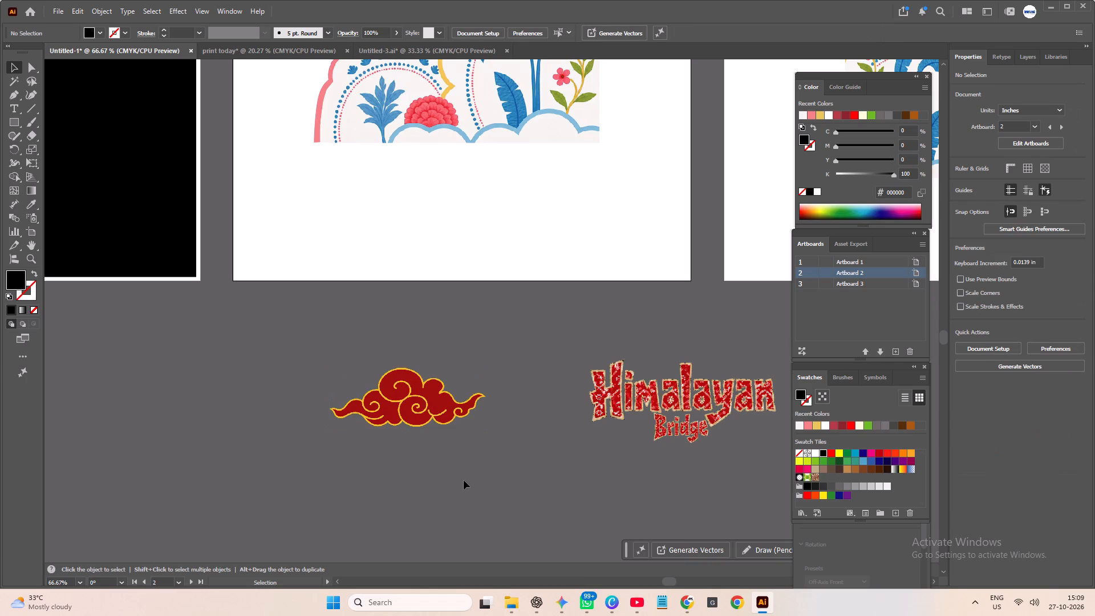
Copy the resized cloud into print today and place it on Artboard 2 just above the topmost red lettering.
left_click(408, 401)
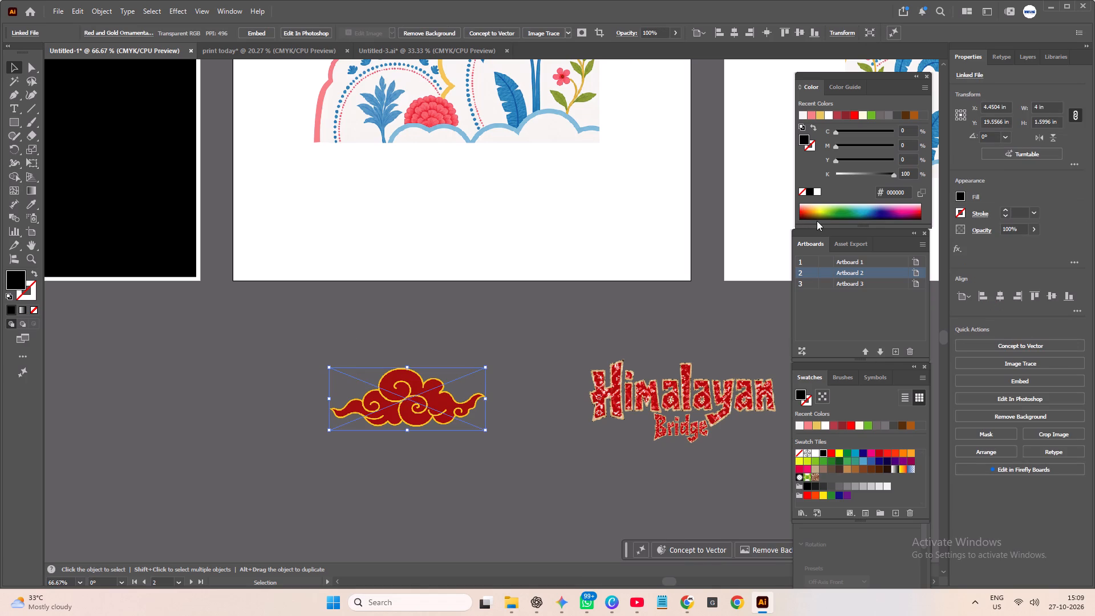
key("ctrl+c")
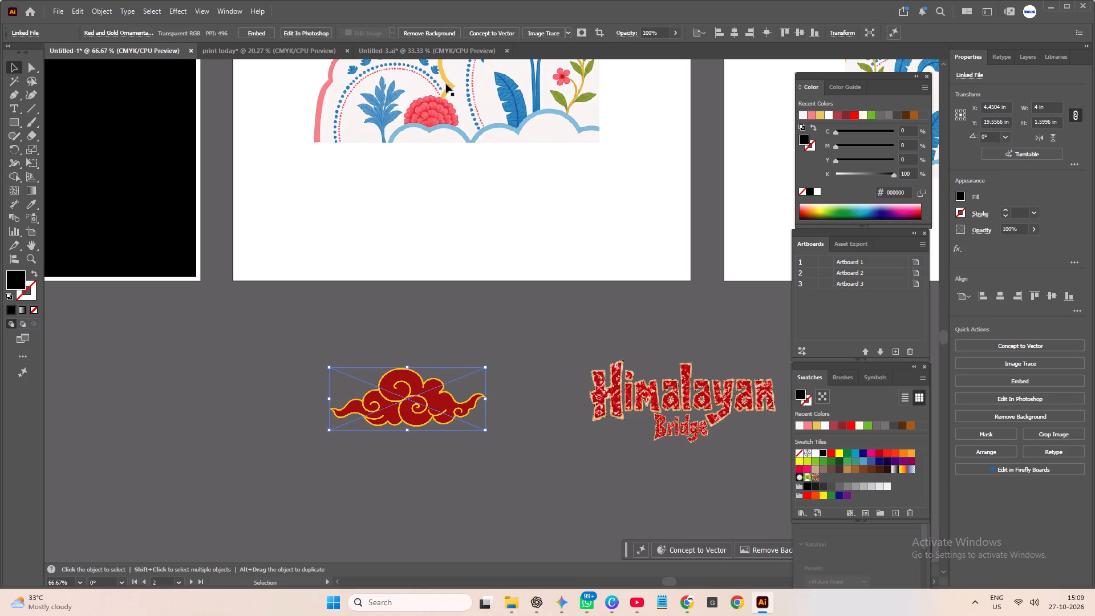
left_click(305, 53)
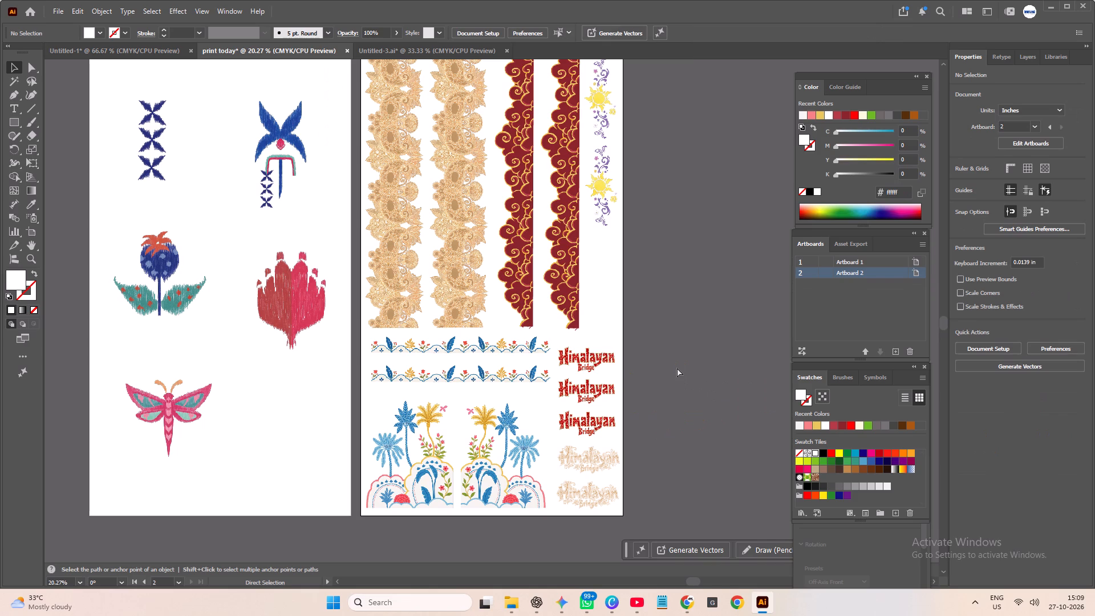
key("ctrl+v")
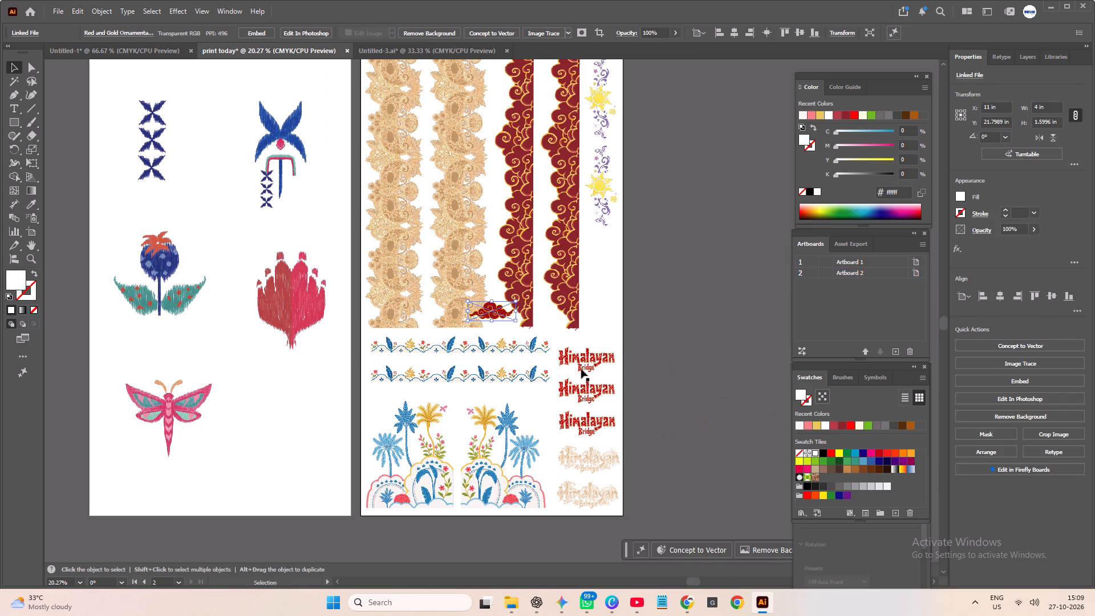
left_click_drag(496, 310, 603, 333)
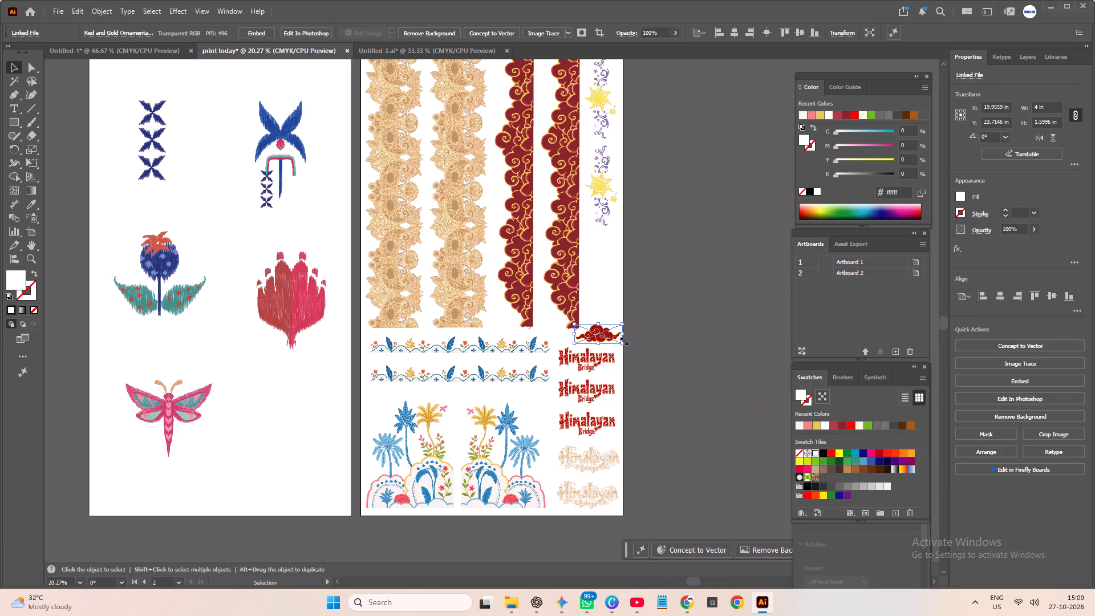
Rotate the cloud upright by about 90° and position it clear of the red lettering, beside the maroon border's lower end.
left_click_drag(623, 339, 602, 291)
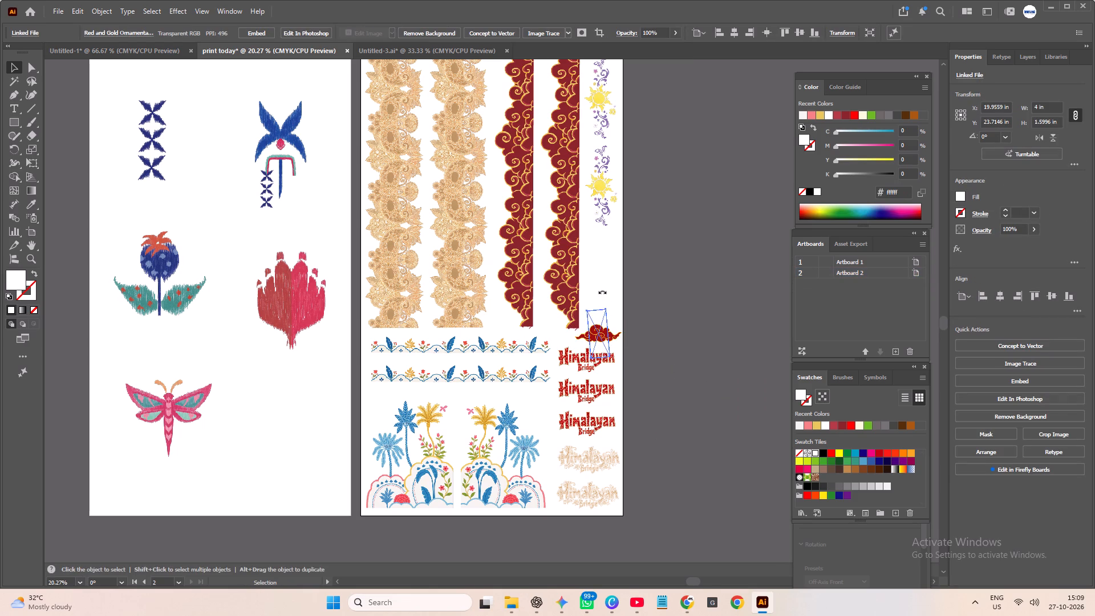
left_click_drag(602, 291, 607, 292)
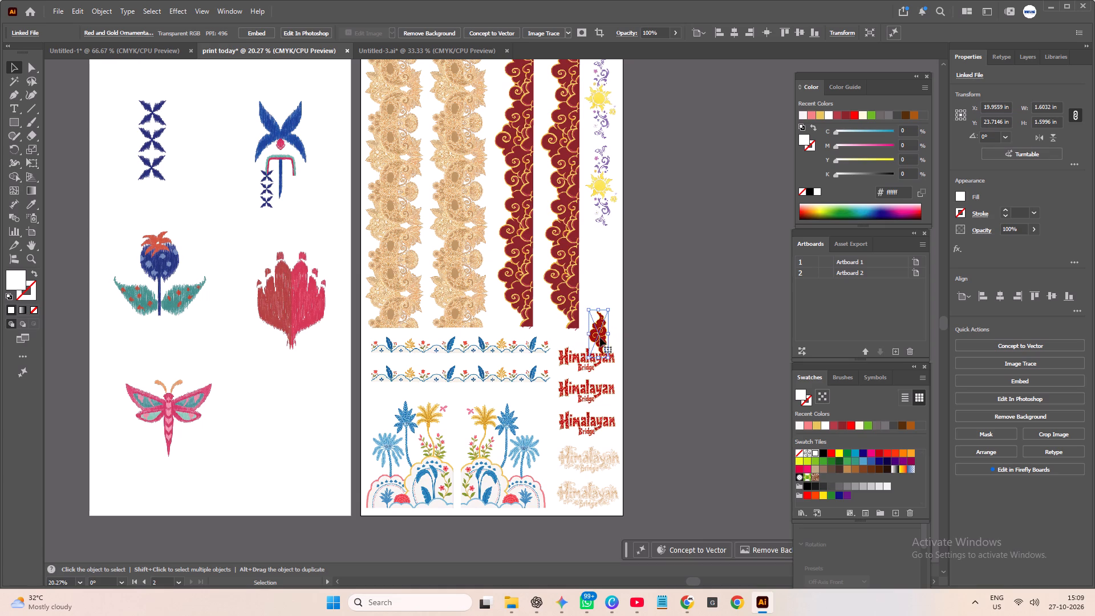
left_click_drag(598, 343, 602, 323)
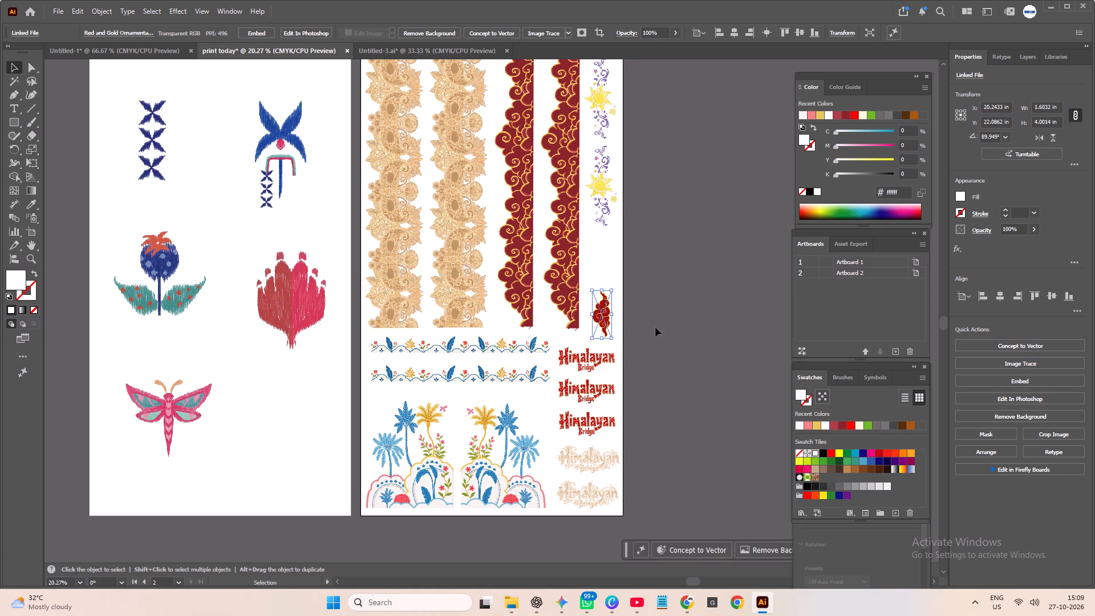
left_click(655, 327)
Paste a second copy of the upright cloud and place it above the first, below the sun and purple vine artwork.
left_click(603, 318)
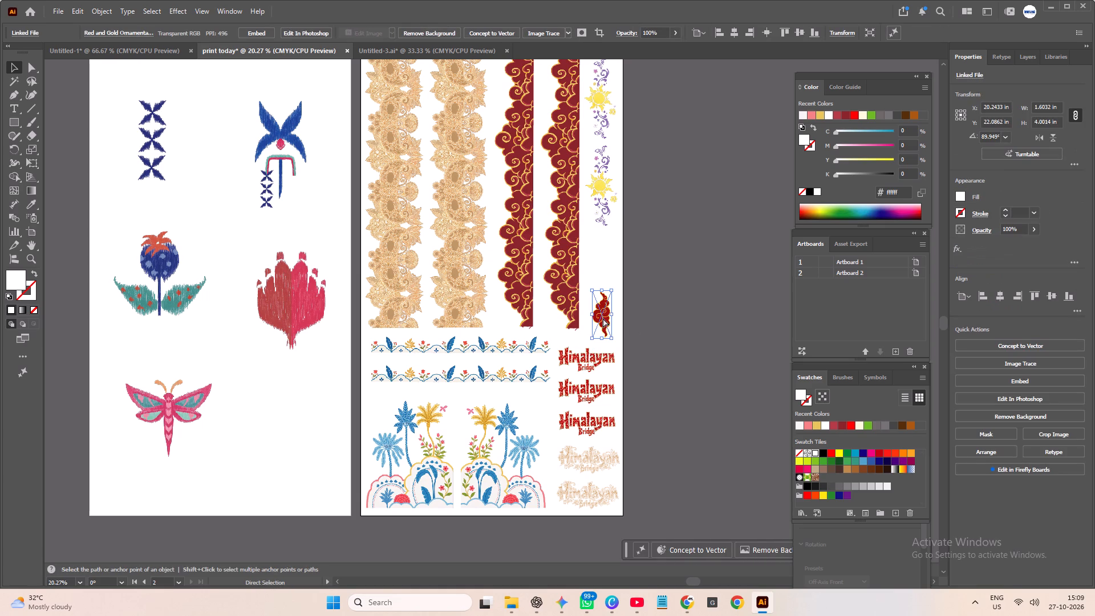
key("ctrl+c")
key("ctrl+v")
left_click_drag(492, 312, 603, 259)
left_click(696, 284)
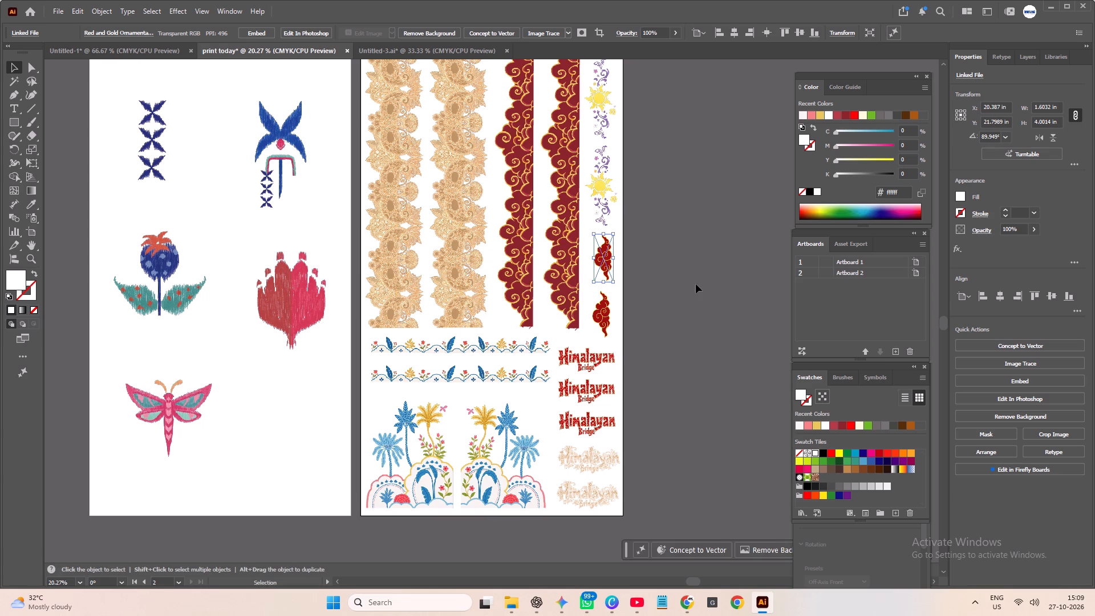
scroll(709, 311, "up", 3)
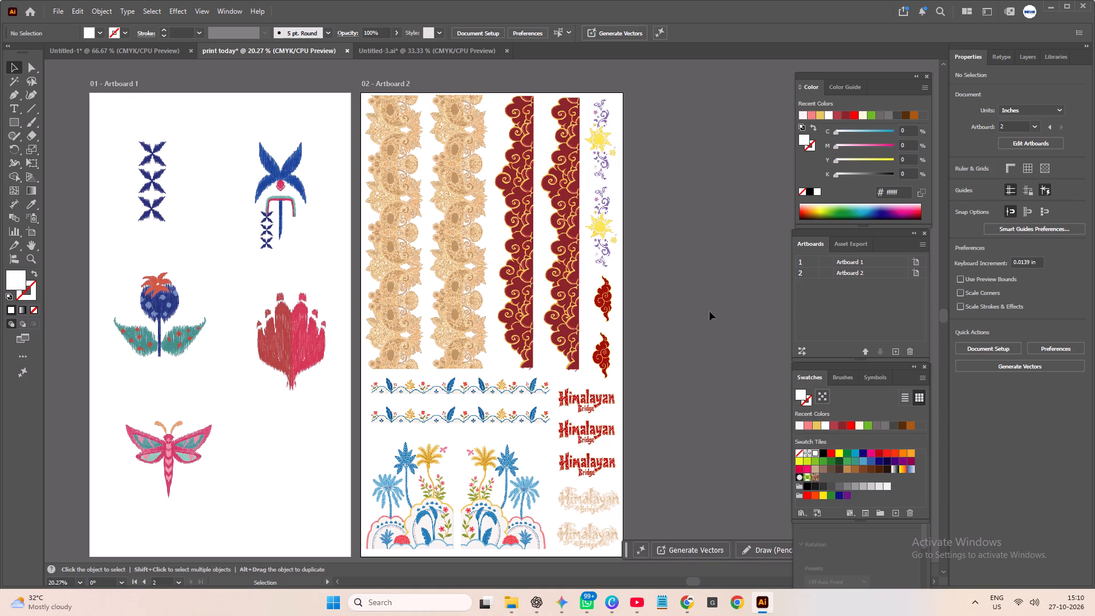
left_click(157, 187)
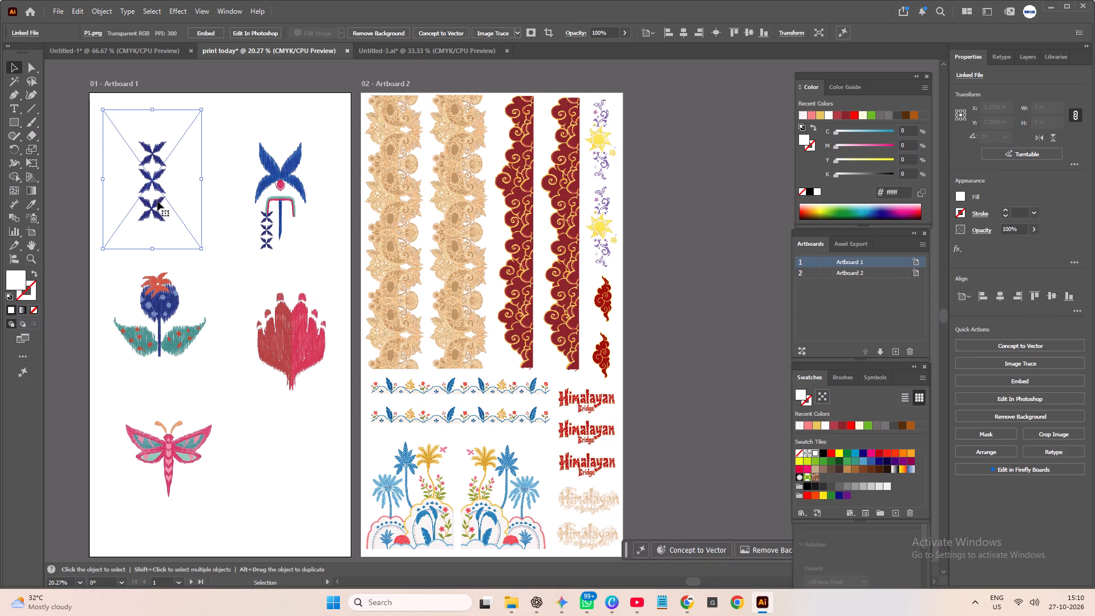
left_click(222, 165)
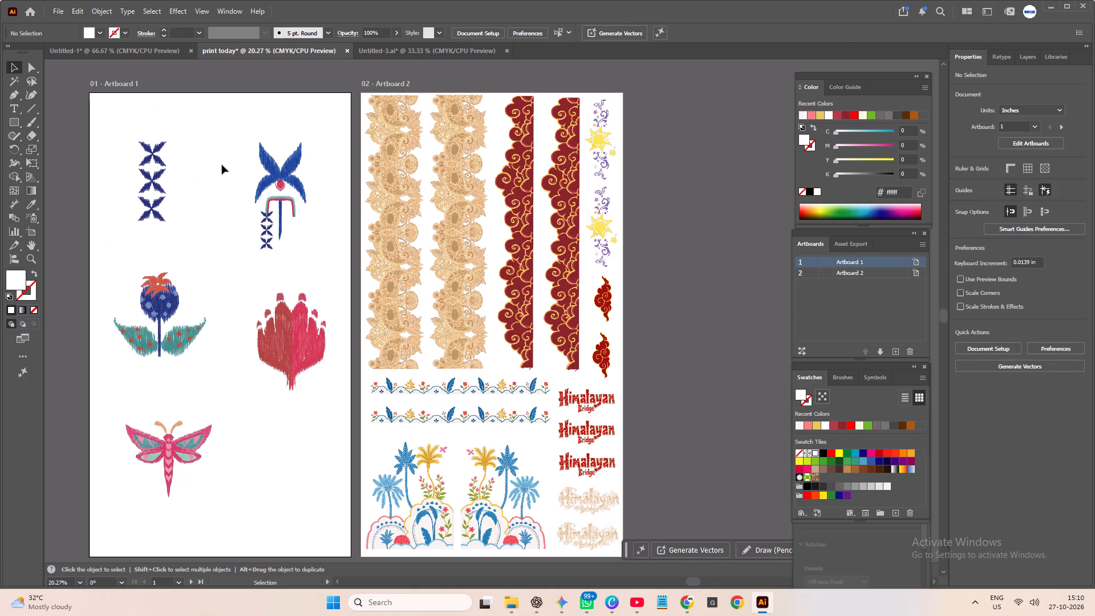
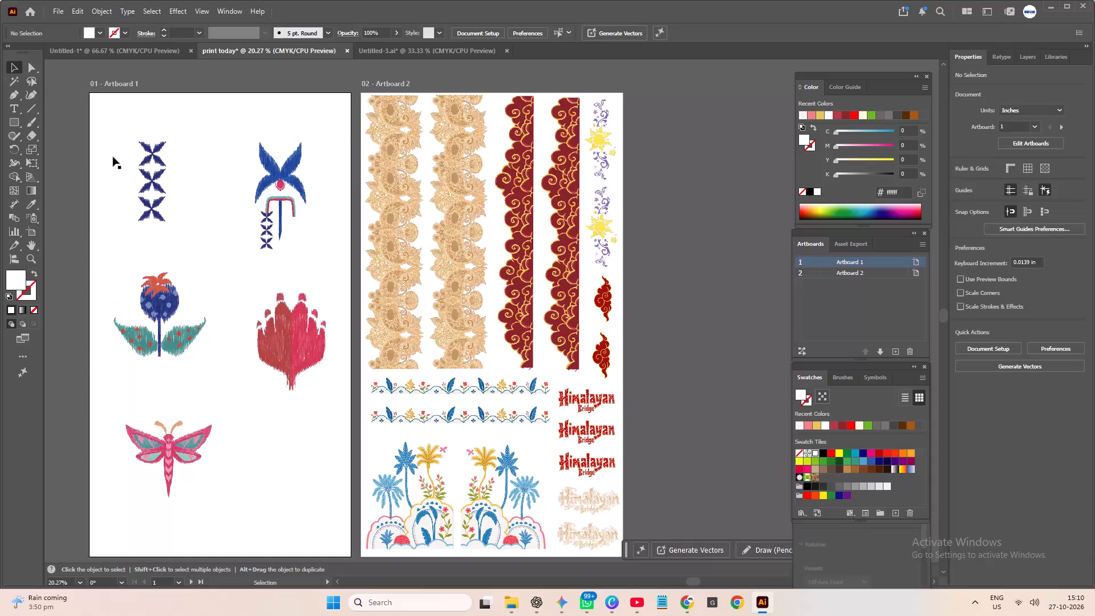
Crop the navy four-petal motif column on Artboard 1 closely around its artwork, to about 3.1 by 7.4 in.
left_click(156, 163)
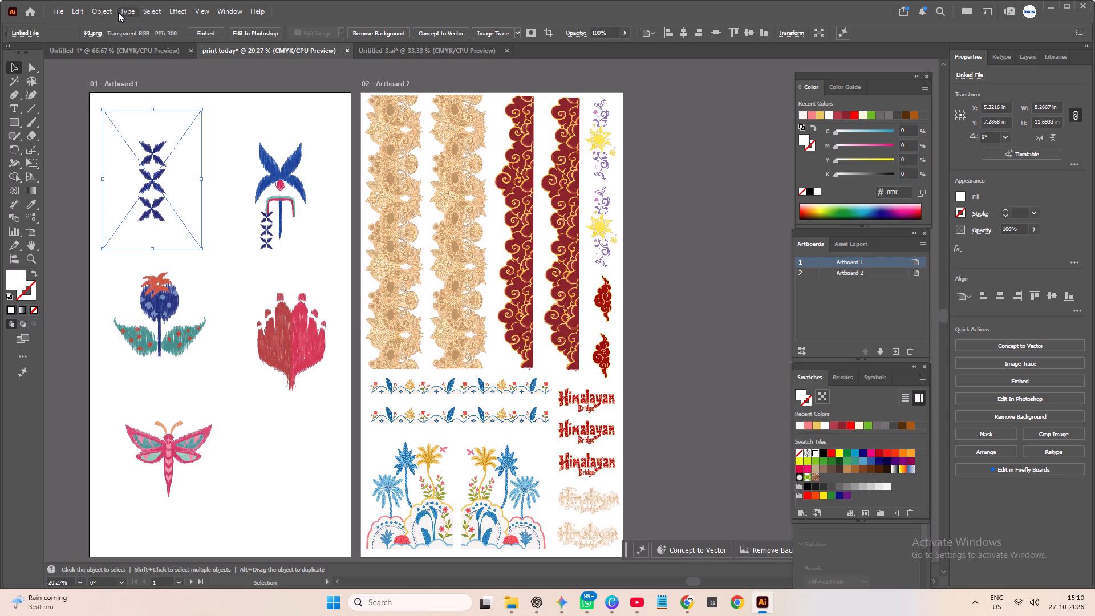
left_click(101, 12)
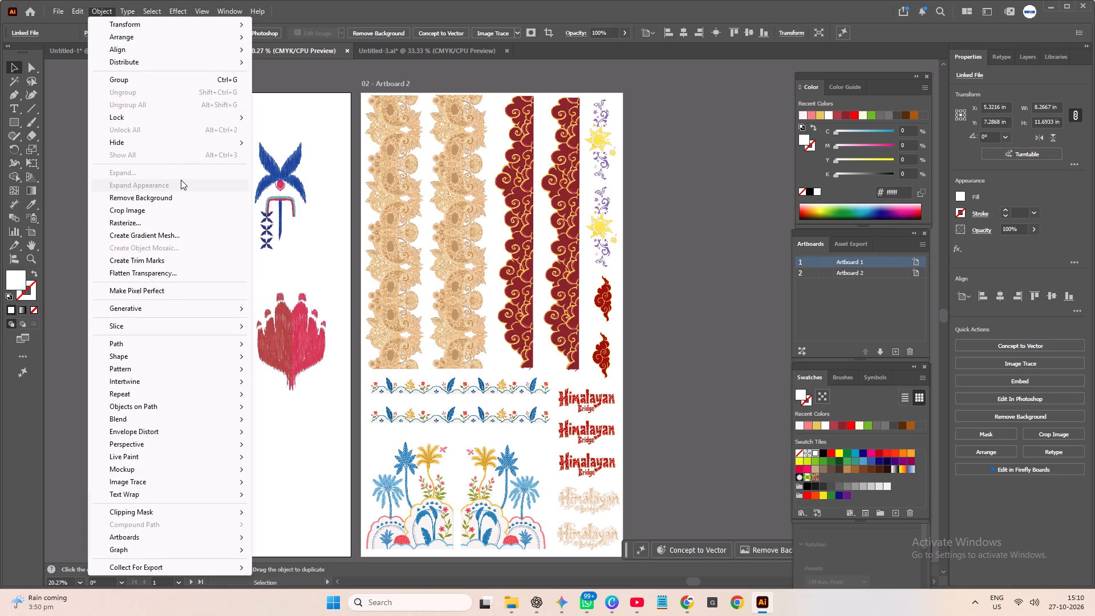
left_click(152, 216)
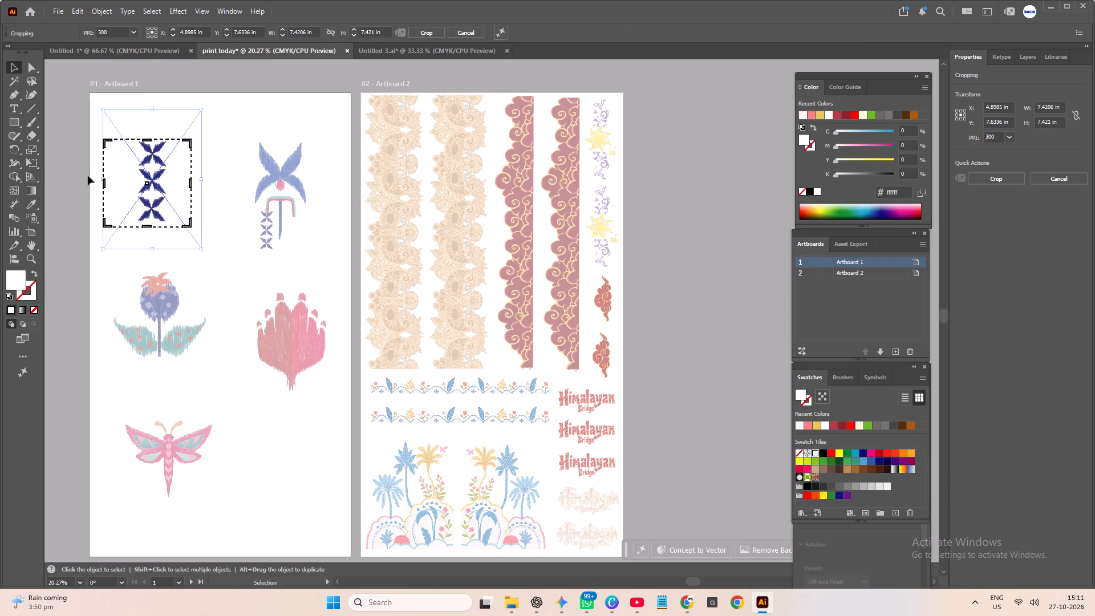
left_click_drag(103, 181, 133, 188)
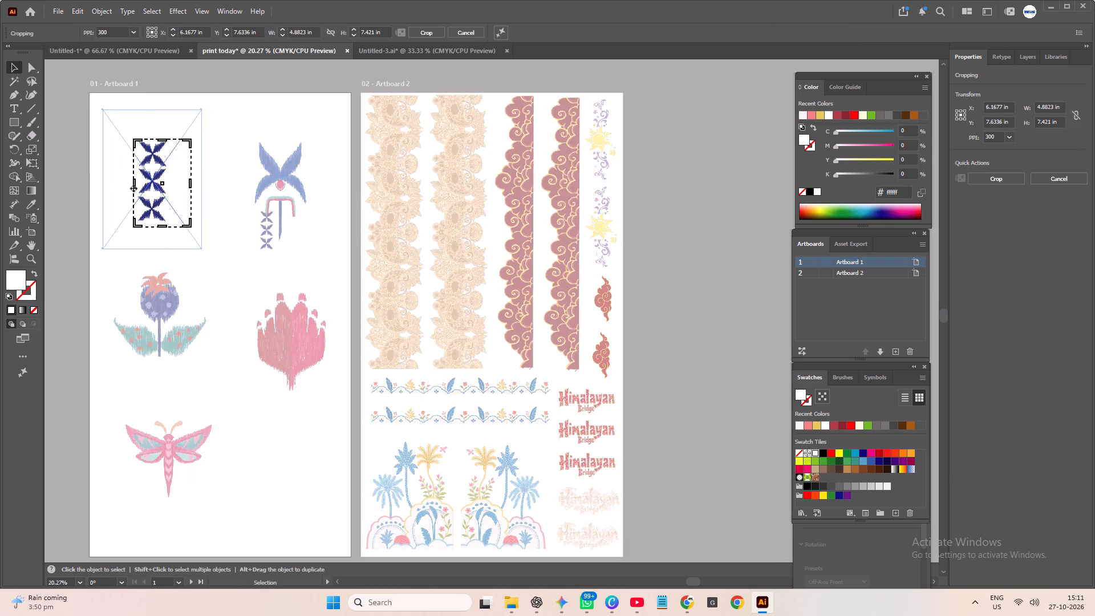
left_click_drag(190, 184, 169, 179)
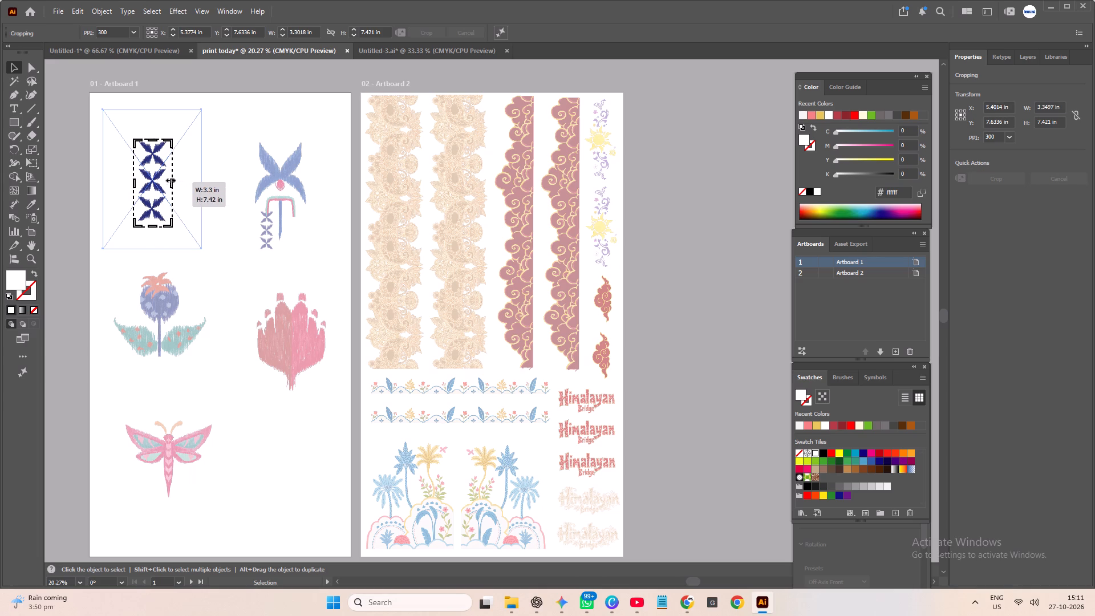
left_click_drag(169, 179, 168, 179)
left_click(152, 226)
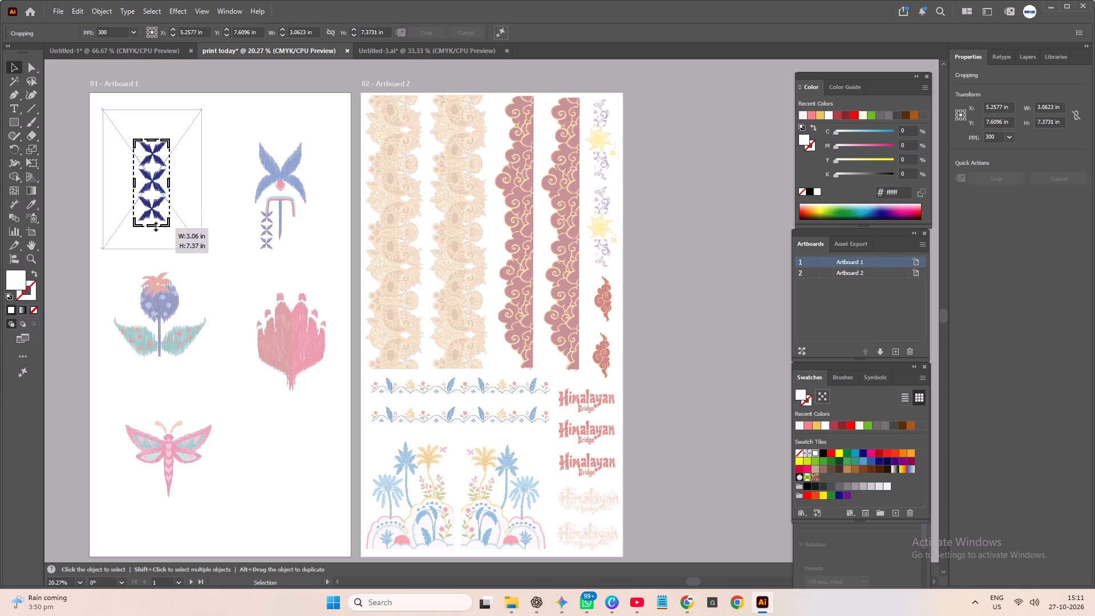
key("Return")
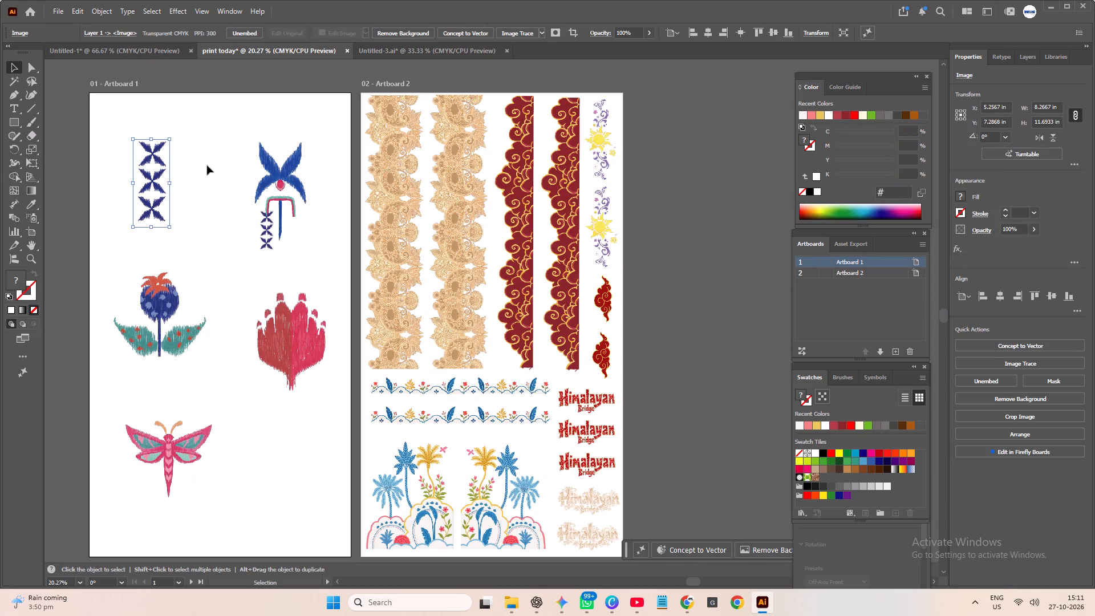
left_click(207, 165)
Crop the blue winged flower image on Artboard 1 around the full motif and stem, to about 5 by 9.4 in.
left_click(283, 185)
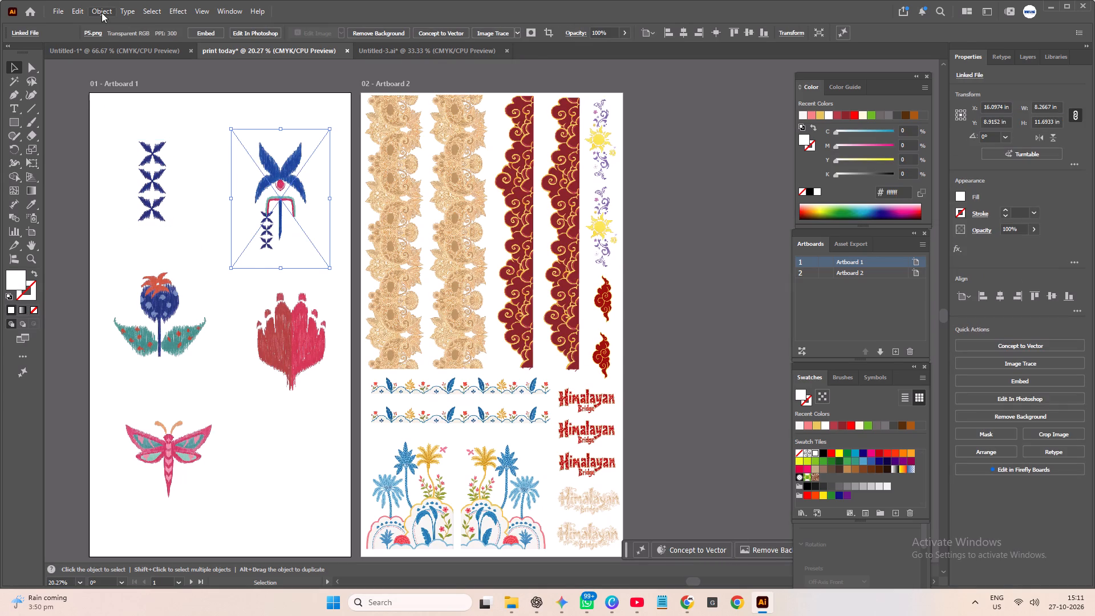
left_click(102, 13)
left_click(143, 210)
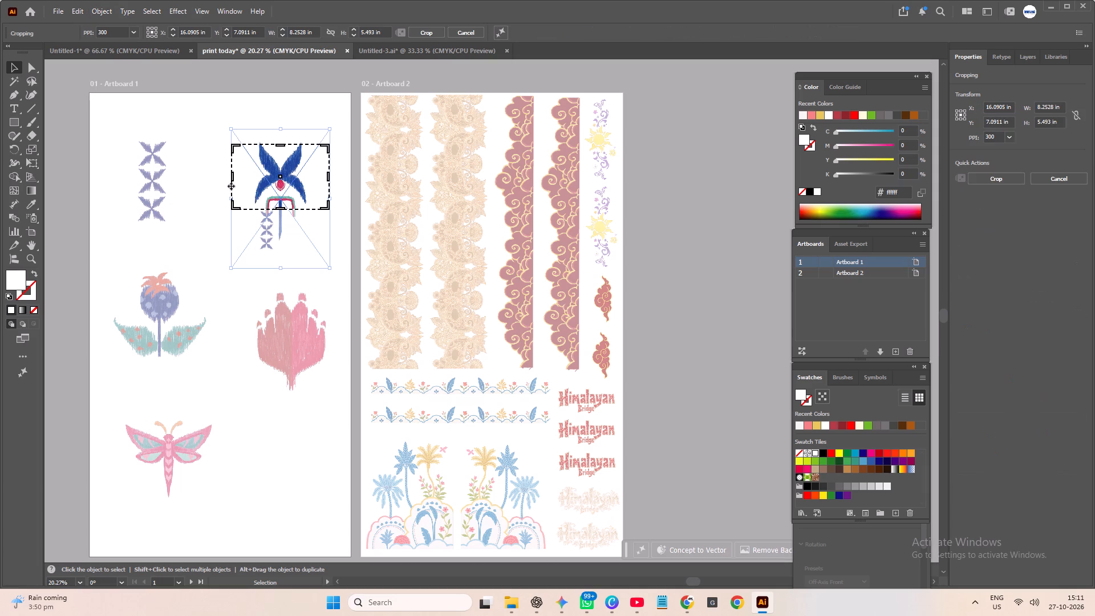
left_click_drag(232, 176, 252, 179)
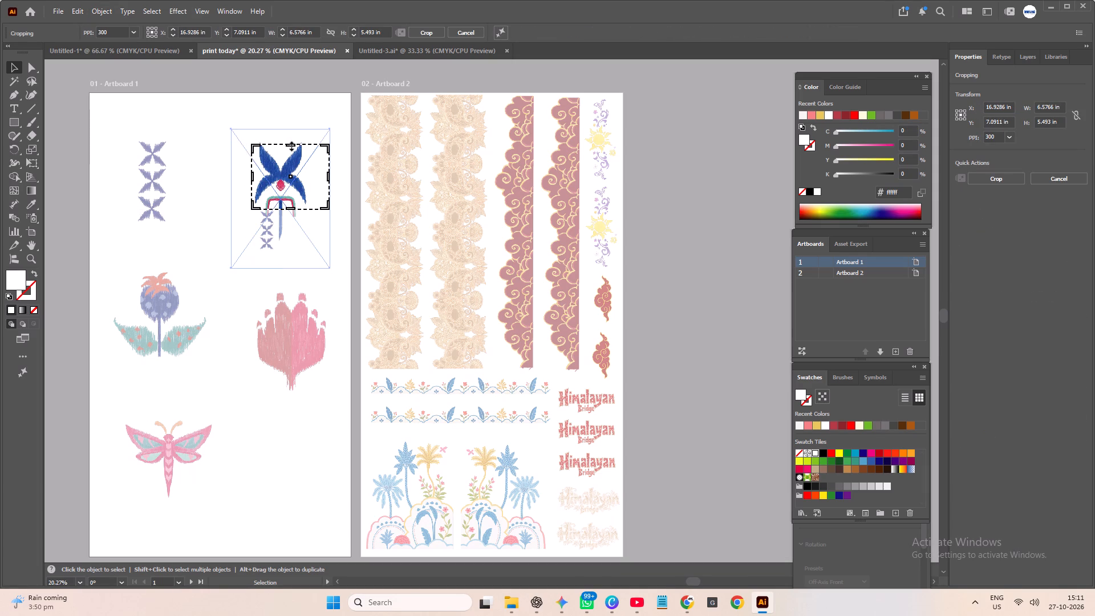
left_click_drag(290, 145, 295, 140)
left_click_drag(328, 177, 323, 176)
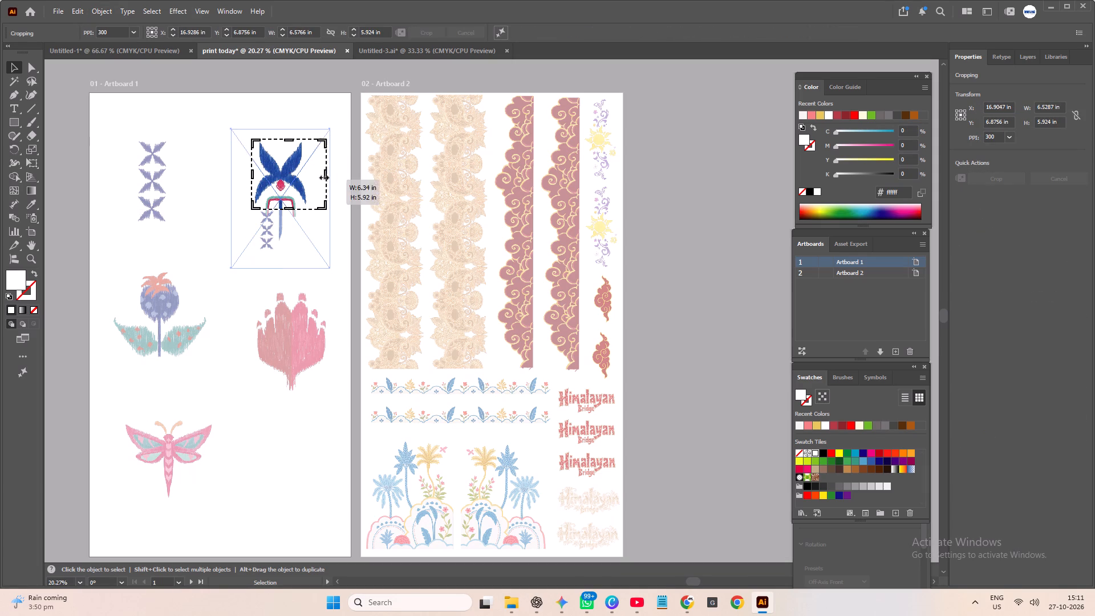
left_click_drag(323, 176, 309, 173)
left_click_drag(279, 207, 279, 249)
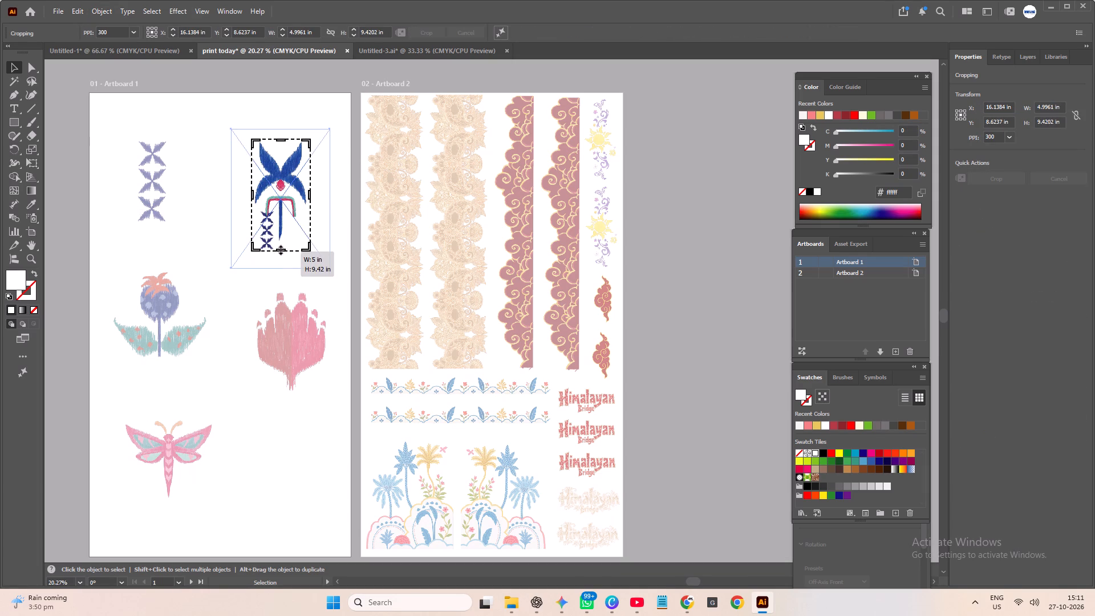
left_click_drag(279, 249, 279, 252)
key("Return")
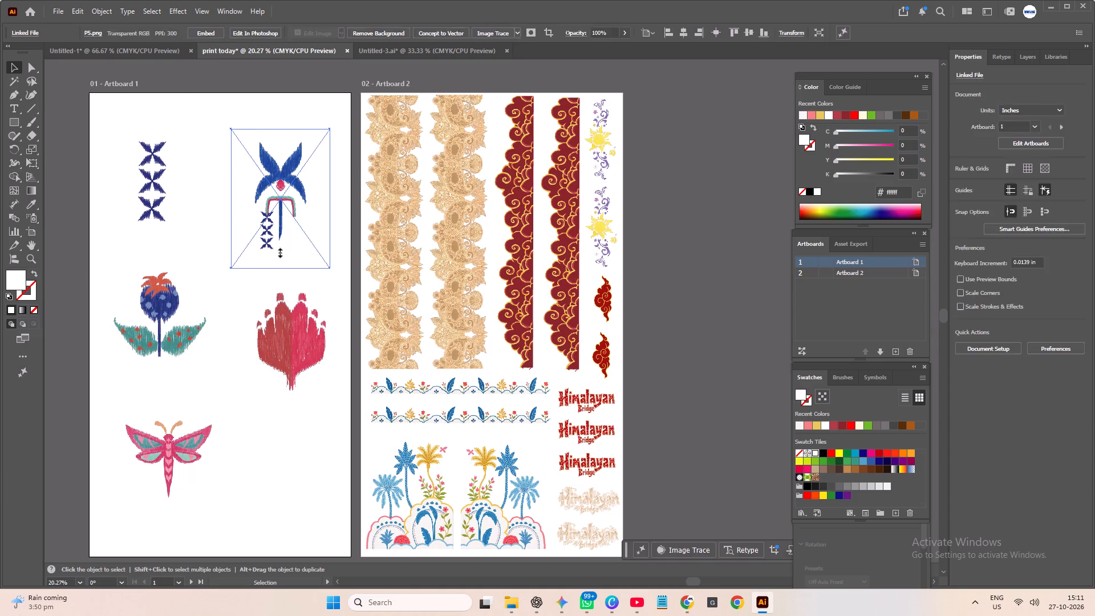
Crop the blue thistle flower with green leaves on Artboard 1 to about 8.26 by 7.83 in.
left_click(149, 309)
left_click(99, 4)
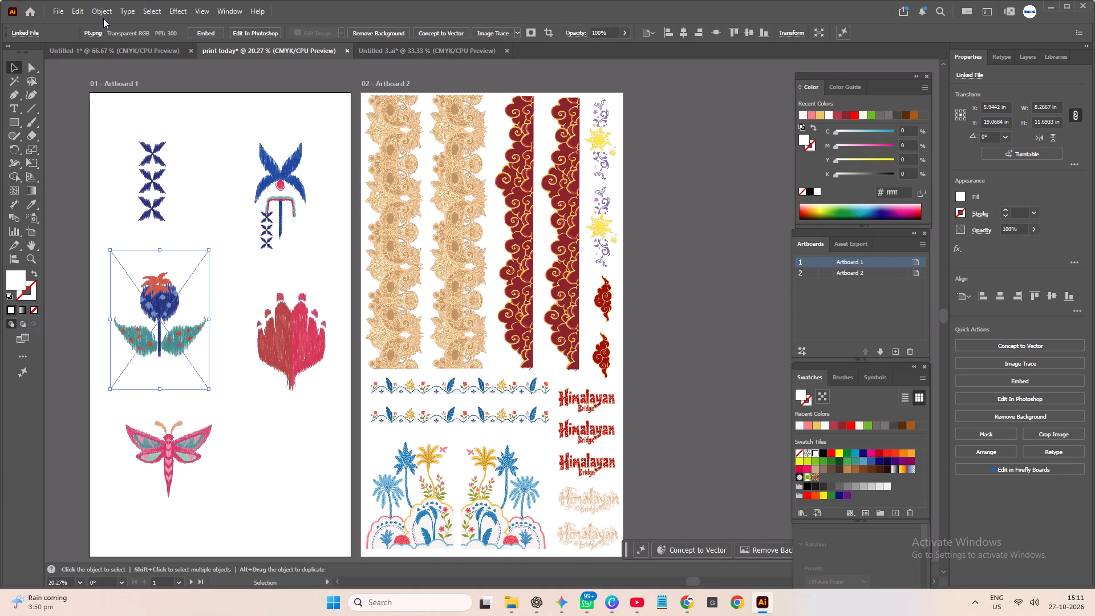
left_click(103, 18)
left_click(101, 15)
left_click(139, 216)
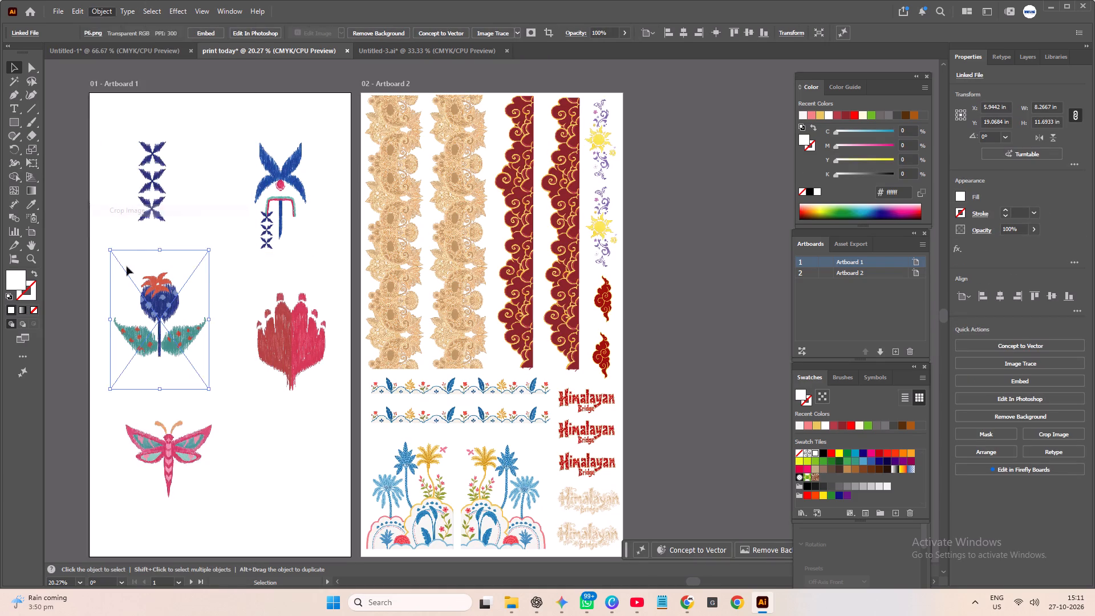
left_click_drag(159, 268, 164, 270)
left_click_drag(161, 363, 168, 360)
key("Return")
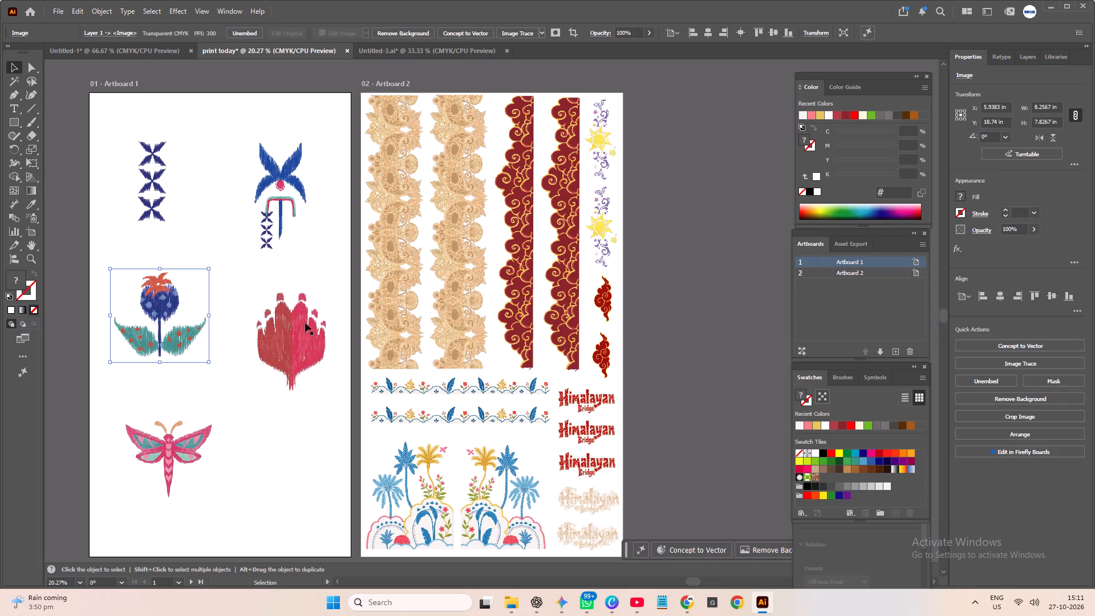
Crop the red and pink ikat motif on Artboard 1 to about 6.39 by 8.89 in, keeping its lower tip.
left_click(306, 323)
left_click(99, 12)
left_click(139, 213)
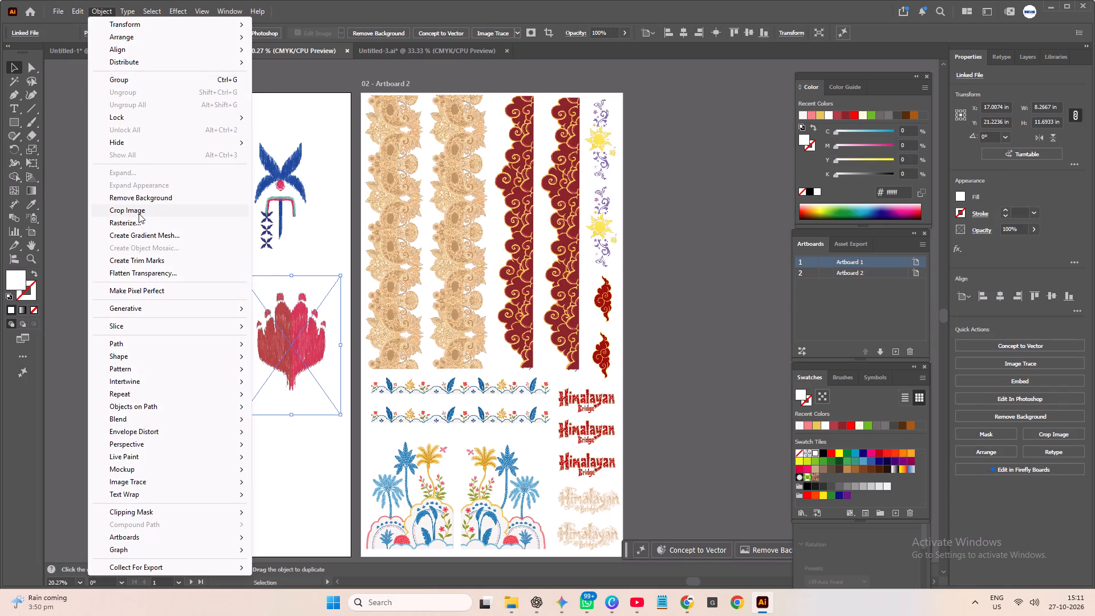
left_click_drag(243, 339, 254, 341)
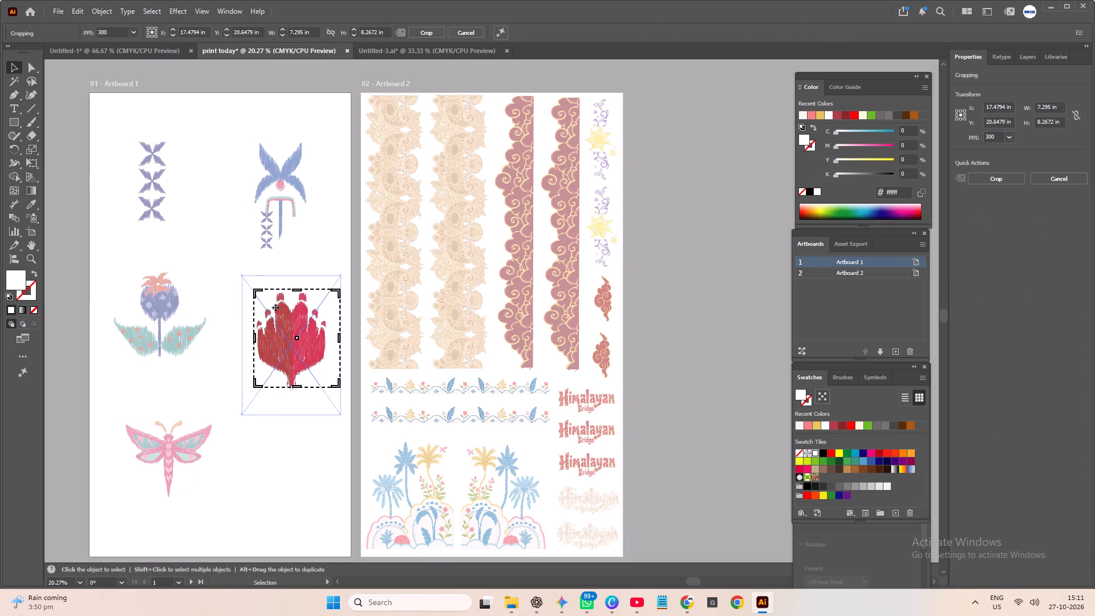
left_click_drag(298, 289, 303, 290)
left_click_drag(340, 341, 329, 342)
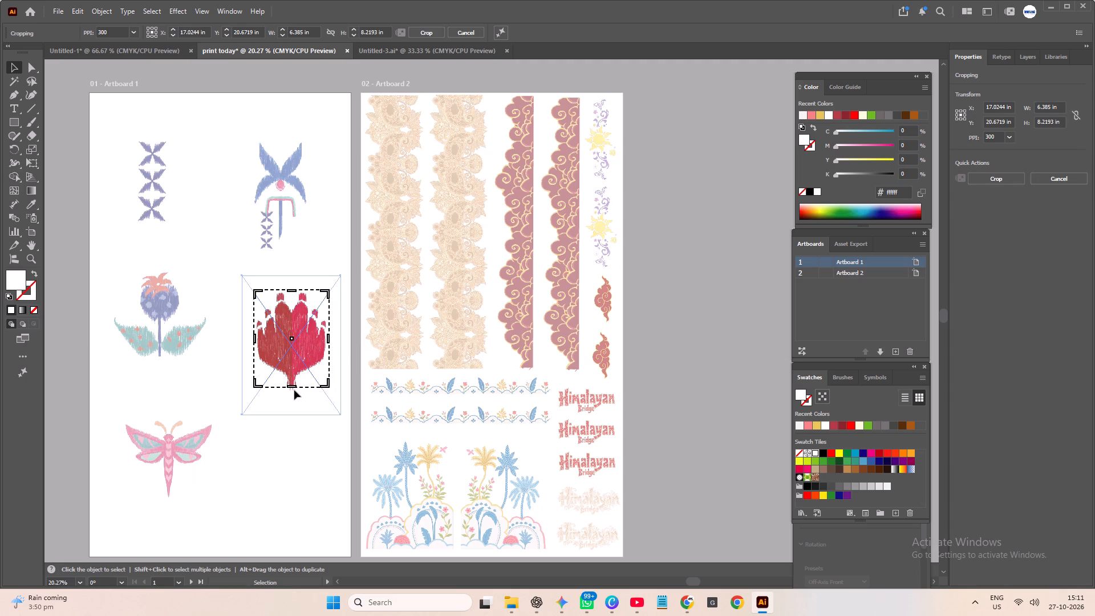
left_click_drag(292, 386, 292, 394)
key("Return")
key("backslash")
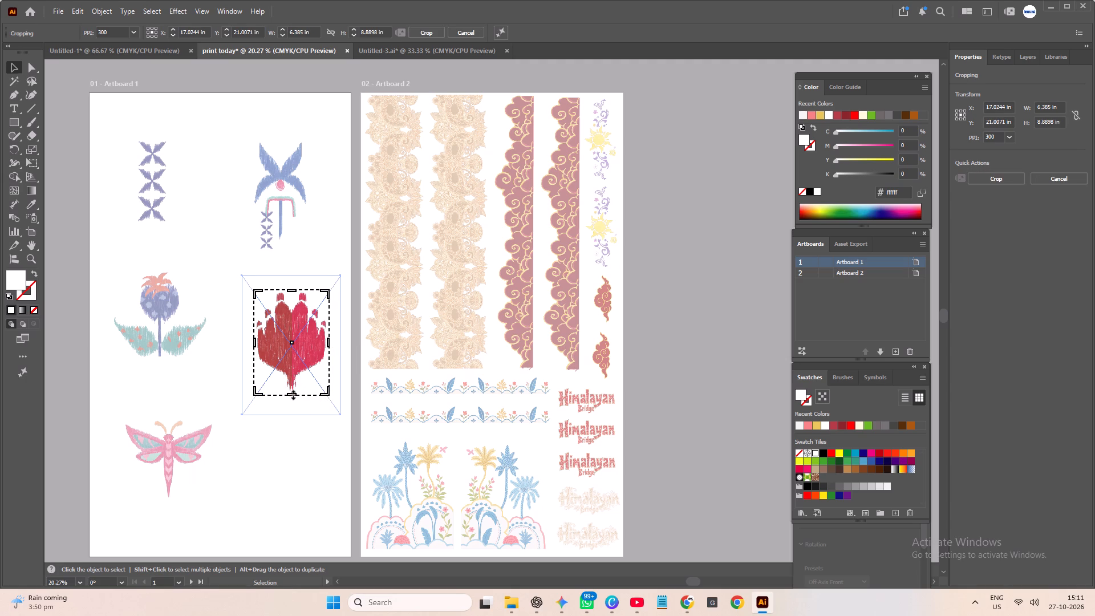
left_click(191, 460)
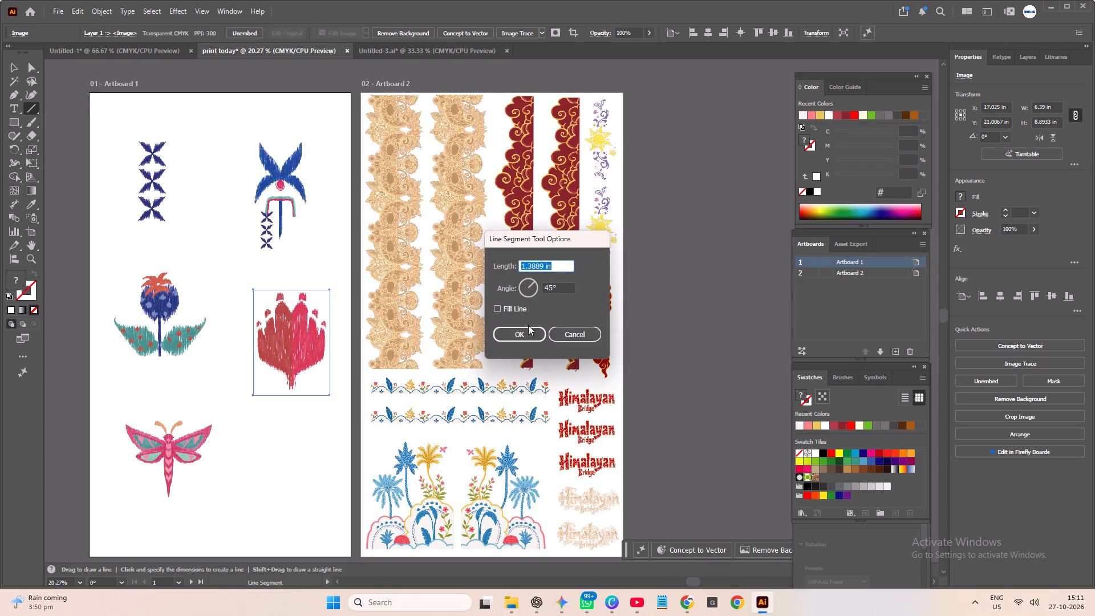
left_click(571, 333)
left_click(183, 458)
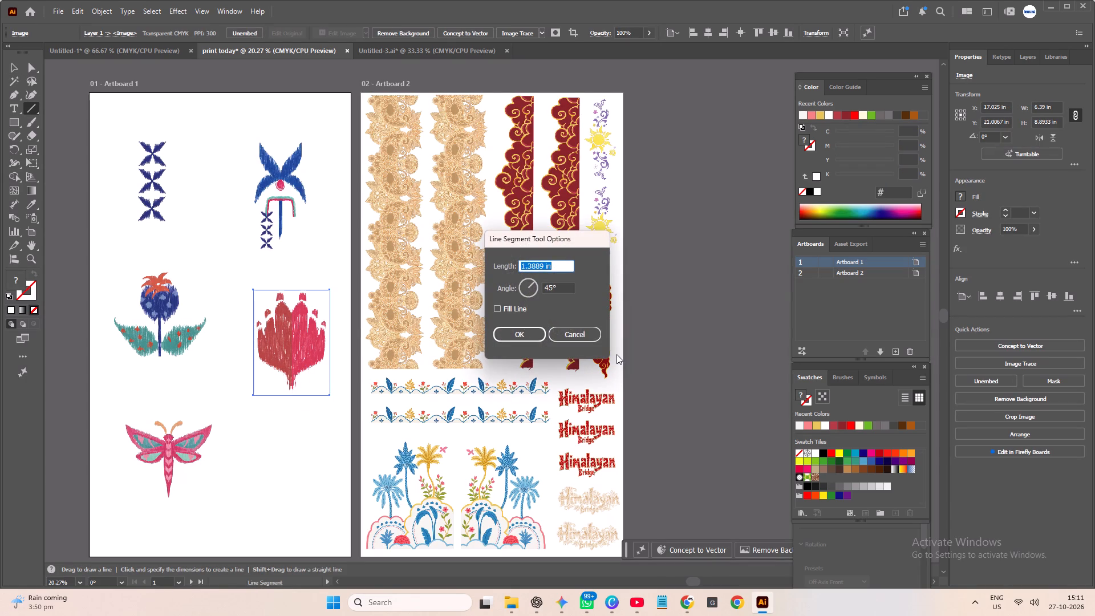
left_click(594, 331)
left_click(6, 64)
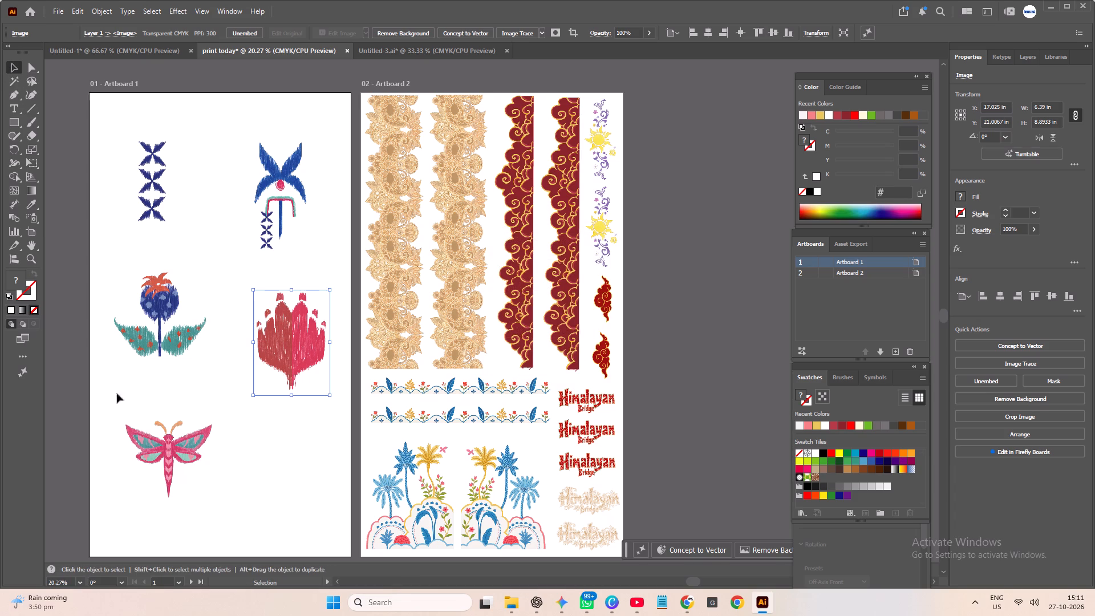
Crop the pink dragonfly image on Artboard 1 closely around its artwork, to about 7.73 by 7.06 in.
left_click(161, 442)
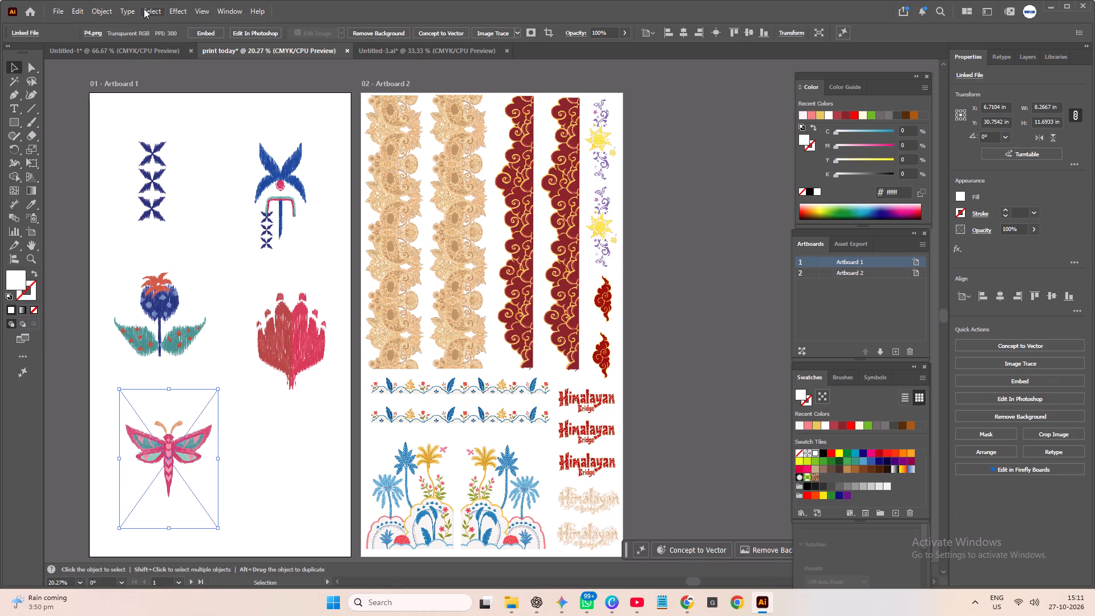
left_click(144, 9)
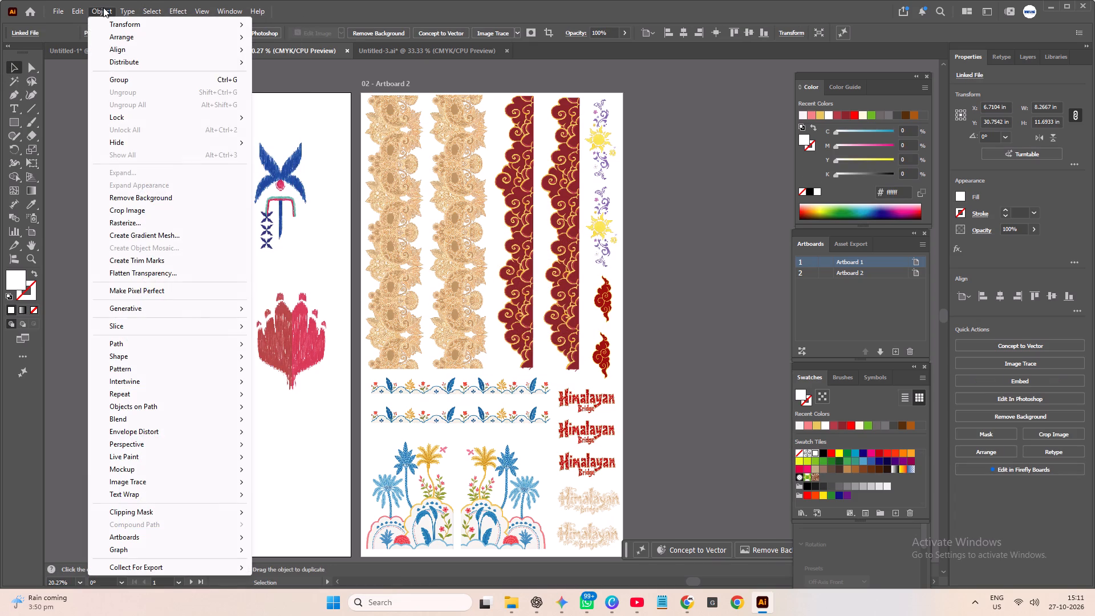
left_click(164, 213)
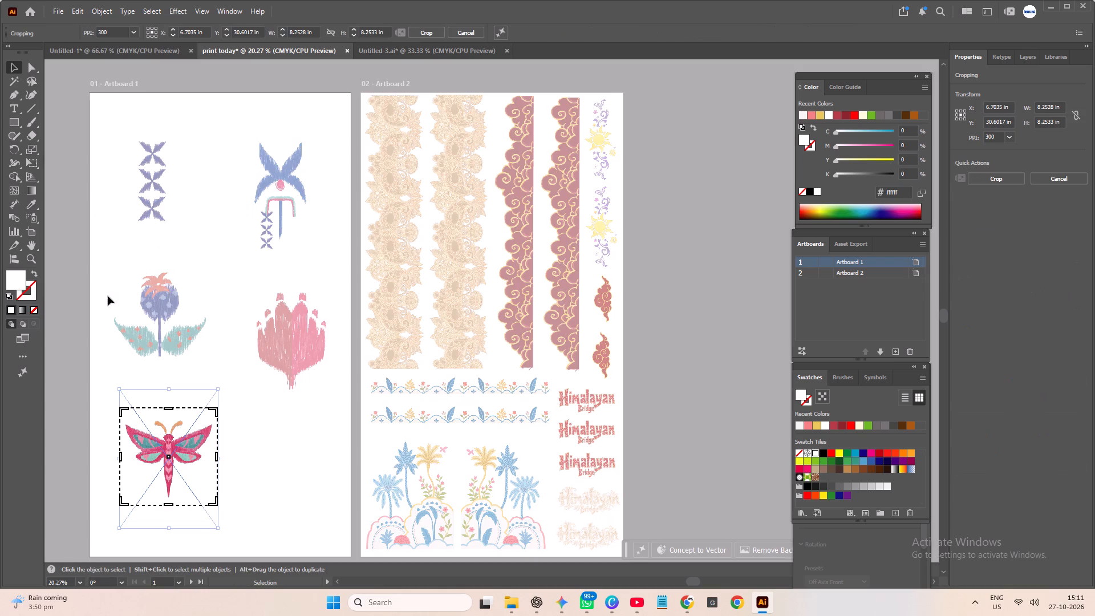
left_click(121, 454)
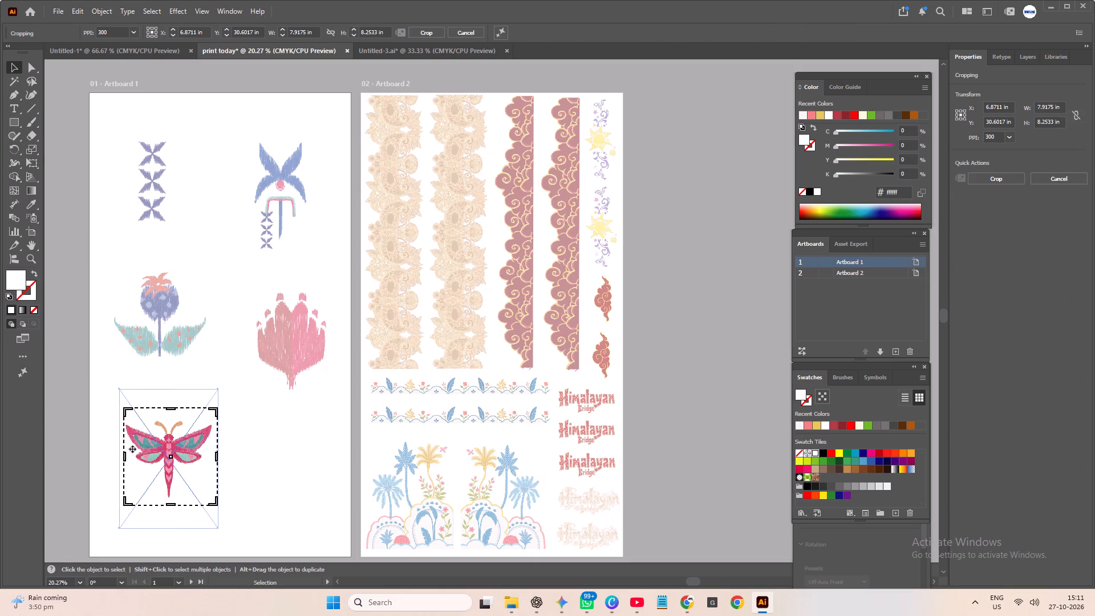
left_click_drag(171, 410, 181, 419)
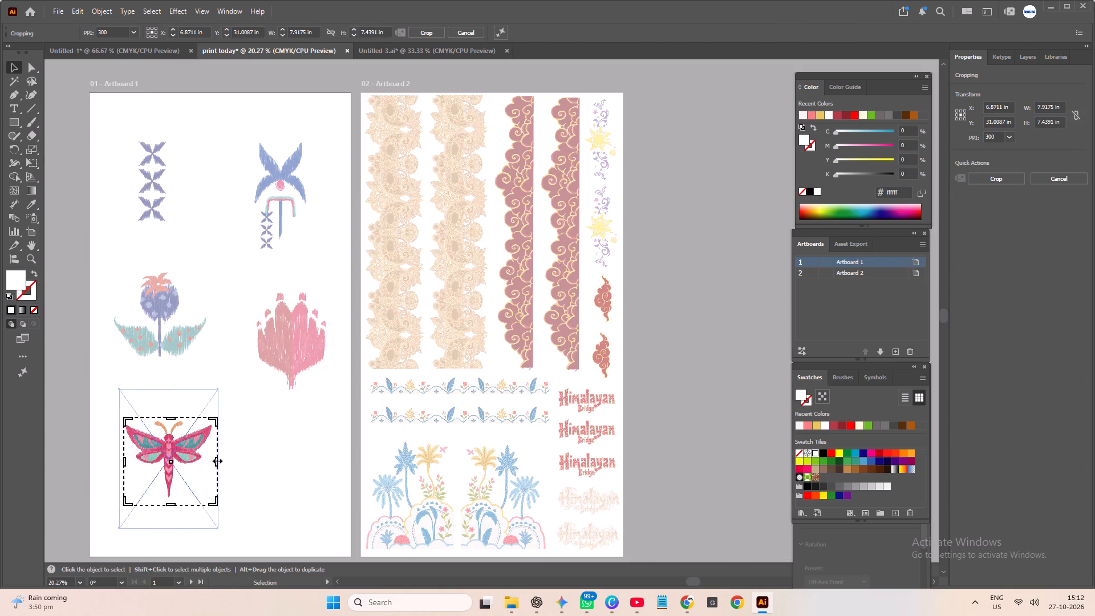
left_click(216, 460)
left_click_drag(169, 502, 181, 497)
key("Return")
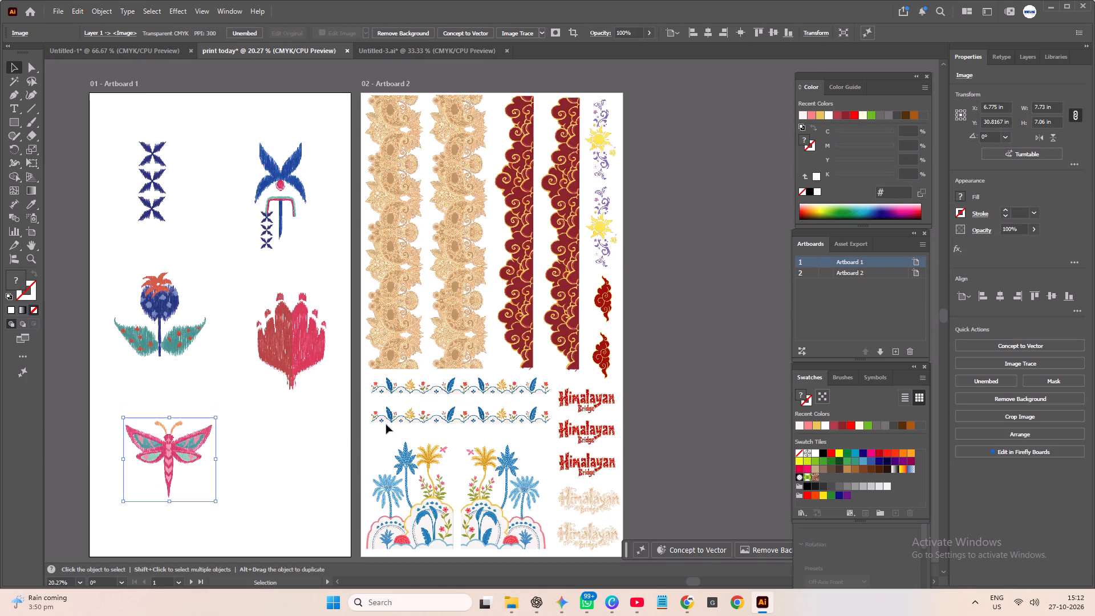
left_click(680, 342)
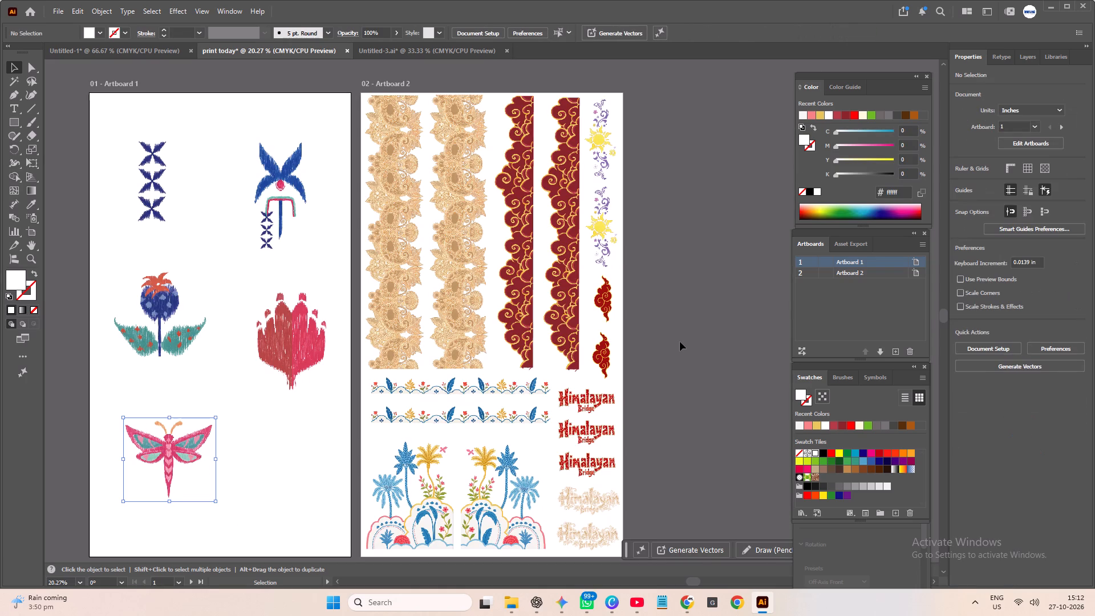
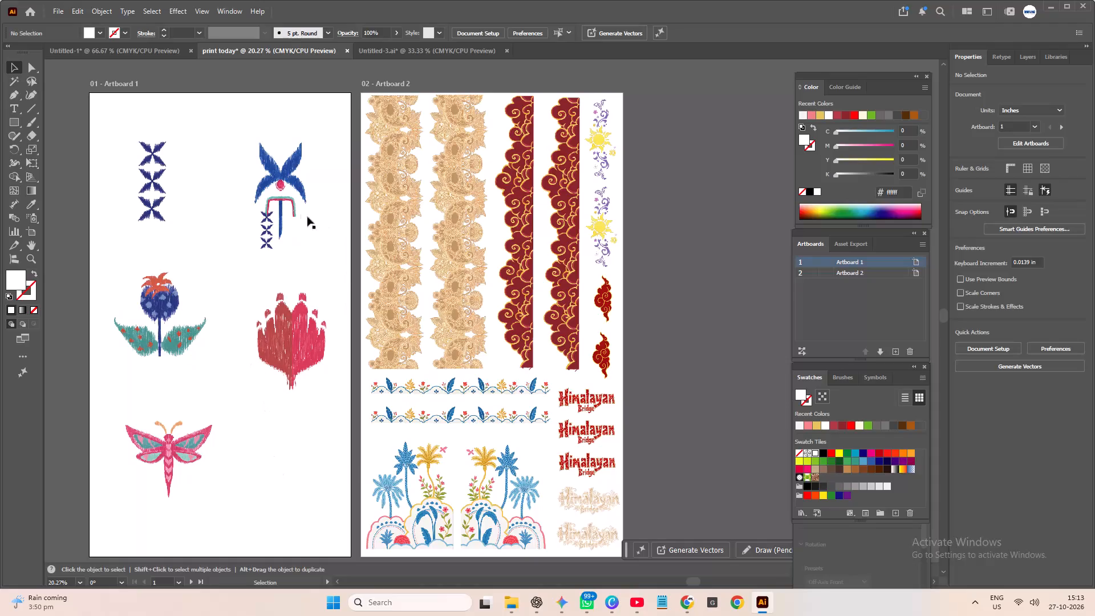
Resize the blue winged flower on Artboard 1 proportionally to a height of 6 in.
left_click(298, 212)
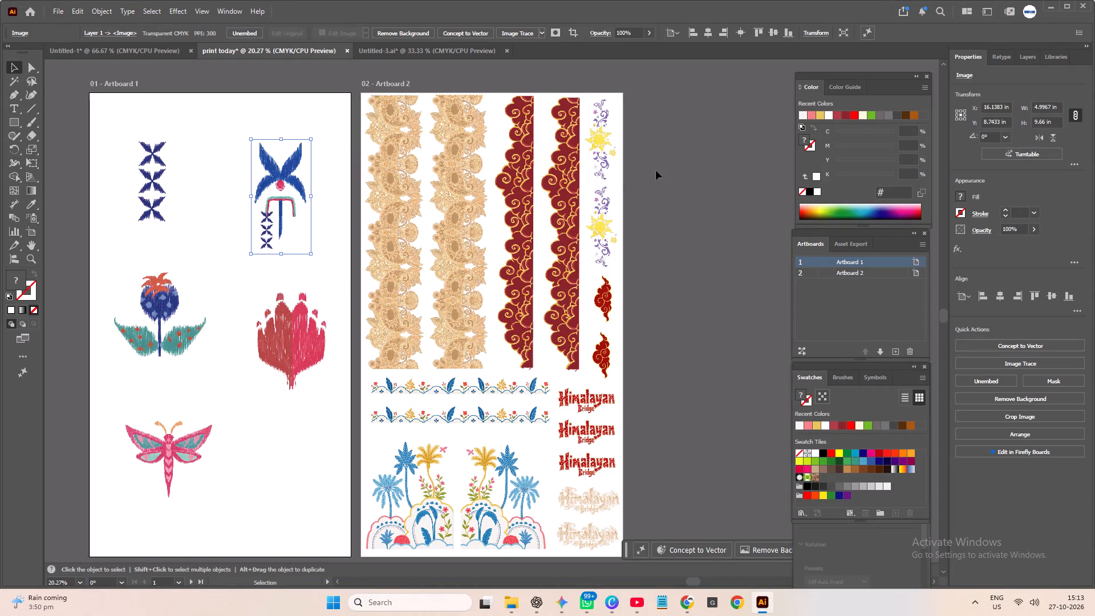
left_click_drag(1034, 123, 1043, 126)
left_click_drag(1043, 126, 1045, 127)
key("6")
key("Return")
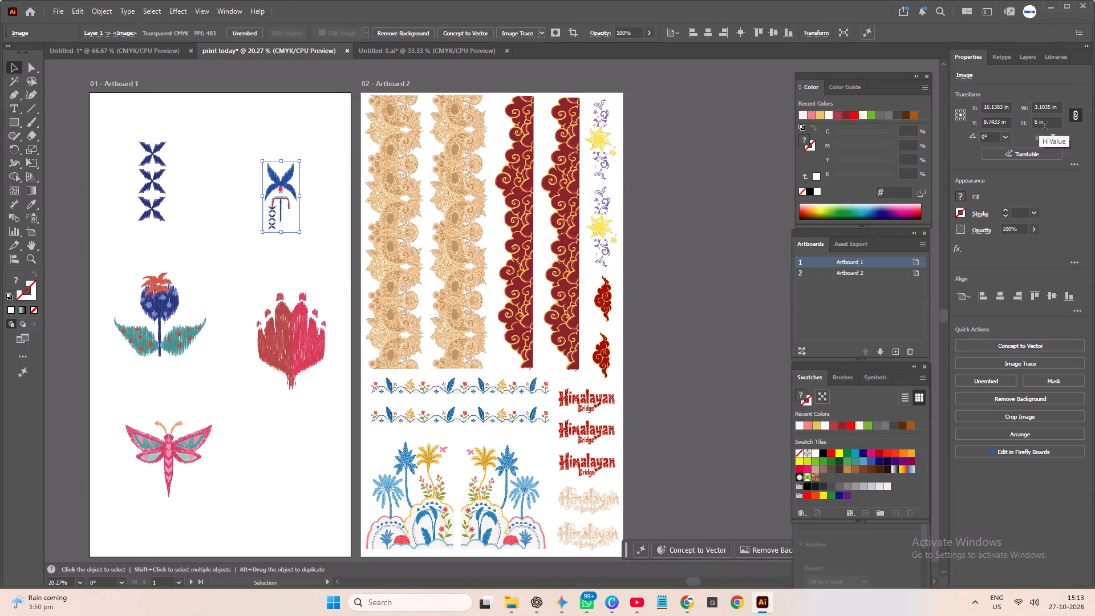
Resize the blue thistle flower proportionally to 6 in high and place it between the blue cross column and the winged flower.
left_click(130, 301)
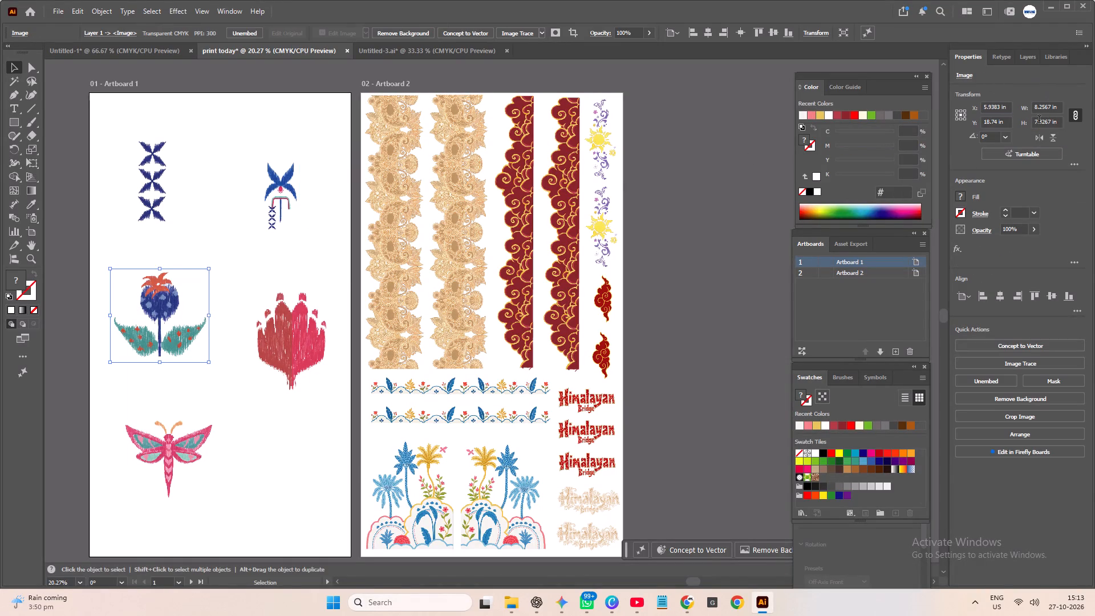
left_click_drag(1036, 123, 1049, 130)
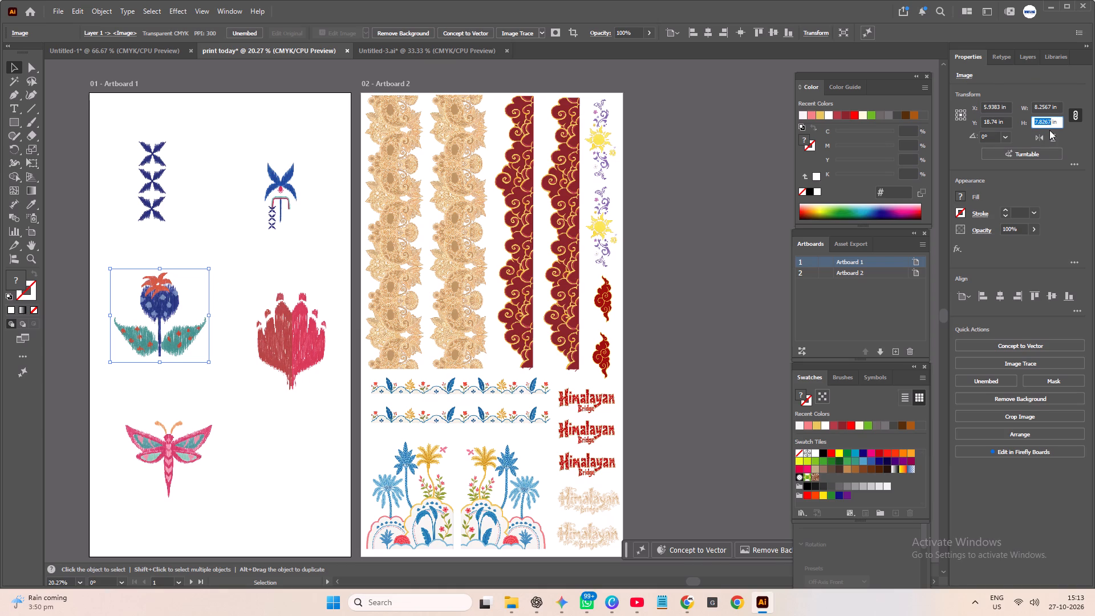
key("6")
key("Return")
left_click(229, 270)
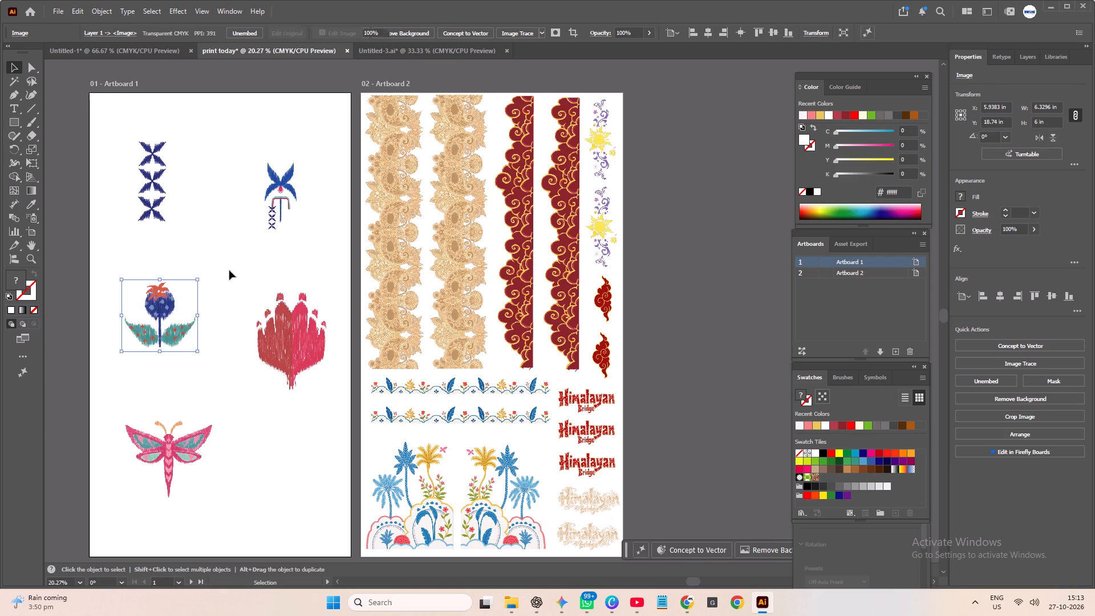
left_click(164, 317)
left_click_drag(159, 327, 220, 209)
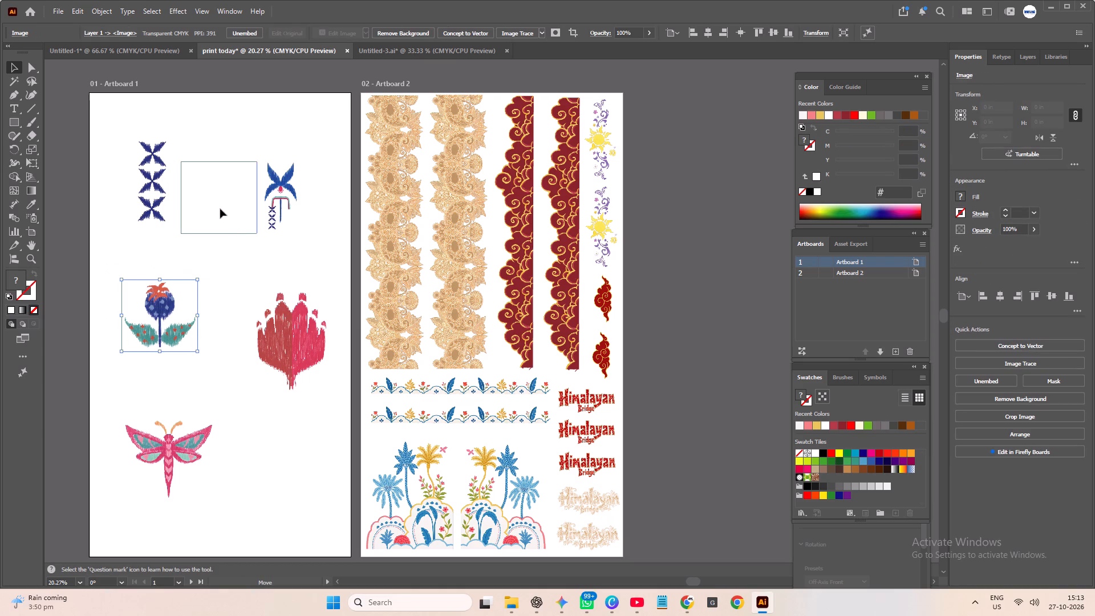
left_click_drag(220, 209, 228, 209)
left_click_drag(226, 213, 219, 210)
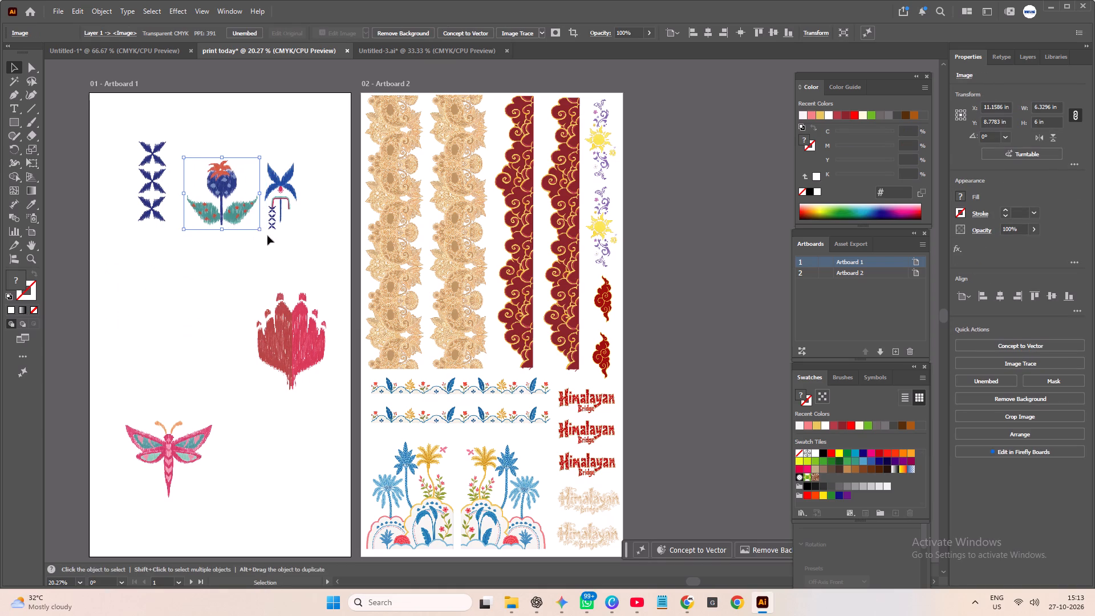
left_click(228, 208)
left_click(222, 268)
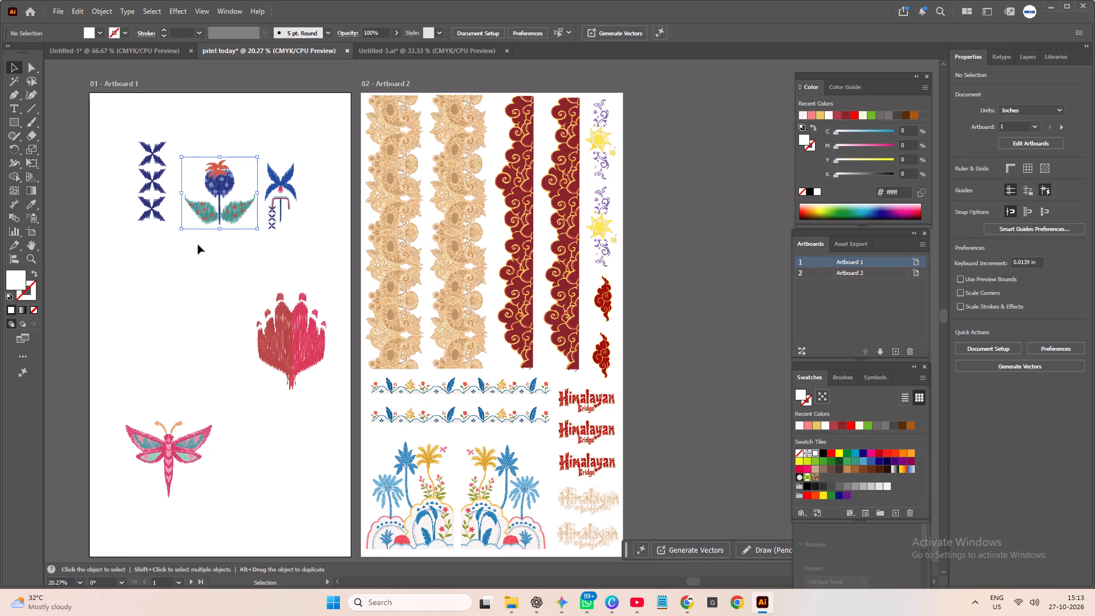
Resize the red and pink ikat motif proportionally to 4 in high and place it beside the winged flower, near the artboard's right edge.
left_click(283, 330)
left_click_drag(1033, 120, 1036, 122)
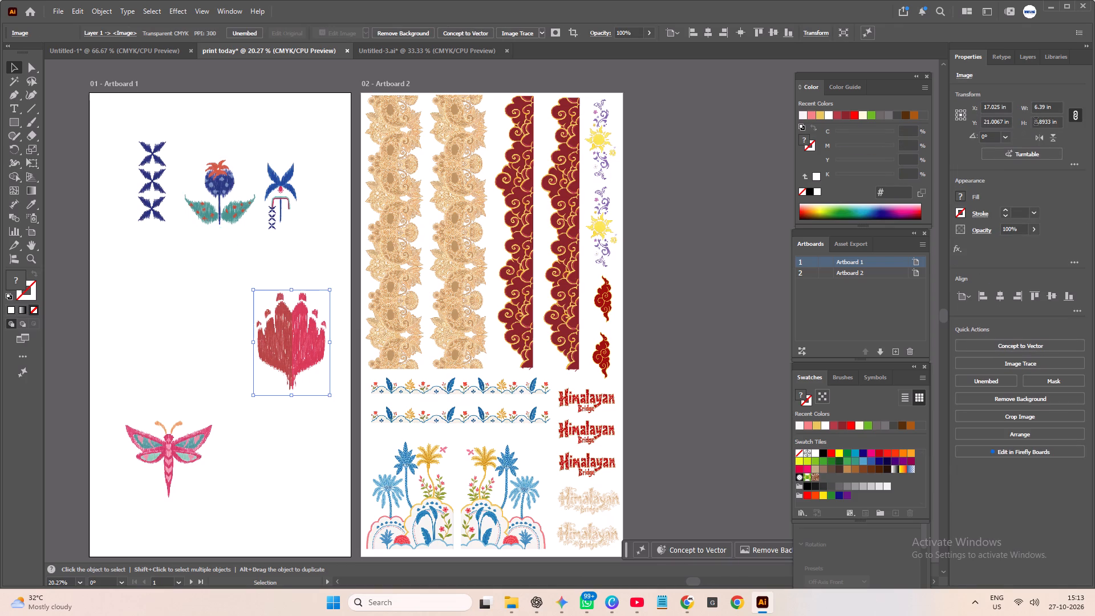
left_click_drag(1036, 122, 1045, 126)
left_click_drag(1035, 122, 1052, 129)
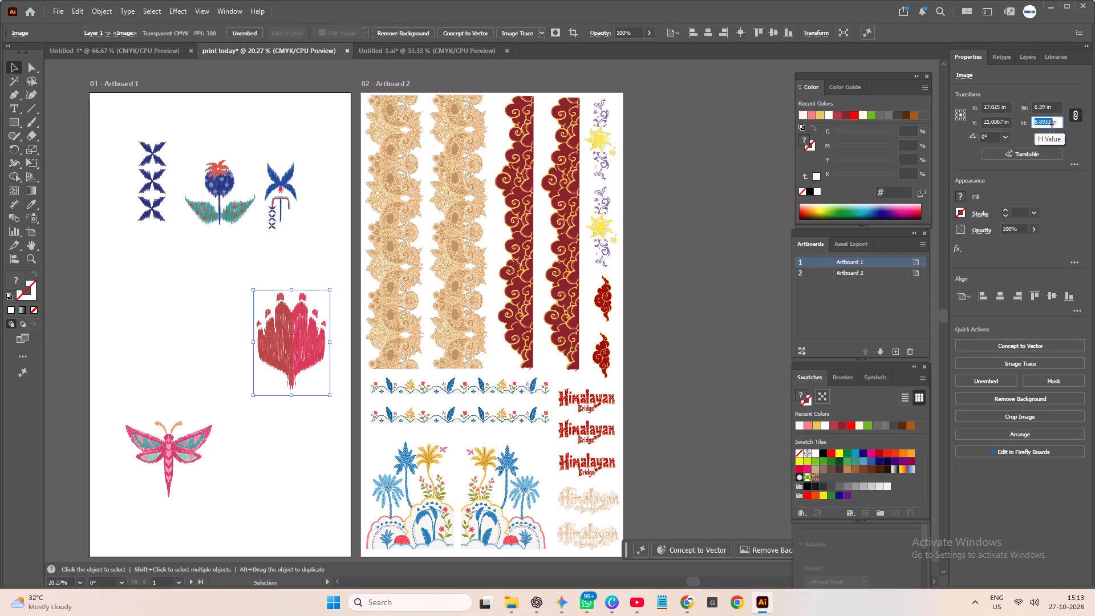
left_click_drag(1052, 129, 1050, 130)
key("4")
key("Return")
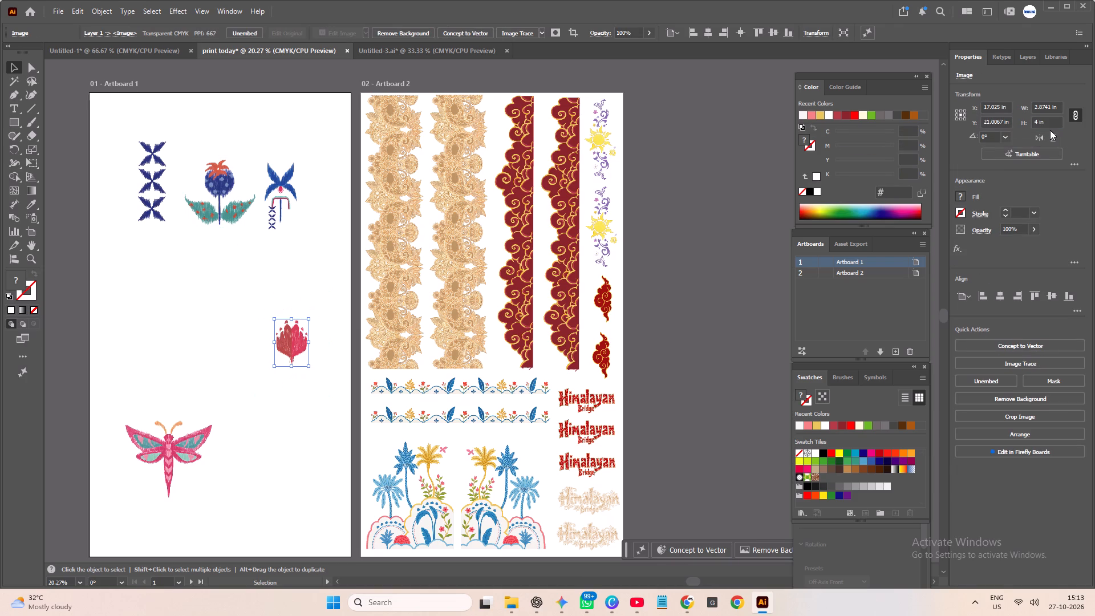
left_click(231, 299)
left_click(298, 350)
left_click_drag(297, 346, 319, 264)
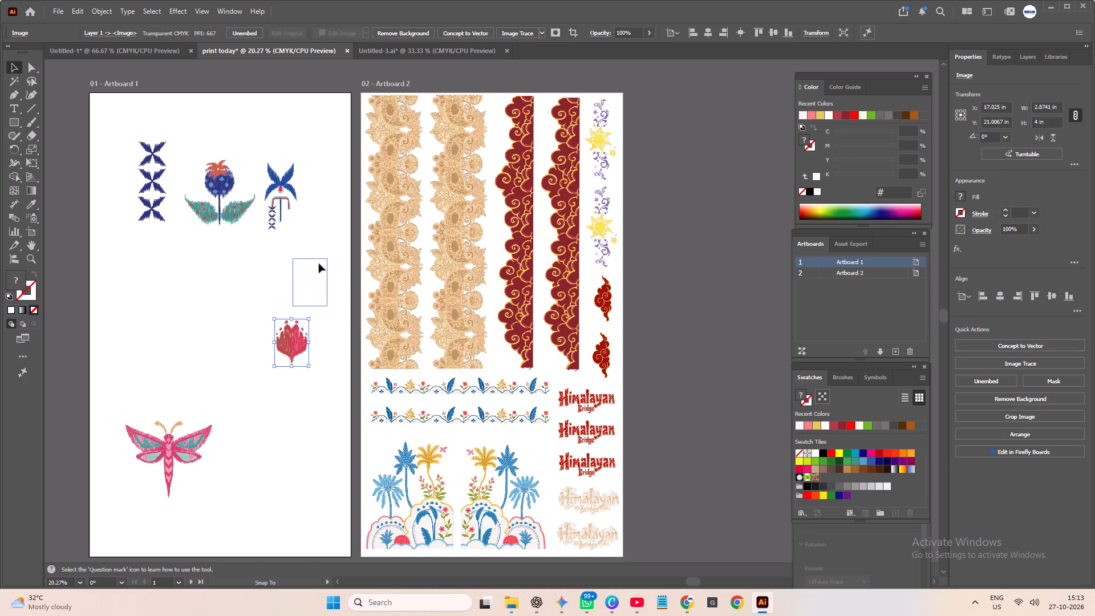
left_click_drag(319, 264, 325, 200)
left_click(316, 283)
Resize the column of blue cross motifs proportionally to 4 in high and move it close beside the thistle flower.
left_click(165, 164)
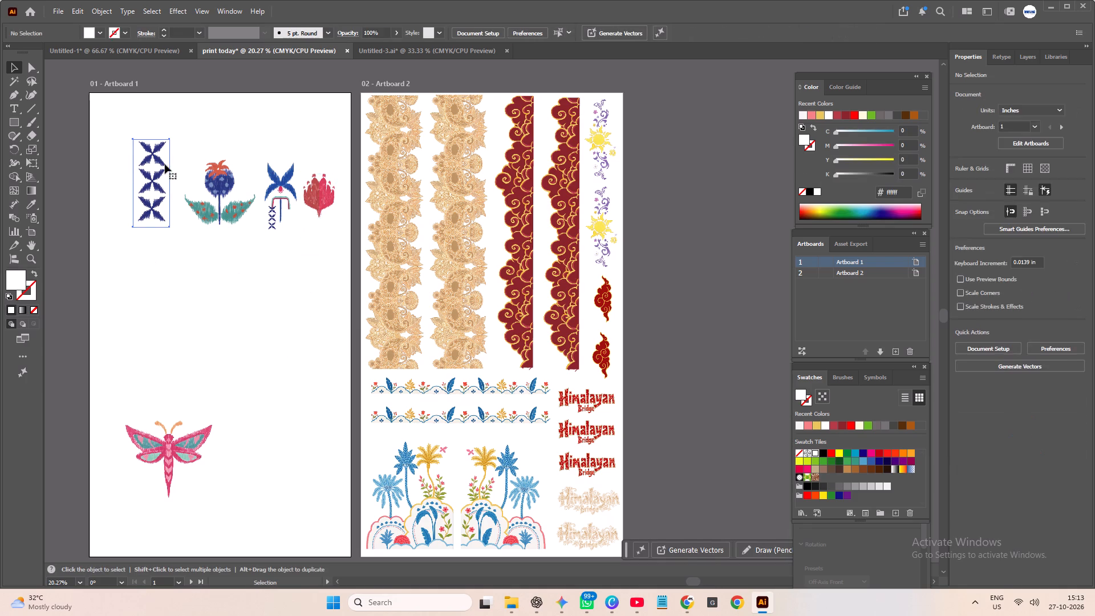
left_click(1036, 120)
left_click_drag(1036, 122, 1051, 129)
key("4")
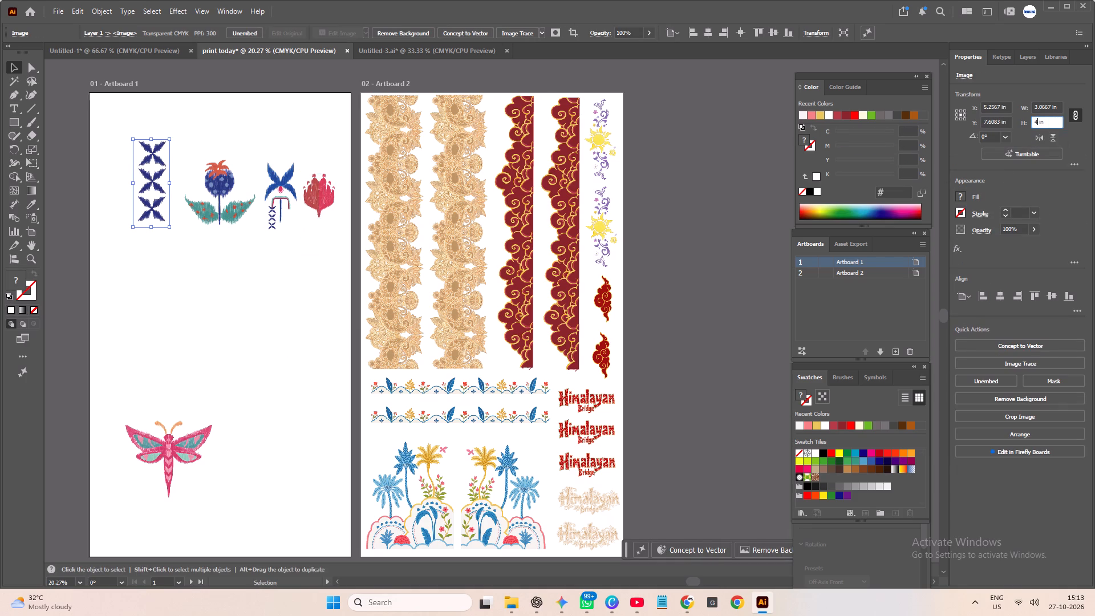
key("Return")
left_click(144, 245)
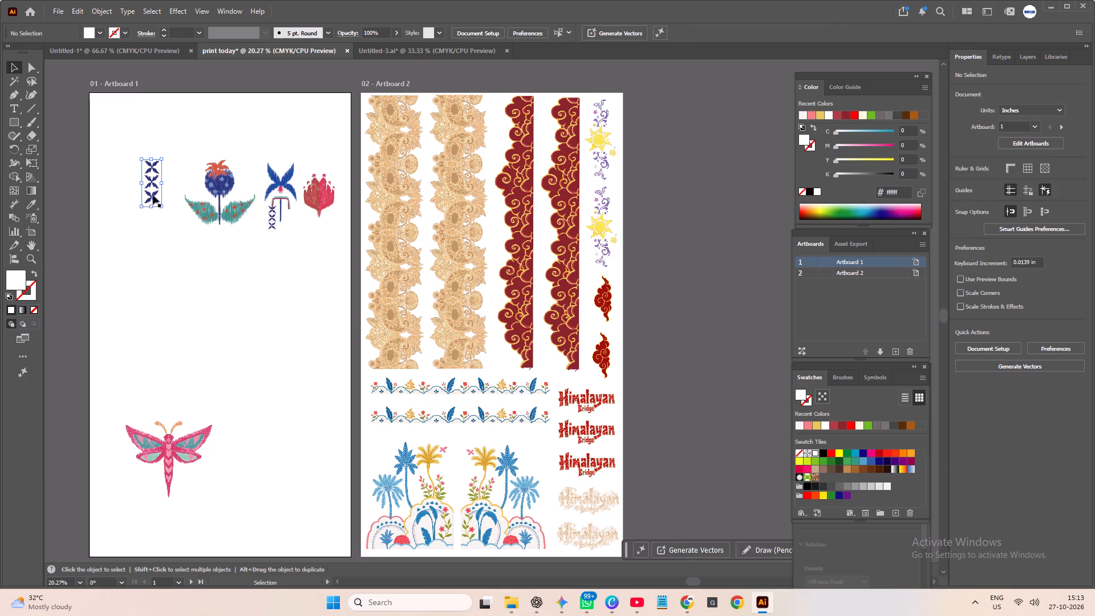
left_click_drag(153, 187, 171, 198)
left_click(225, 275)
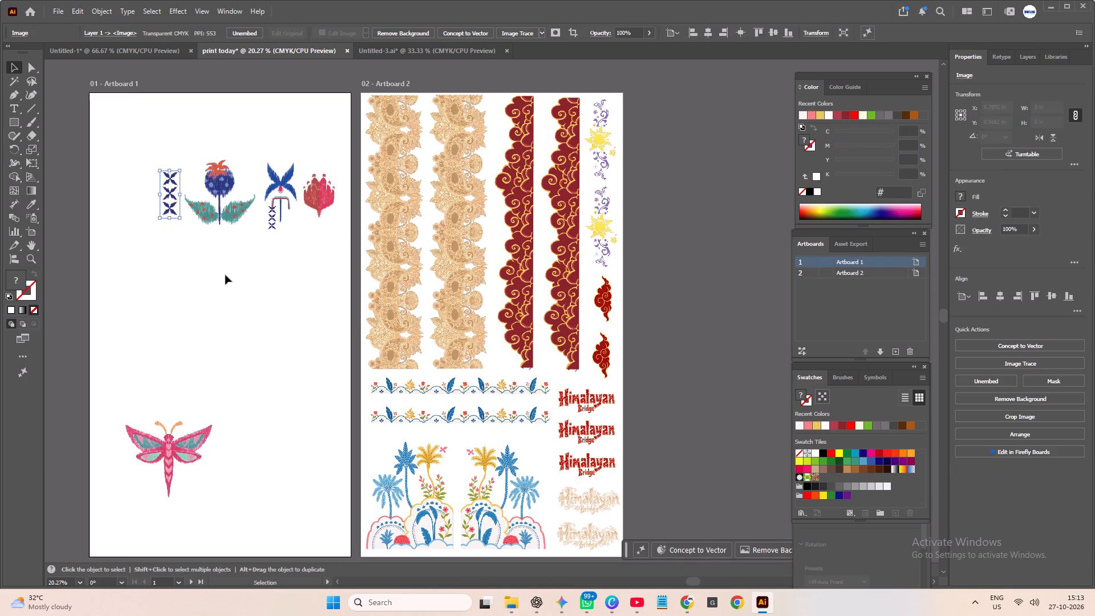
Resize the pink dragonfly proportionally to a width of 4 in and place it directly beneath the thistle flower.
left_click(168, 443)
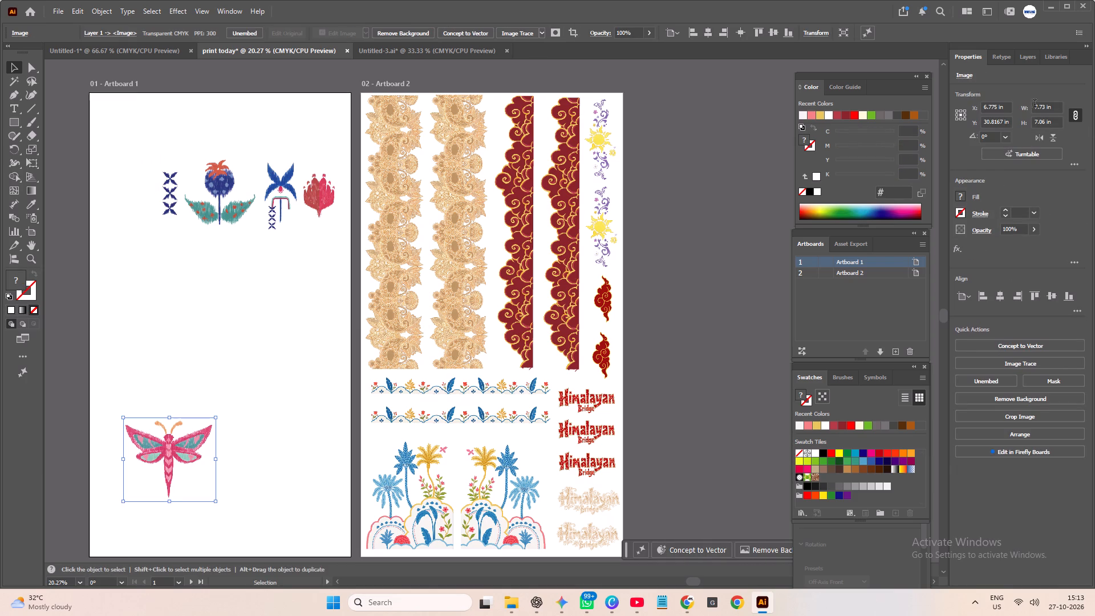
left_click_drag(1035, 110, 1044, 113)
key("4")
key("Return")
left_click(258, 367)
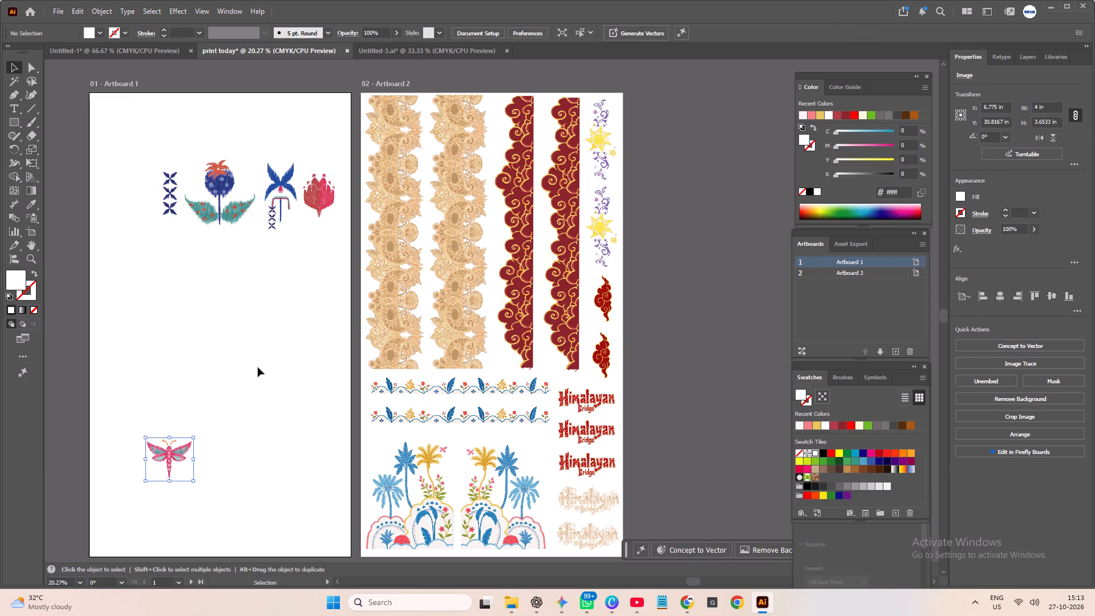
left_click(180, 445)
left_click_drag(164, 456, 212, 254)
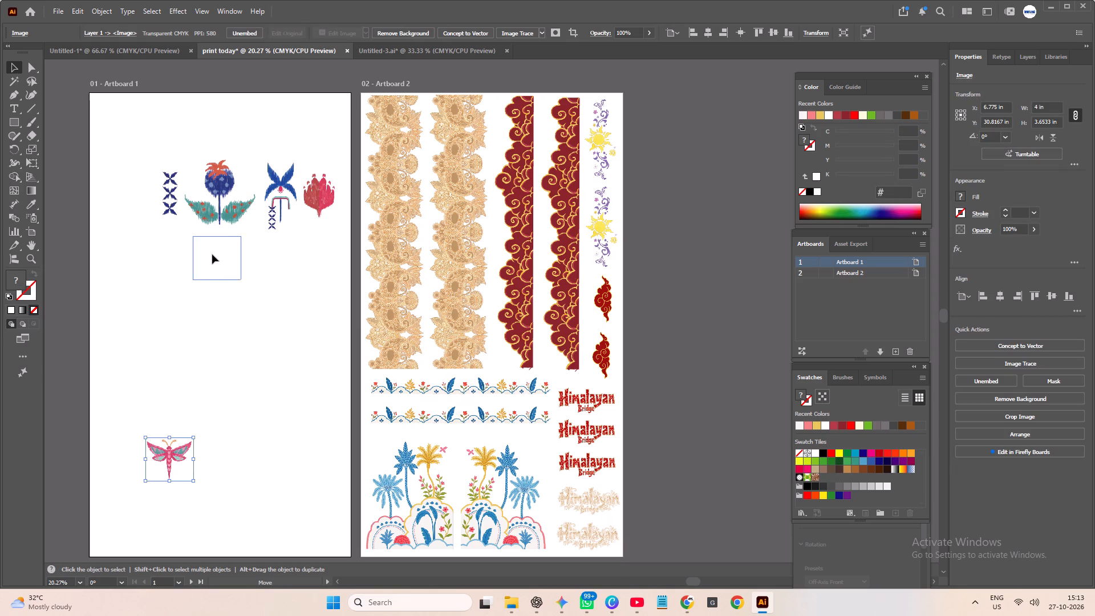
left_click_drag(212, 254, 212, 254)
left_click(289, 295)
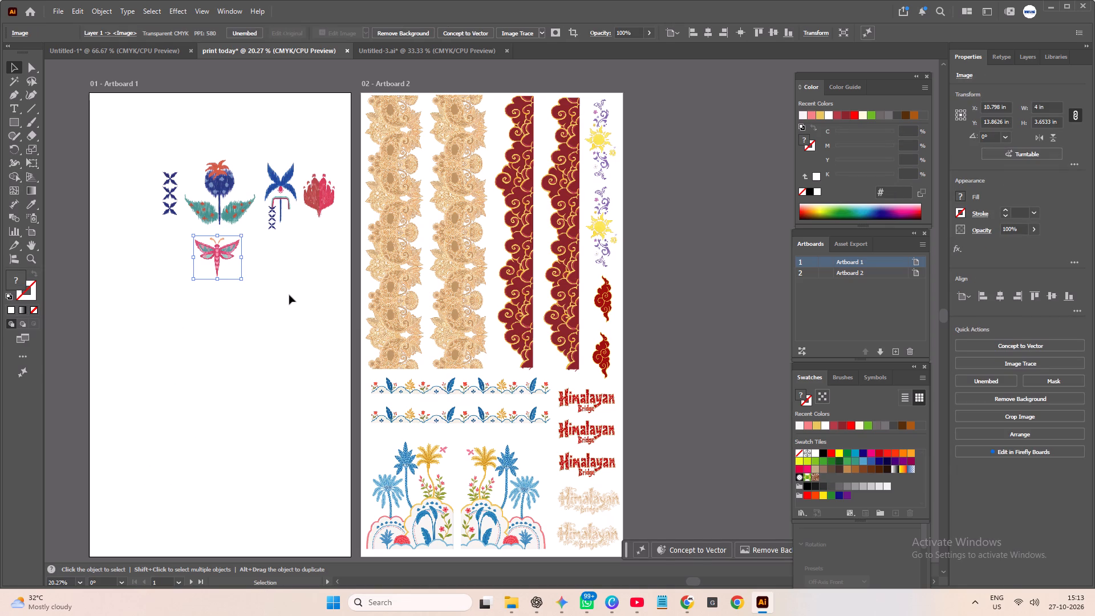
Move the ikat motif beside the dragonfly, beneath the blue cross column, and shift the cross column slightly left above it.
left_click(325, 191)
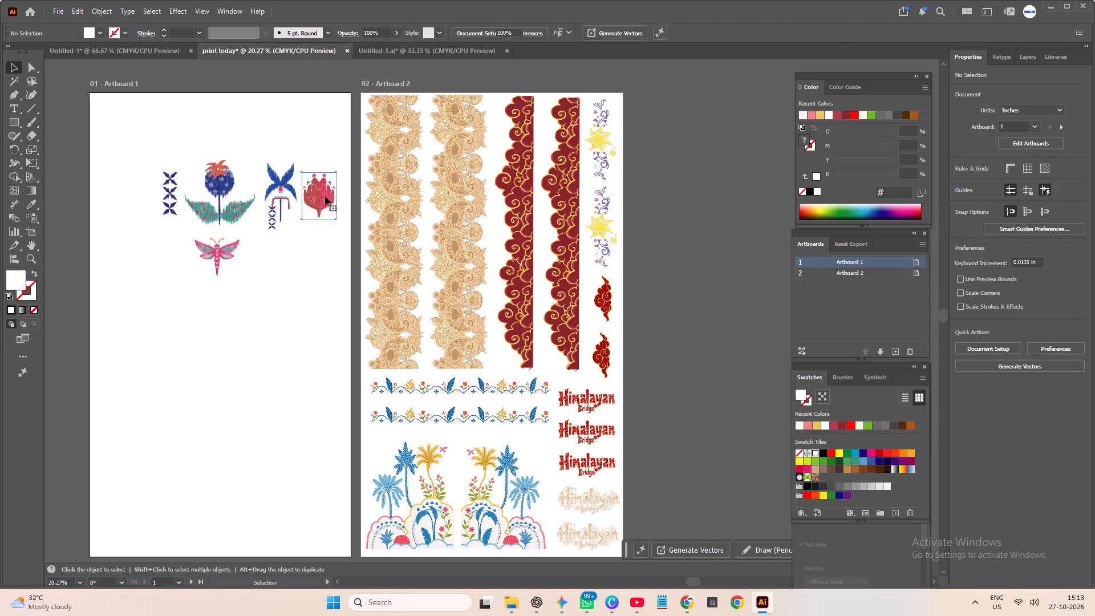
left_click_drag(323, 201, 173, 251)
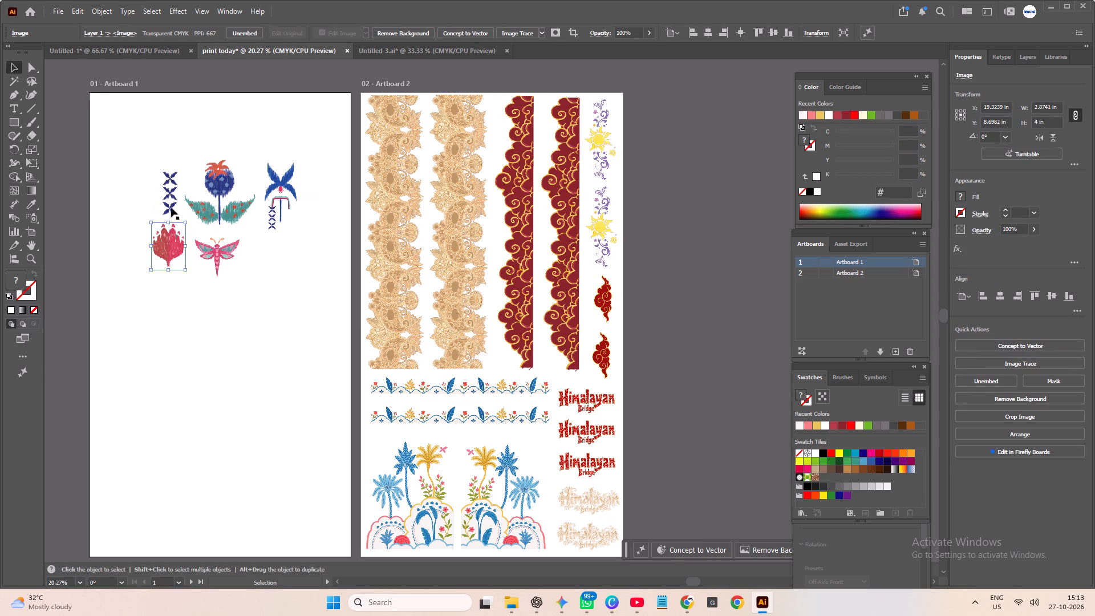
left_click(166, 190)
left_click(170, 195)
left_click(275, 285)
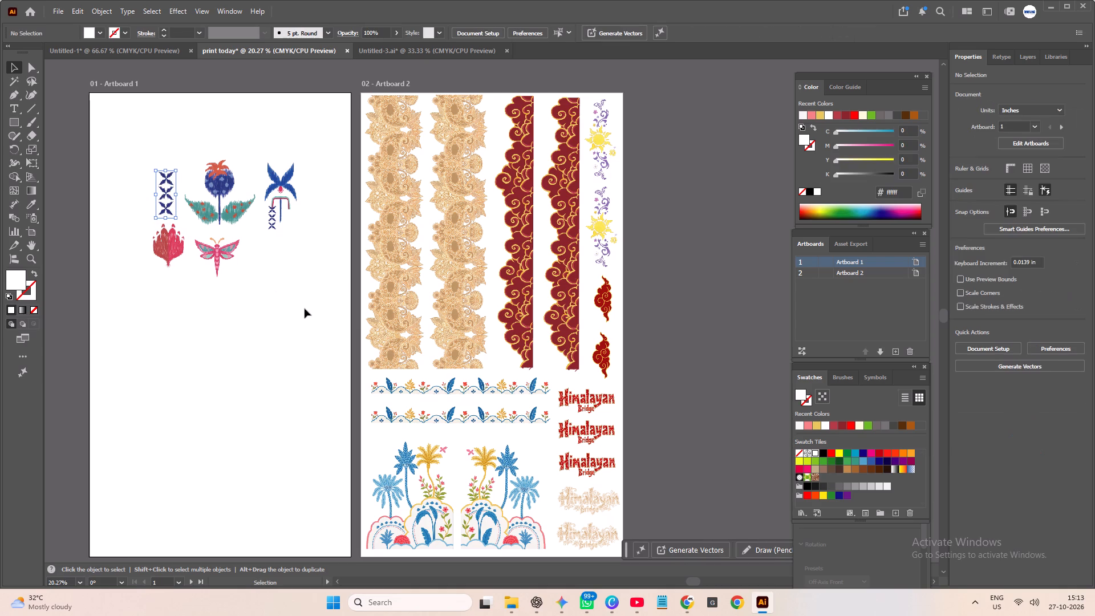
Move all five motifs together into the upper-left corner of Artboard 1.
left_click_drag(305, 309, 145, 175)
left_click_drag(262, 229, 206, 174)
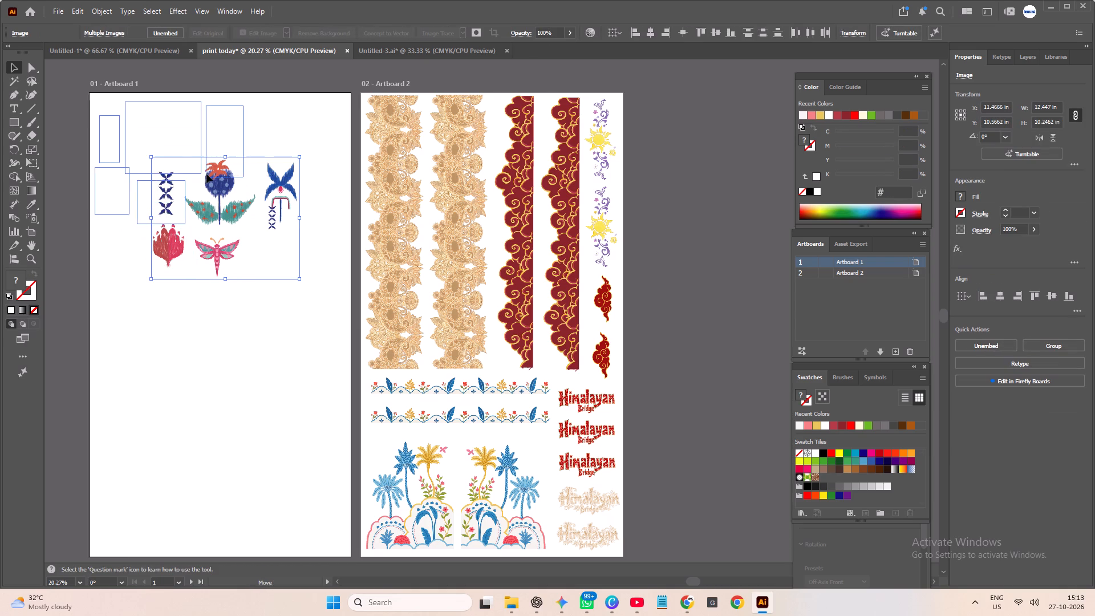
left_click_drag(206, 174, 206, 169)
left_click(286, 253)
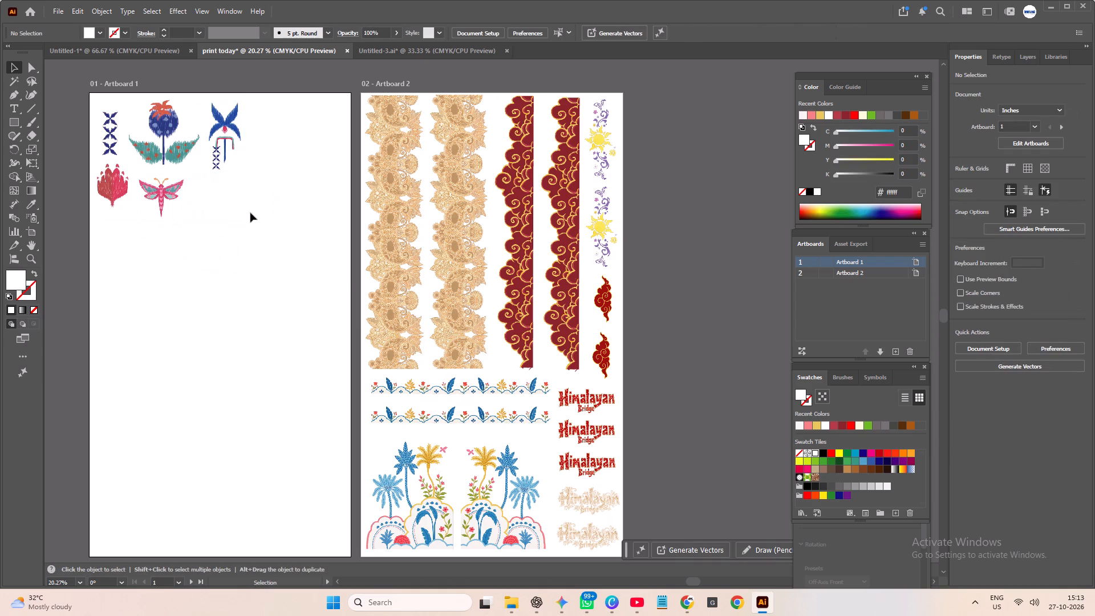
Duplicate the thistle, winged flower and dragonfly together and place the copies in the empty area of Artboard 1 below the originals.
left_click_drag(257, 225, 154, 129)
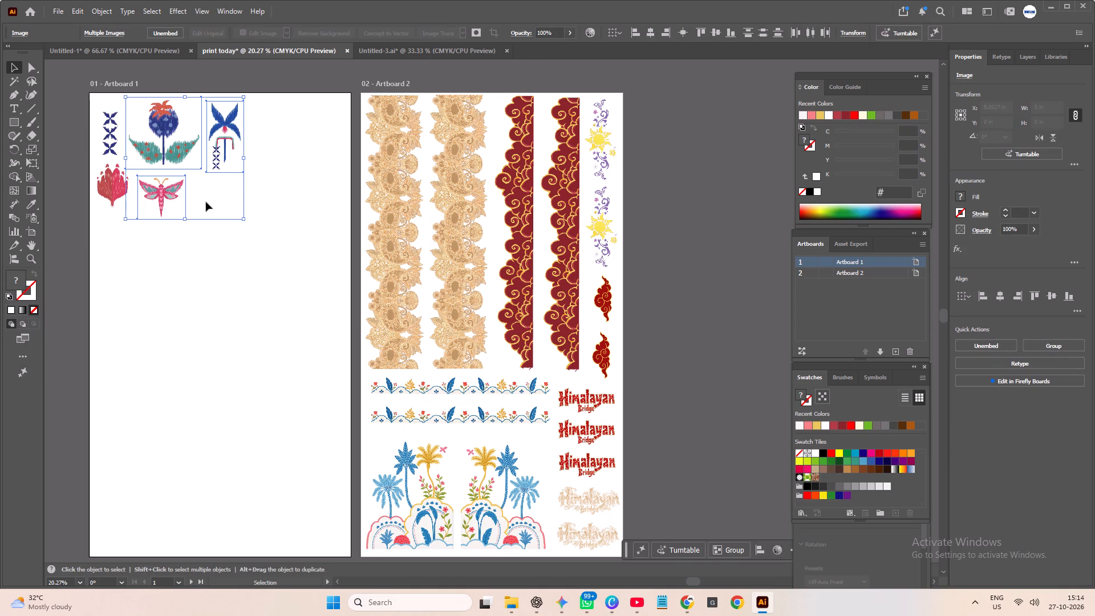
key("ctrl+c")
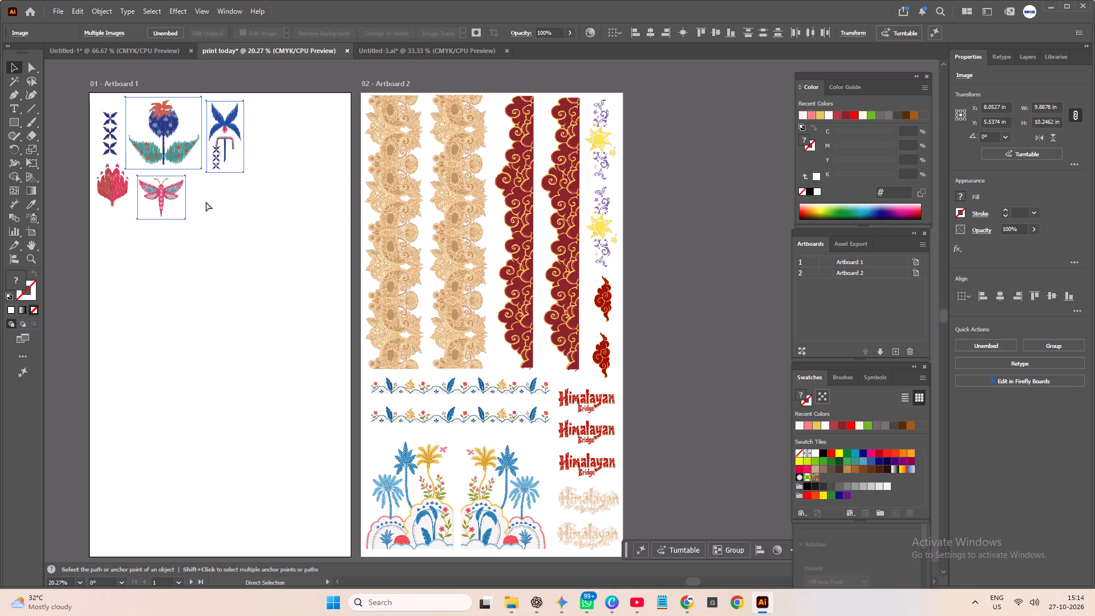
key("ctrl+c")
key("ctrl+v")
left_click_drag(464, 280, 201, 202)
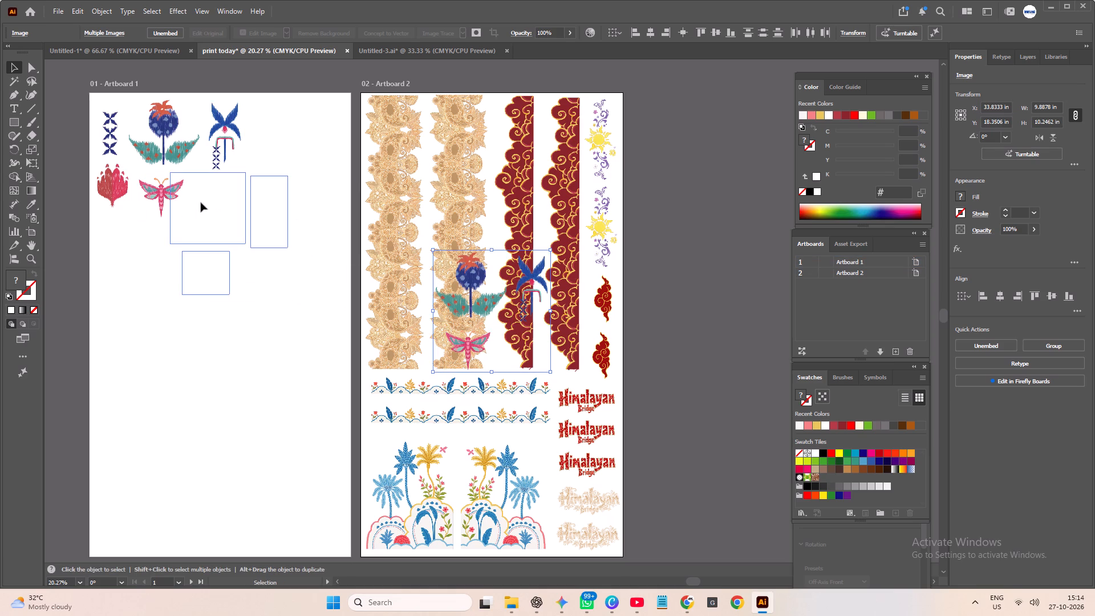
left_click_drag(201, 202, 221, 230)
Move the thistle and winged flower copies up beside the originals to extend Artboard 1's top row to its right edge.
left_click(286, 169)
left_click_drag(229, 238, 279, 137)
left_click(282, 146)
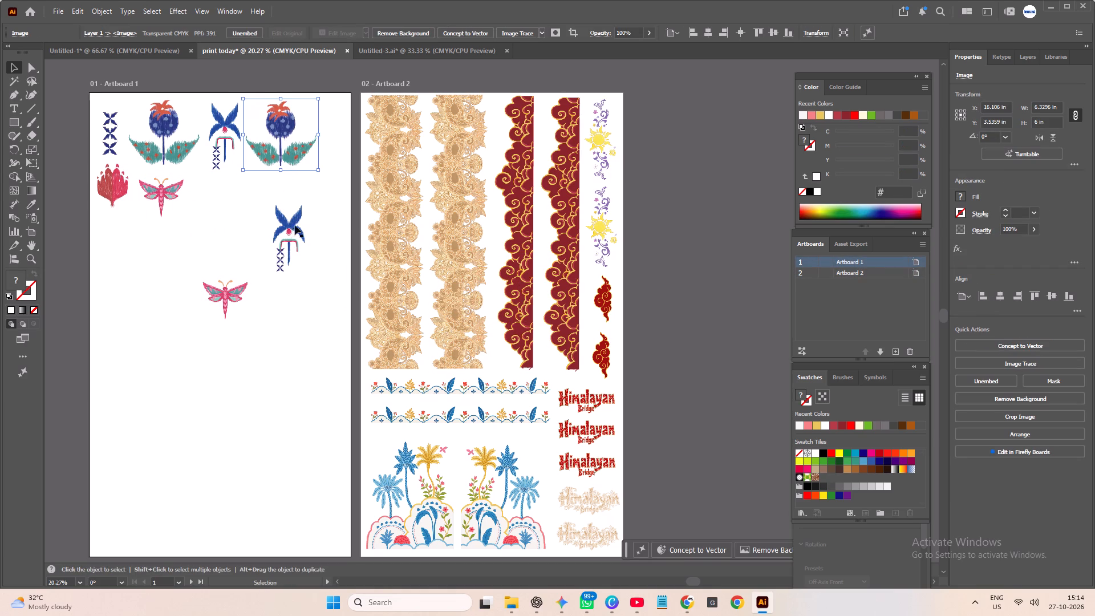
left_click(291, 229)
left_click_drag(289, 237, 330, 135)
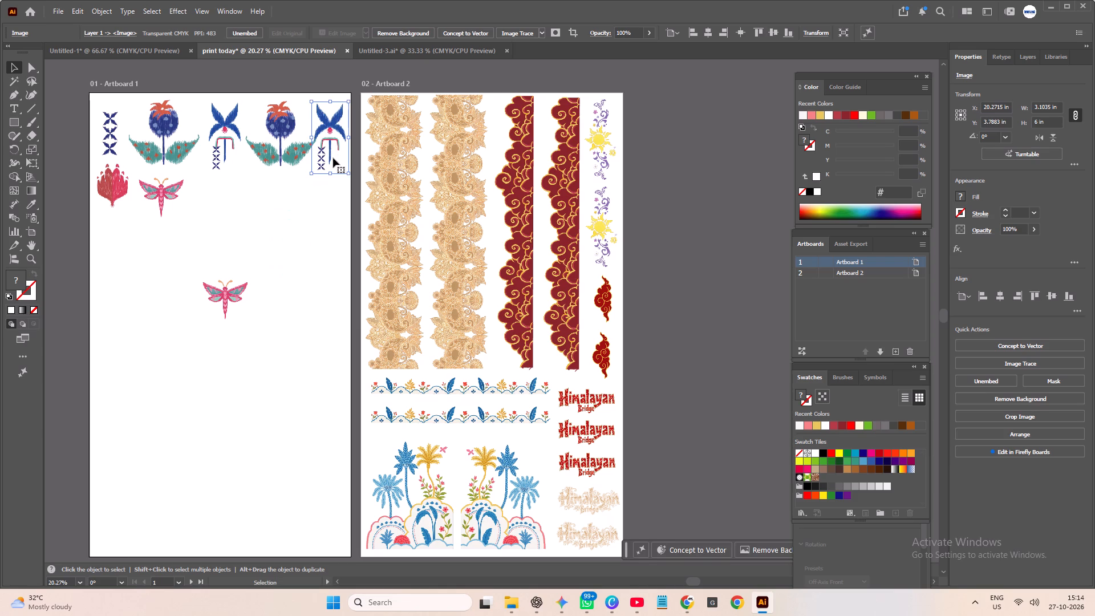
Shift the blue cross column, original thistle and original winged flower slightly left along Artboard 1's top row.
left_click(106, 134)
left_click_drag(111, 133, 105, 128)
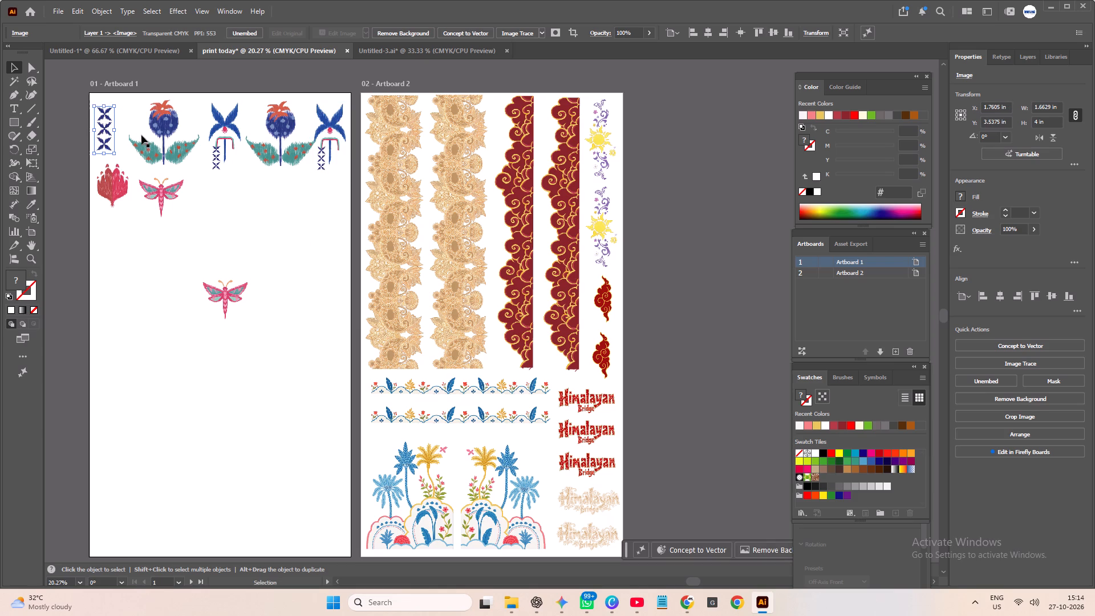
left_click(145, 135)
left_click_drag(161, 137, 155, 137)
left_click(159, 140)
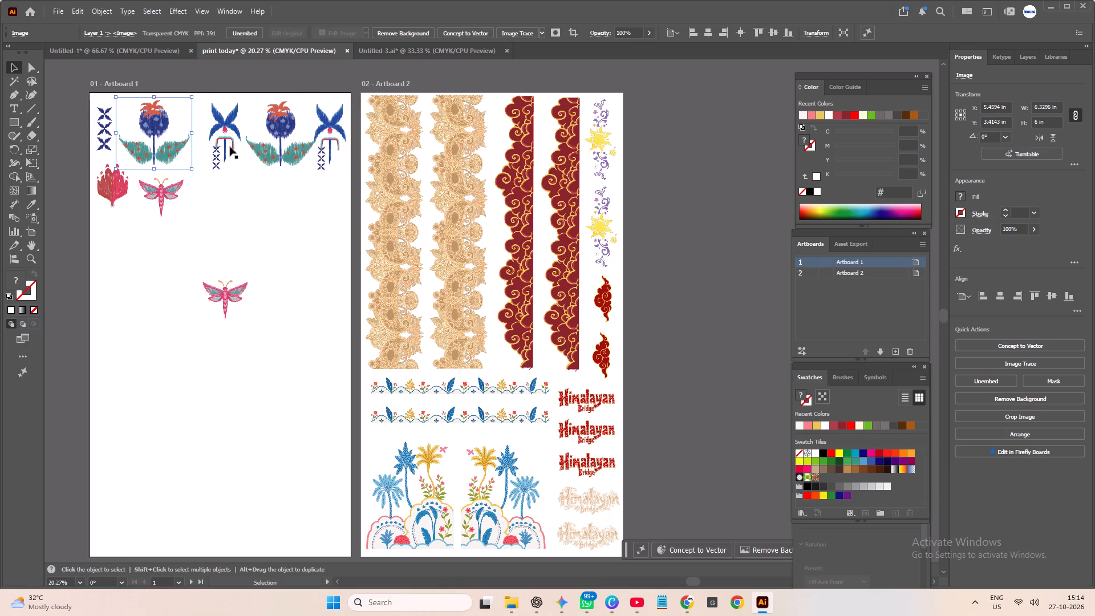
left_click(225, 139)
left_click_drag(229, 129, 222, 128)
left_click(222, 128)
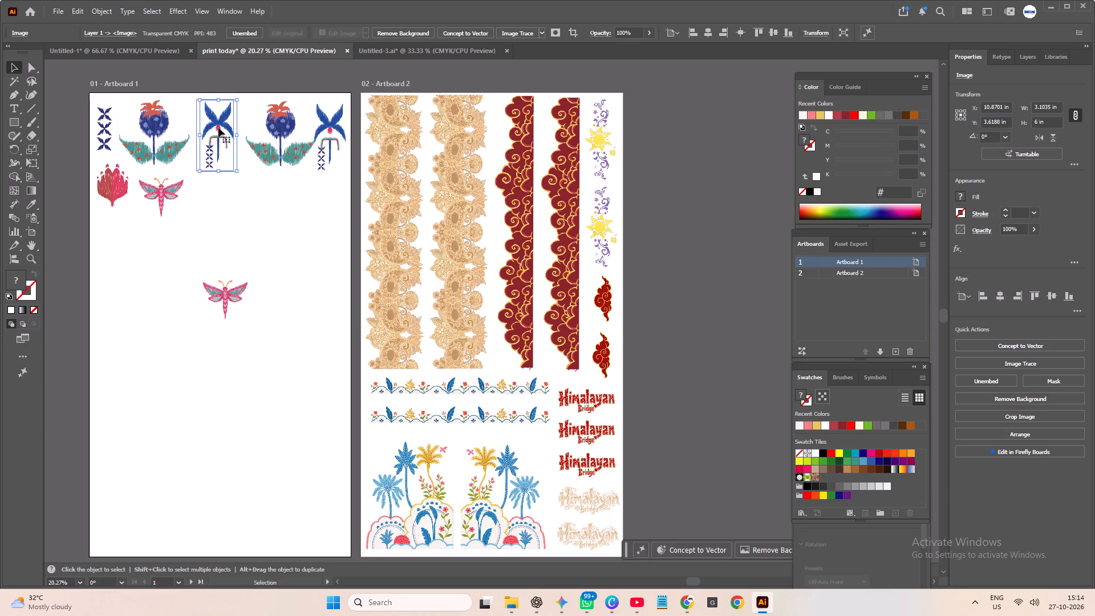
Shift the copied thistle slightly left and nudge the copied winged flower into line with it at the end of Artboard 1's top row.
left_click(263, 129)
left_click_drag(284, 129, 276, 129)
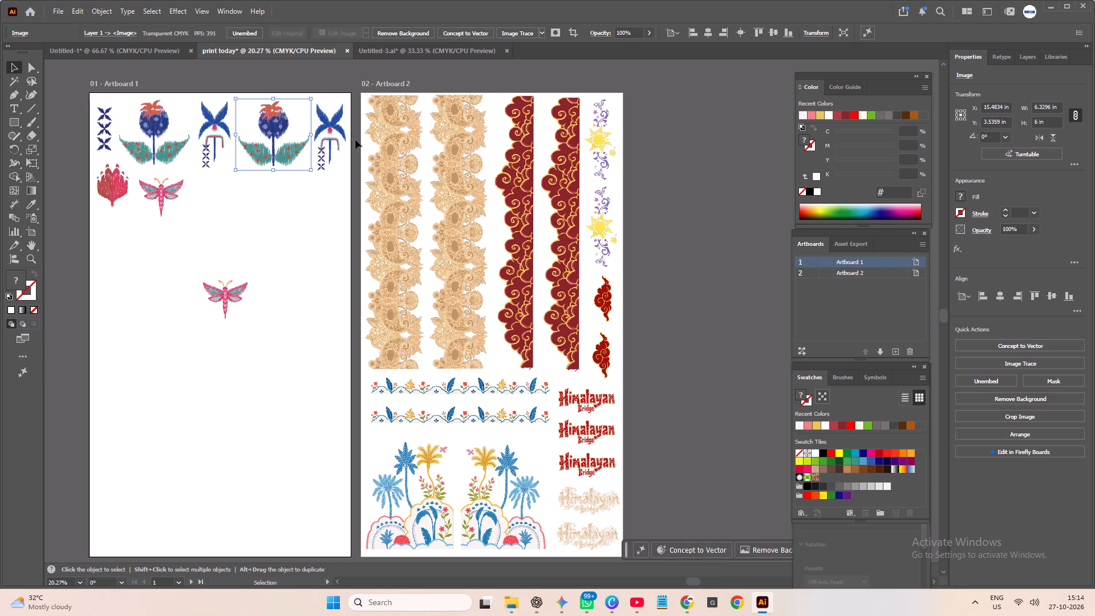
left_click(333, 131)
left_click(334, 141)
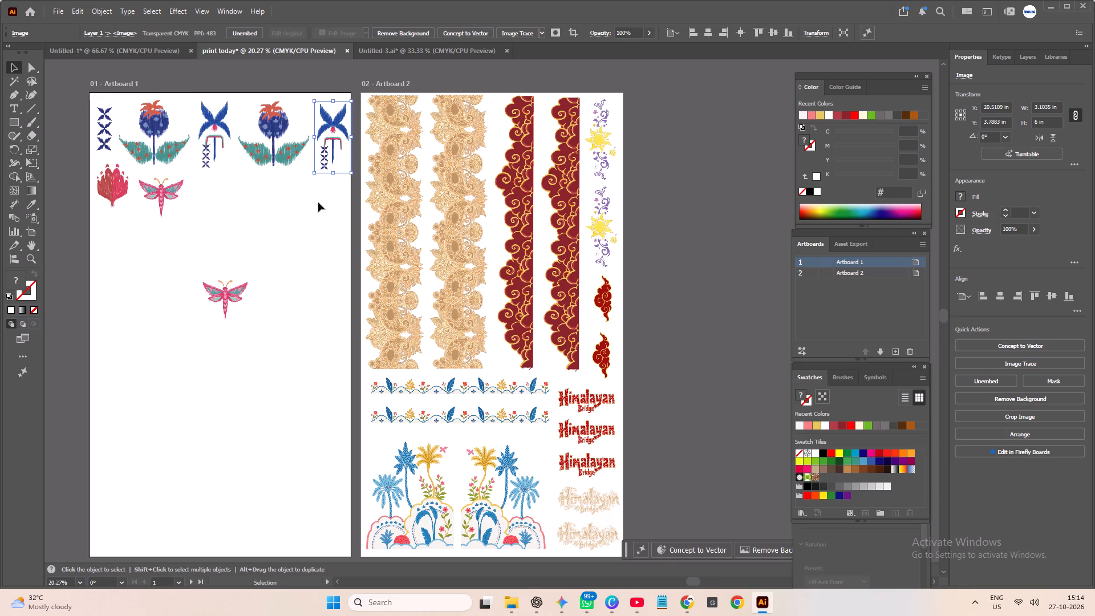
left_click(316, 224)
left_click(327, 136)
left_click(336, 137)
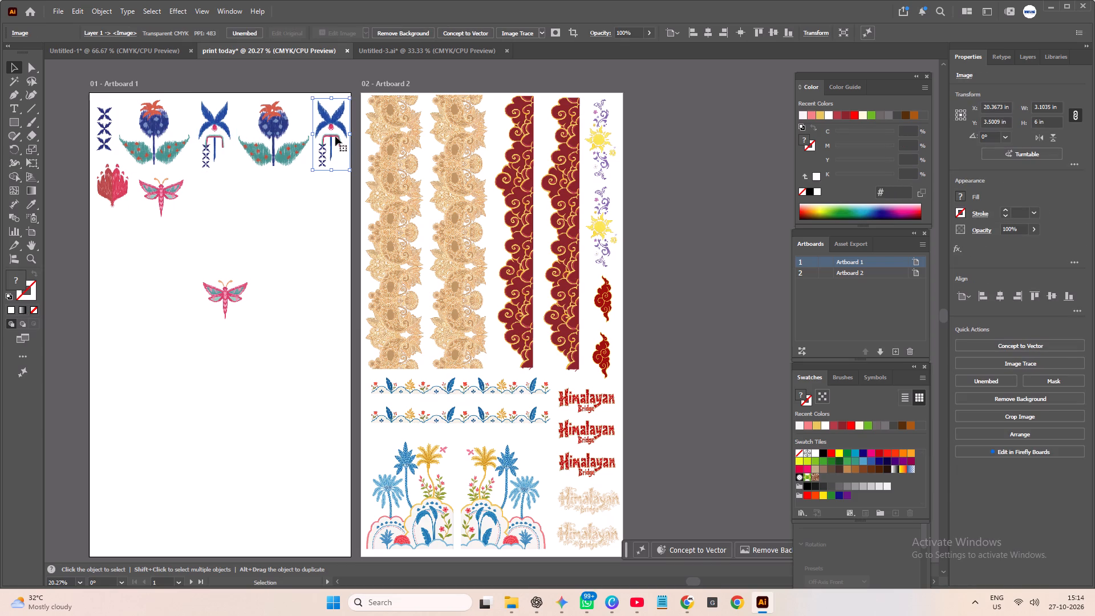
left_click(323, 216)
Move the dragonfly copy from Artboard 1's empty middle area up to just below the copied thistle.
left_click(228, 296)
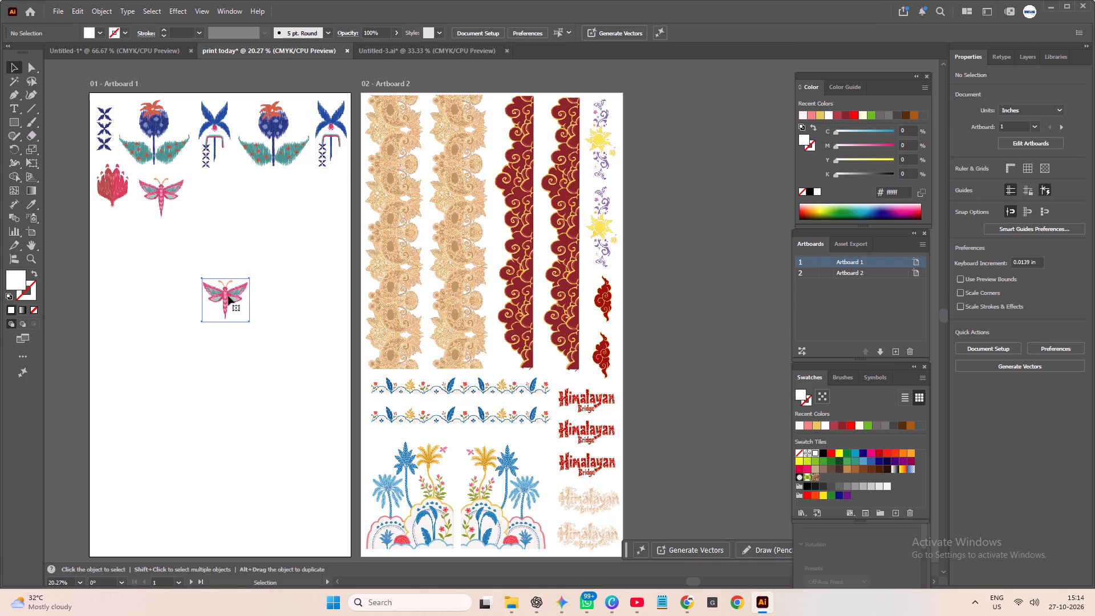
left_click_drag(228, 300, 277, 192)
left_click(273, 193)
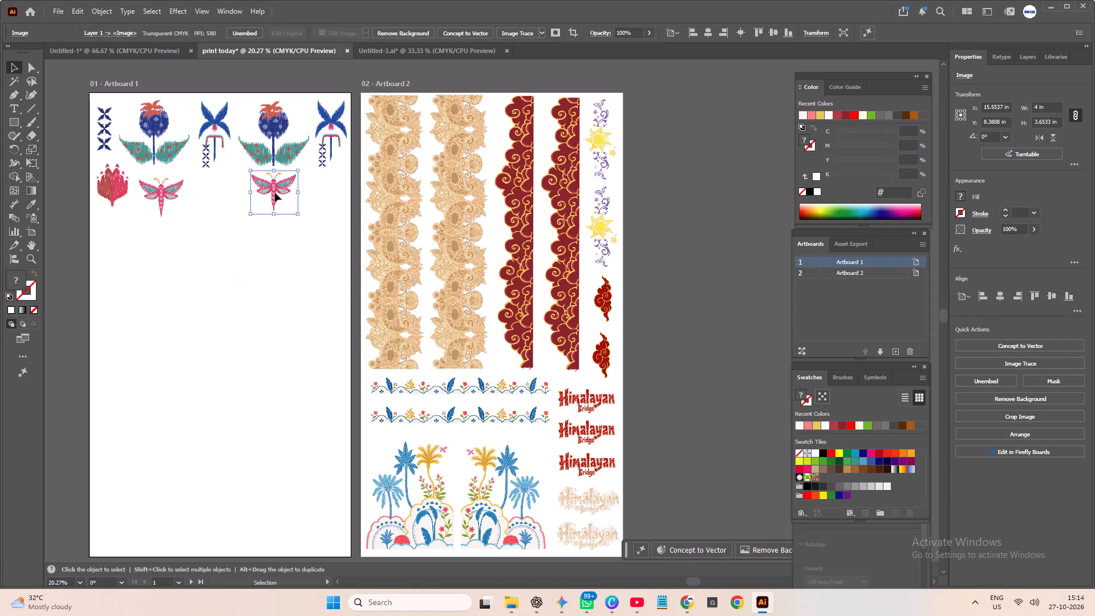
left_click(283, 255)
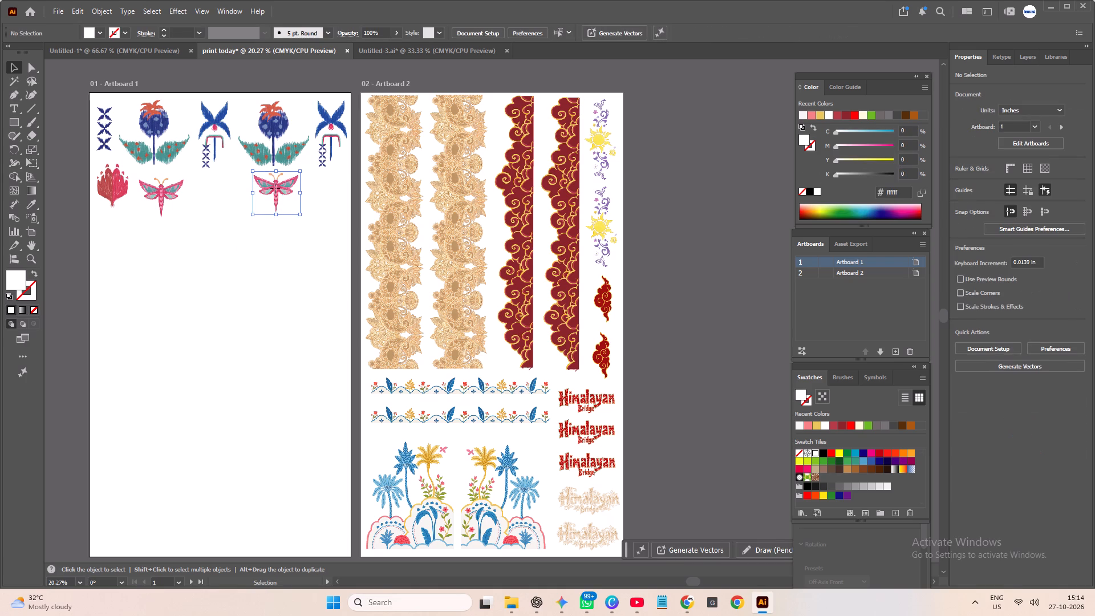
left_click(275, 188)
left_click(277, 183)
left_click(293, 264)
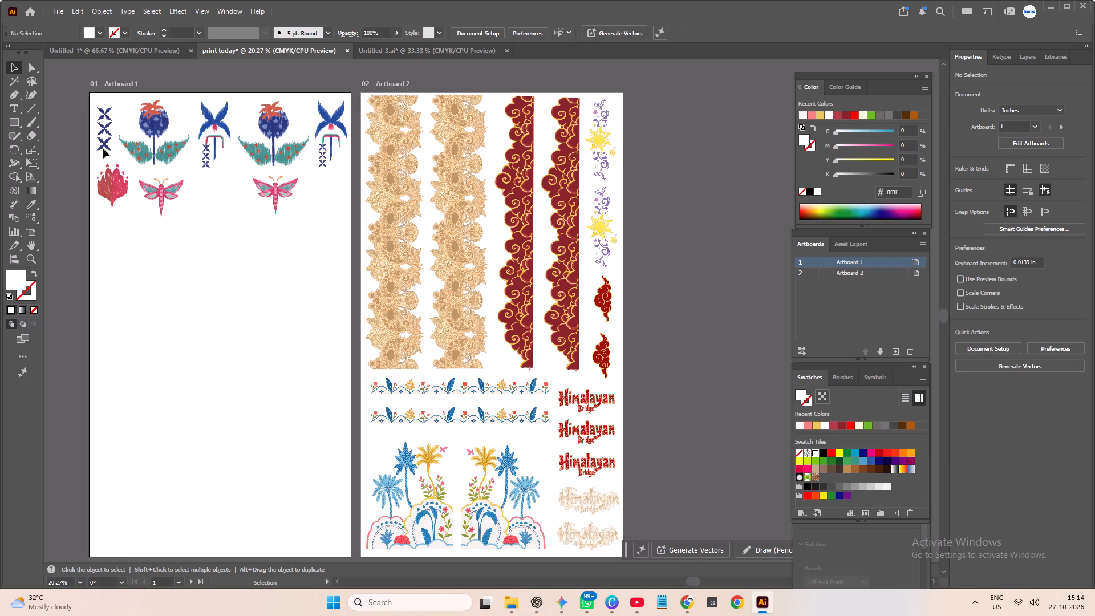
Place the linked file "kid image" from Downloads in the empty area of Artboard 1 below the original dragonfly.
left_click(57, 15)
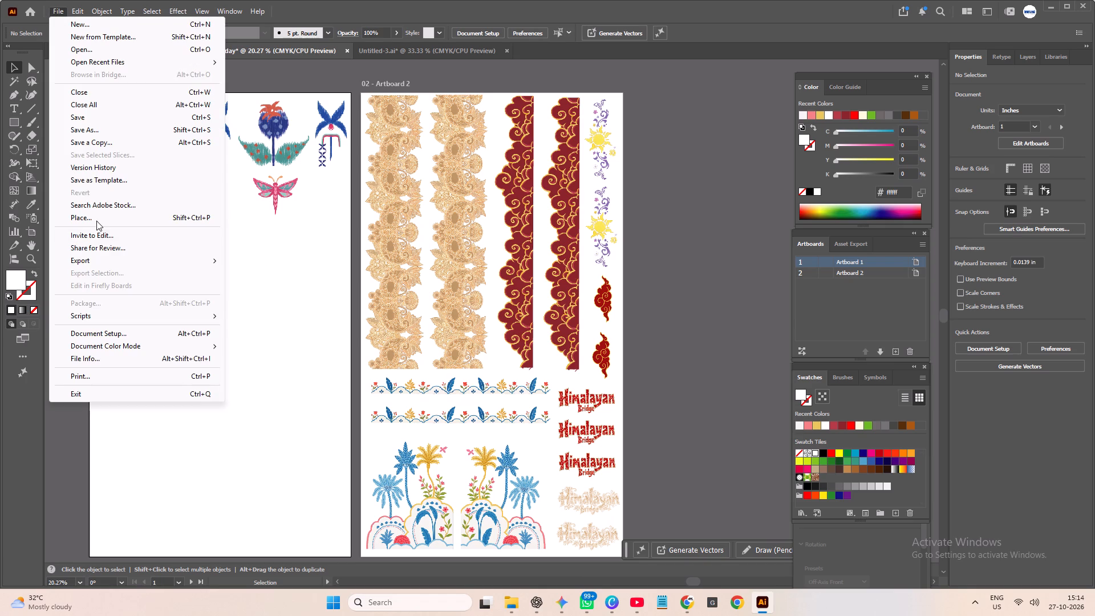
left_click(96, 221)
left_click(187, 121)
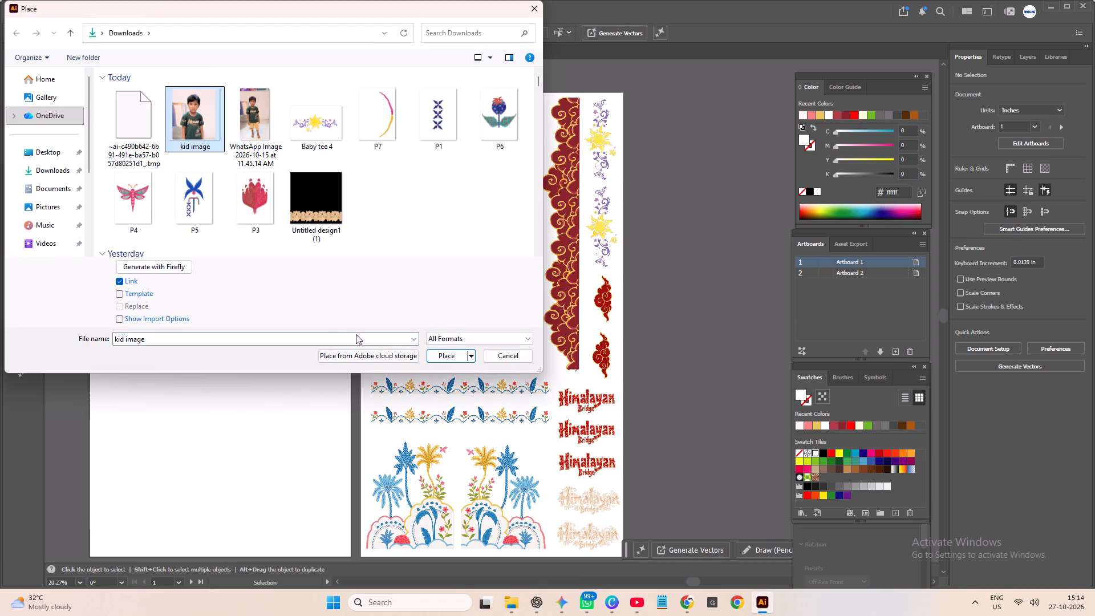
left_click(452, 356)
left_click(115, 245)
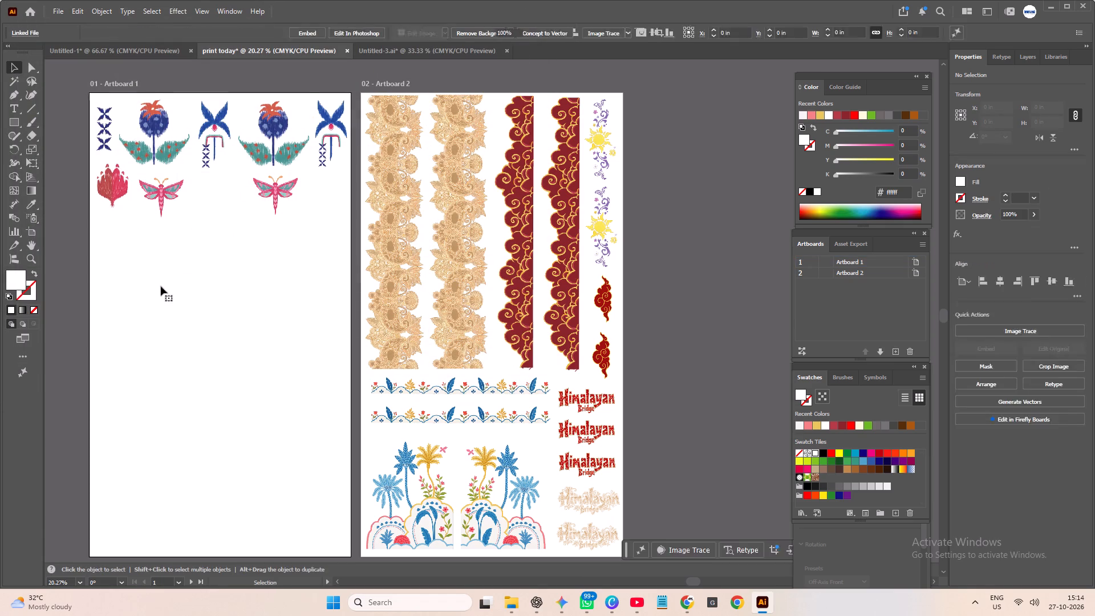
left_click(231, 334)
left_click(140, 270)
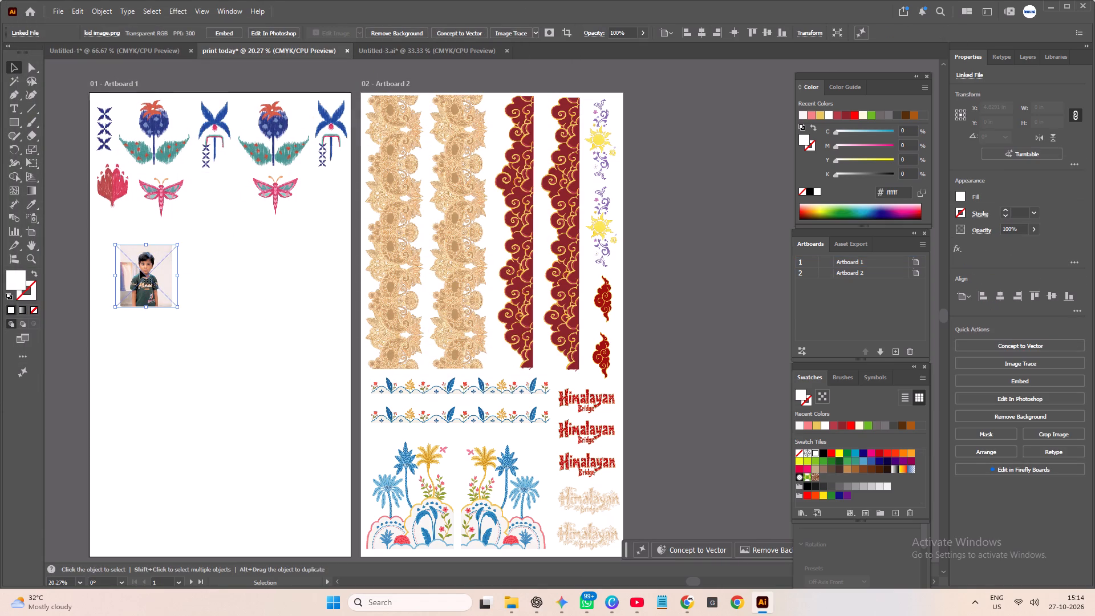
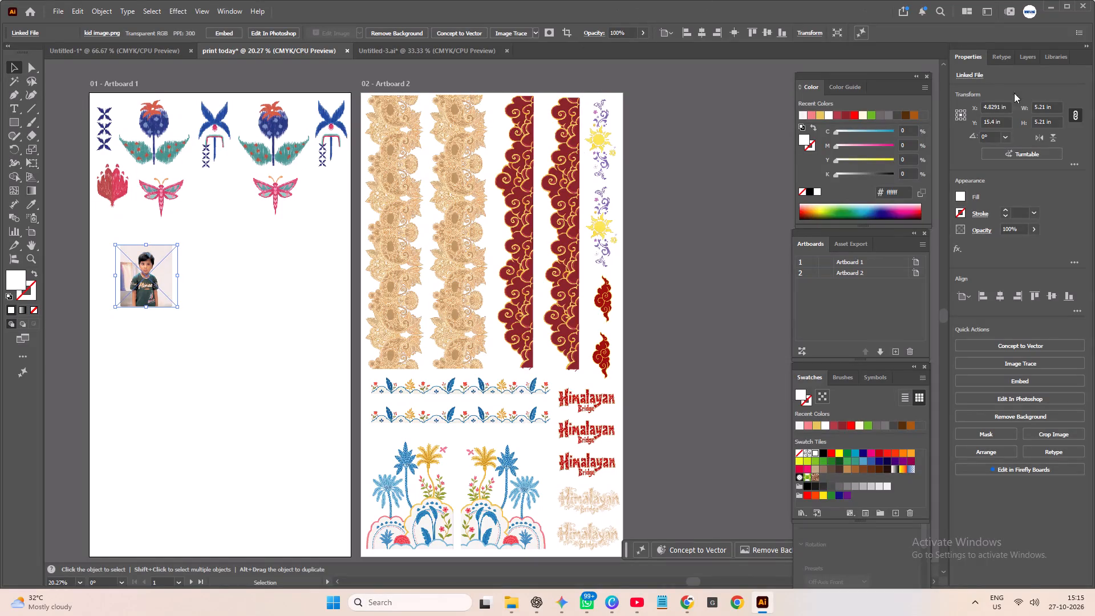
Set the kid image's width on Artboard 1 to 4.5 in, keeping its proportions.
left_click_drag(1035, 108, 1045, 114)
type("4.5")
key("Return")
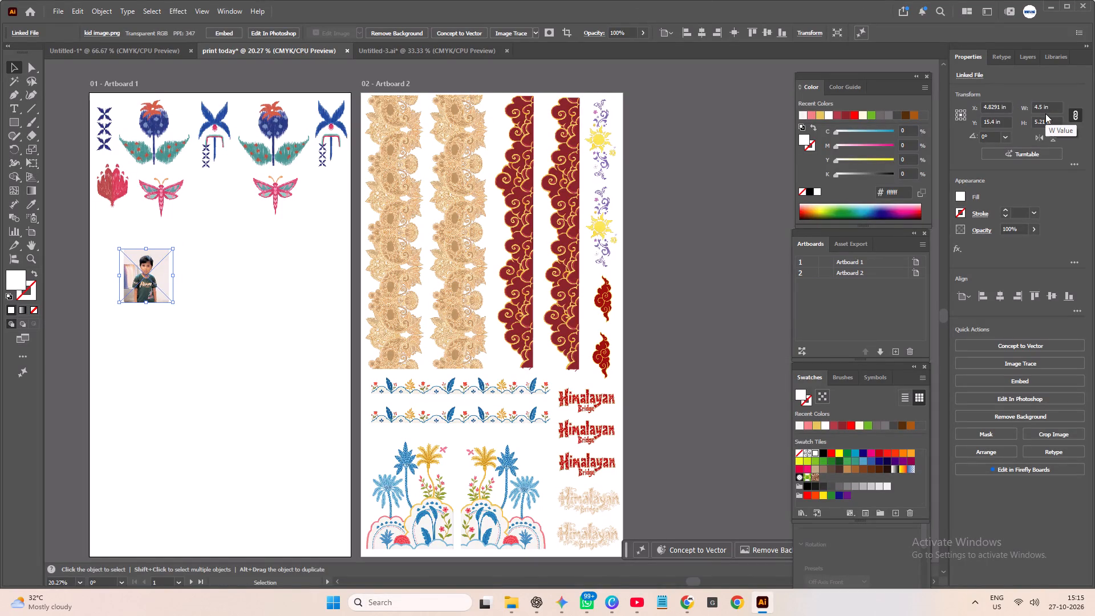
left_click(268, 291)
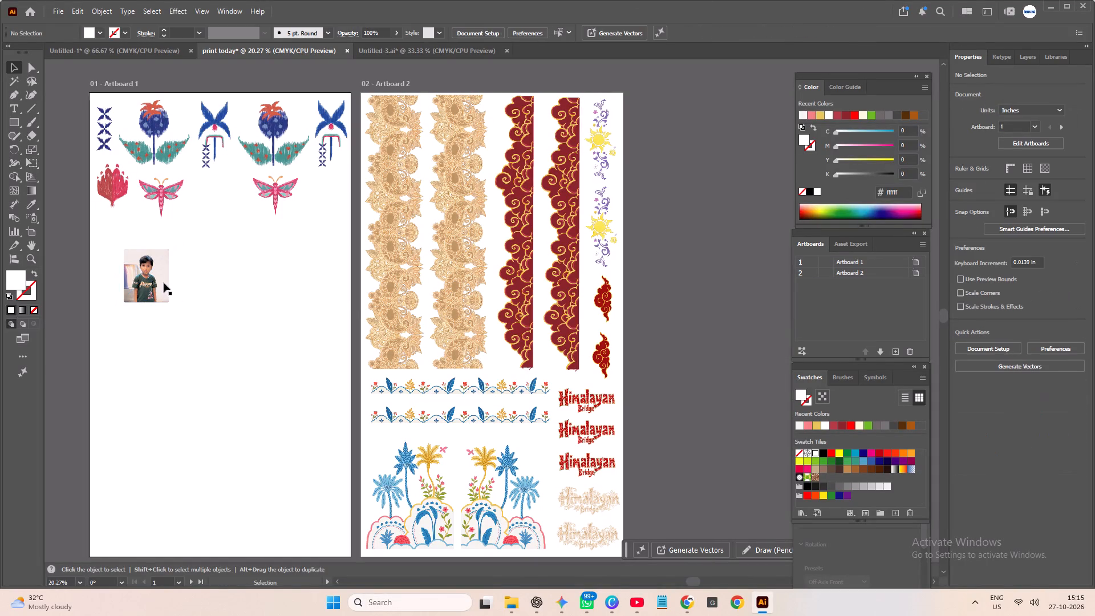
Move the kid image up and toward Artboard 1's left edge, just below the pink tulip motif.
left_click(163, 282)
left_click_drag(143, 279, 118, 249)
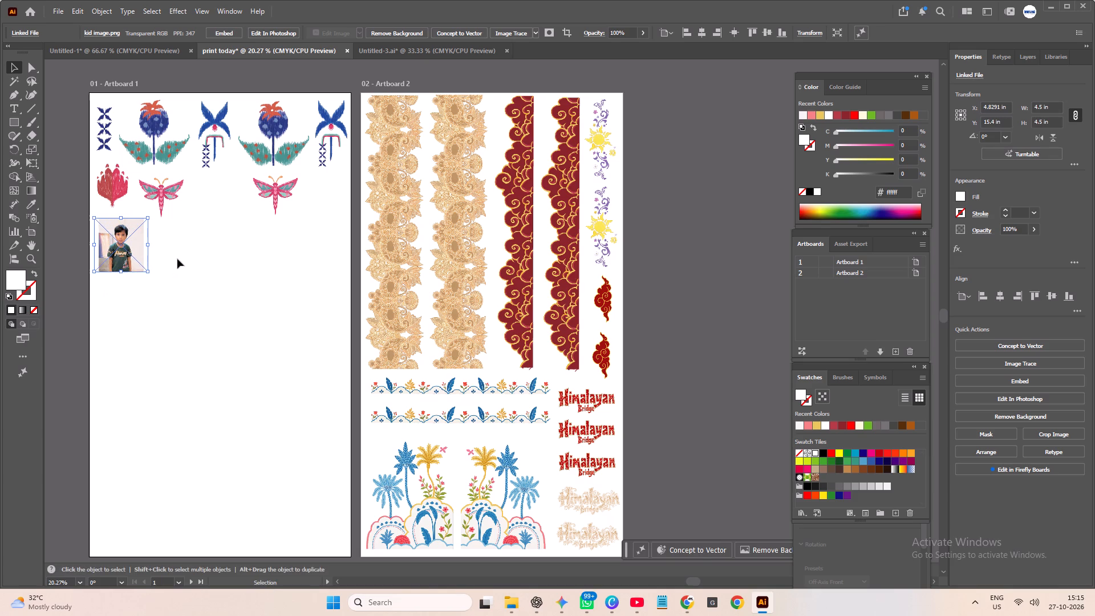
left_click(181, 259)
Duplicate the kid image and place the copy directly below the original on Artboard 1.
left_click(117, 246)
key("ctrl+c")
key("ctrl+v")
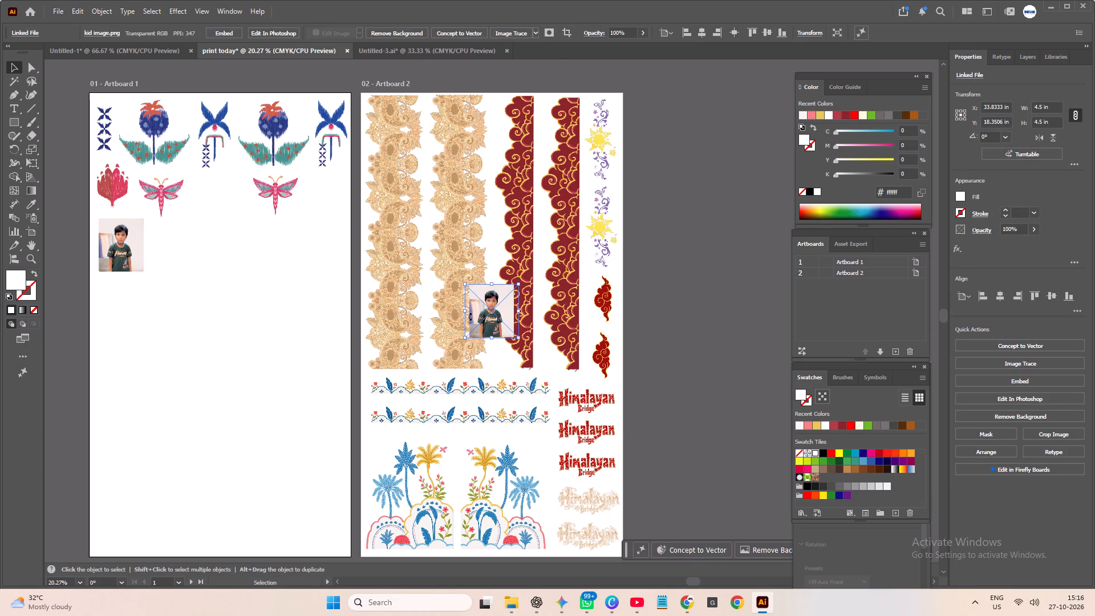
left_click_drag(489, 311, 117, 303)
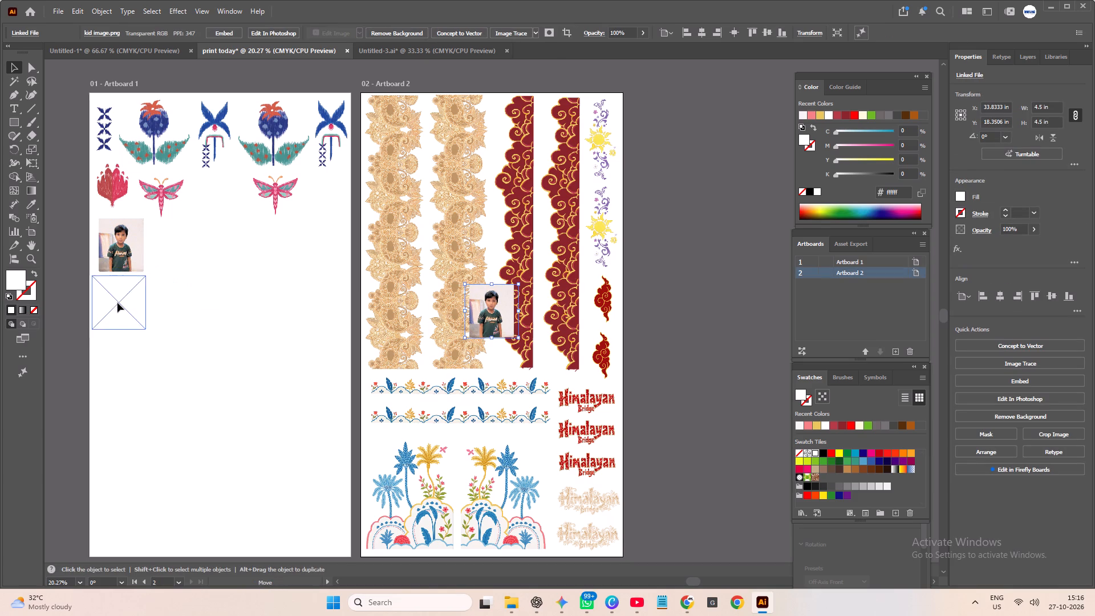
left_click_drag(117, 303, 118, 303)
left_click(124, 310)
left_click(238, 310)
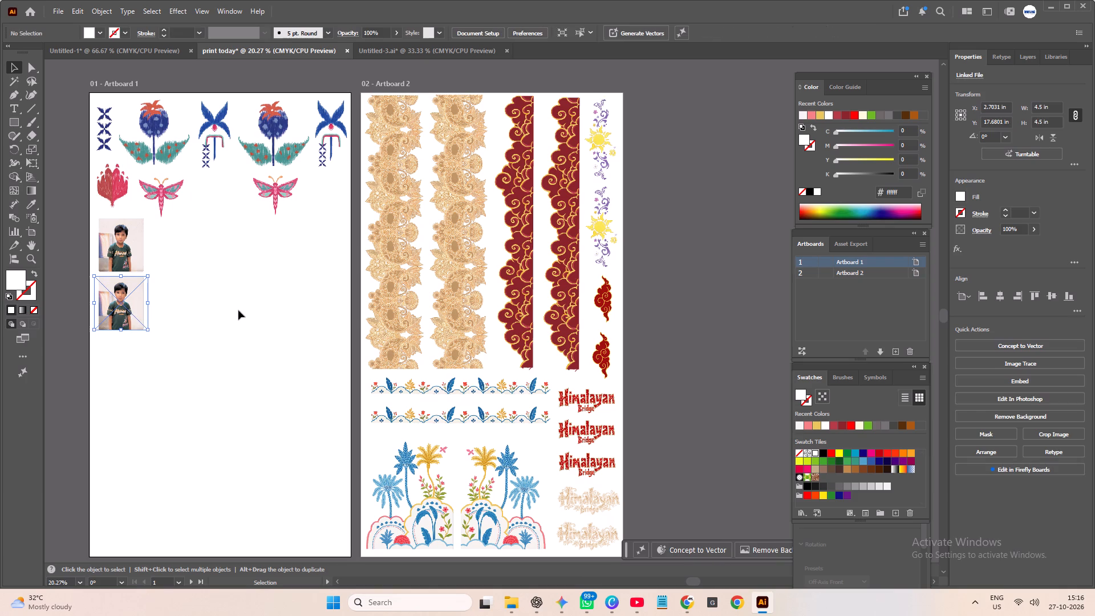
left_click(713, 282)
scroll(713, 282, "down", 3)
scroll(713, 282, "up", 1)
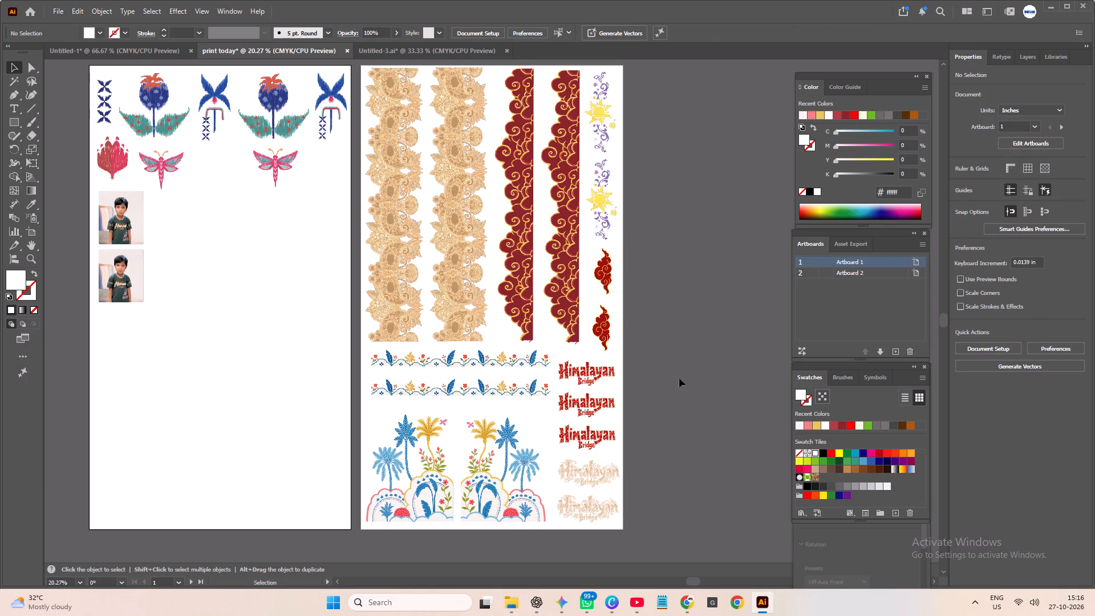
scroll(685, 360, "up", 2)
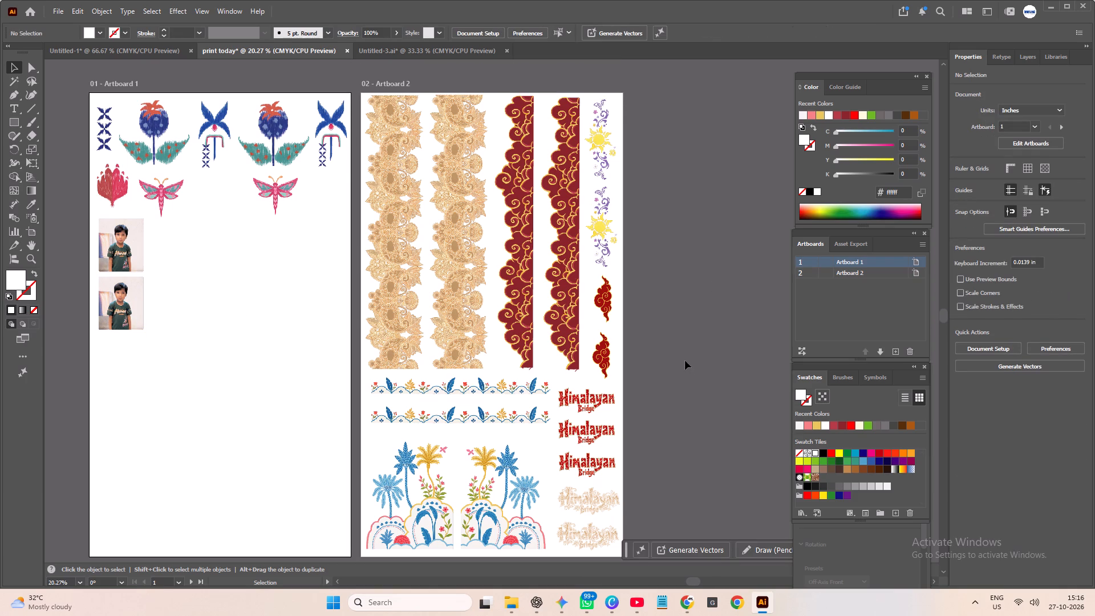
Close the Untitled-3.ai document containing the maroon cloud border.
left_click(425, 51)
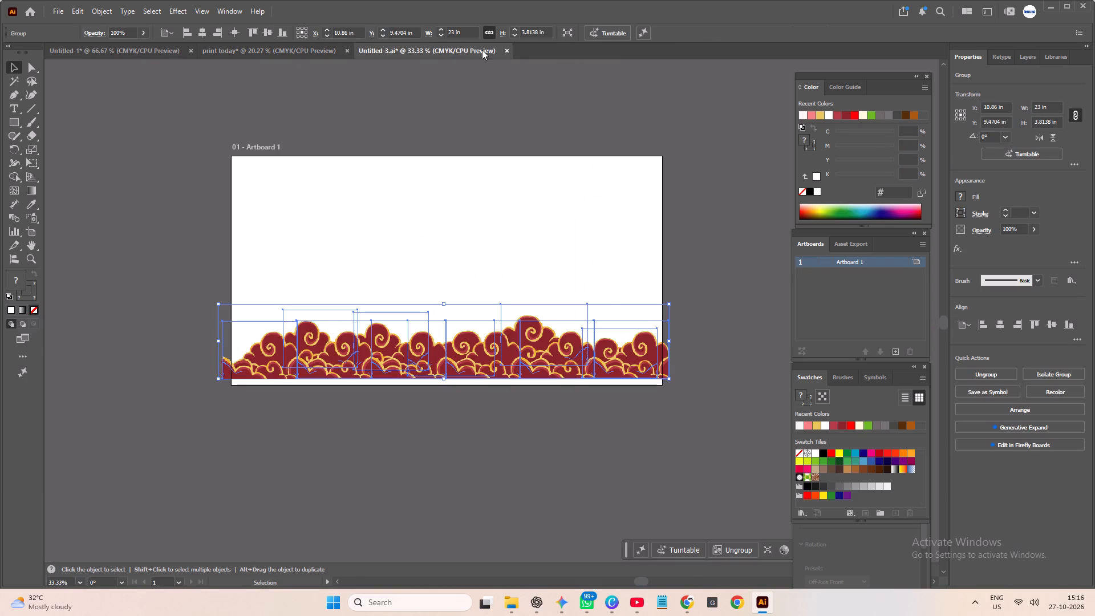
left_click(504, 52)
left_click(559, 316)
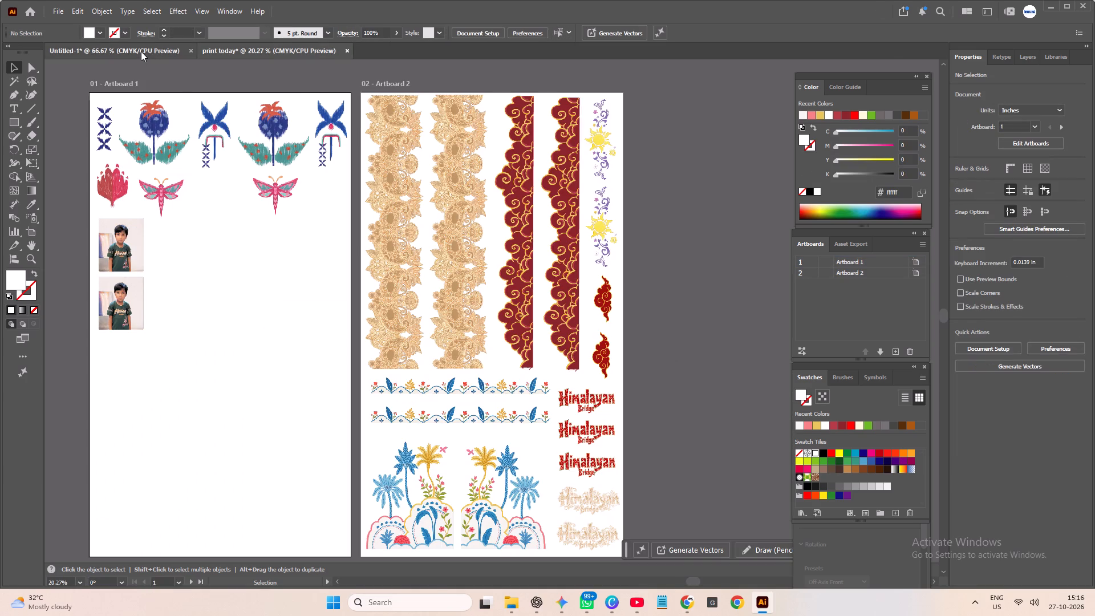
Switch to the Untitled-1 document and examine its artboards and the motifs placed around them.
left_click(141, 51)
left_click(237, 354)
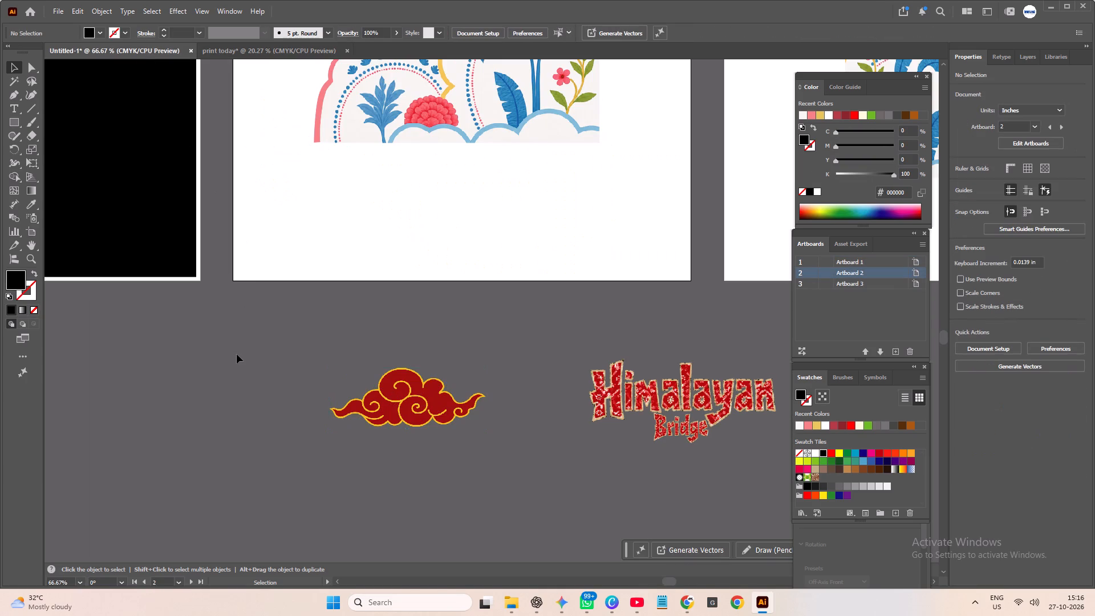
scroll(249, 359, "down", 3, "ctrl")
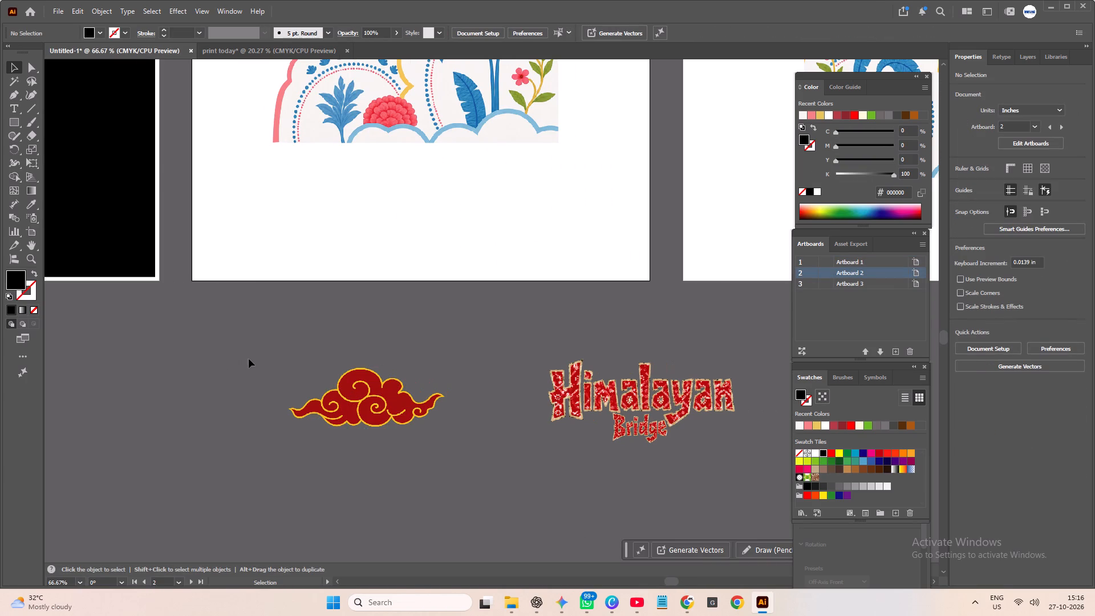
scroll(249, 359, "down", 4, "alt")
scroll(570, 310, "up", 3)
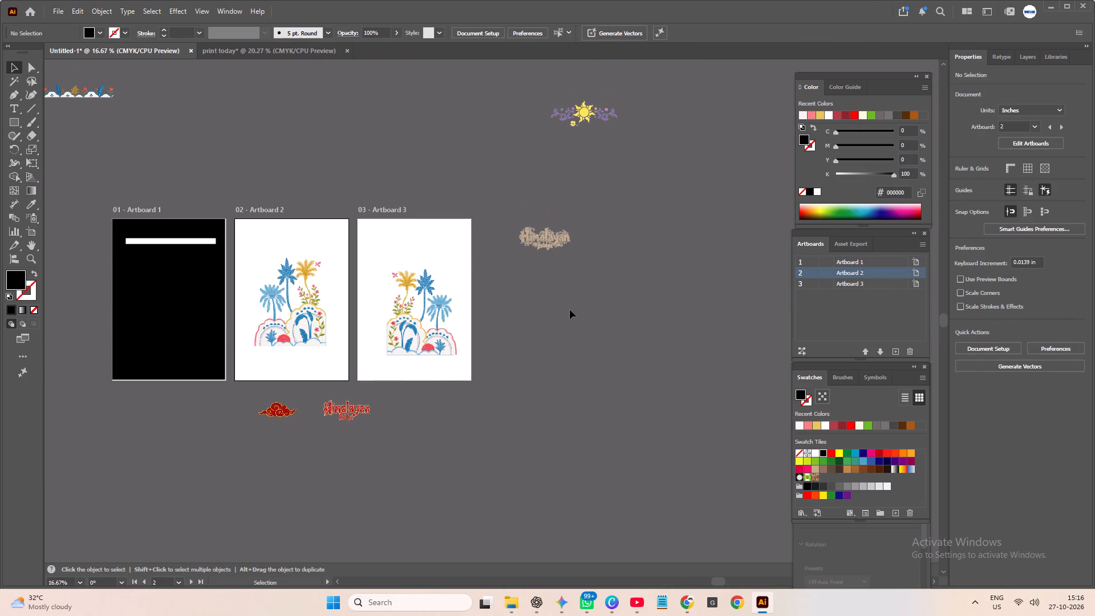
scroll(132, 376, "up", 3, "alt")
scroll(207, 352, "up", 5)
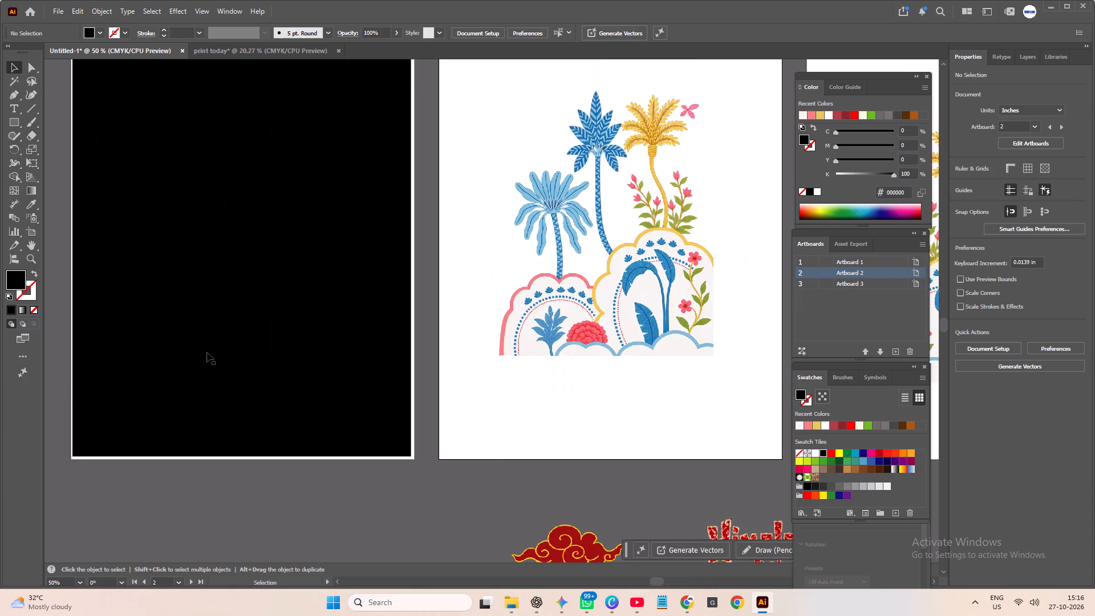
scroll(207, 352, "up", 8)
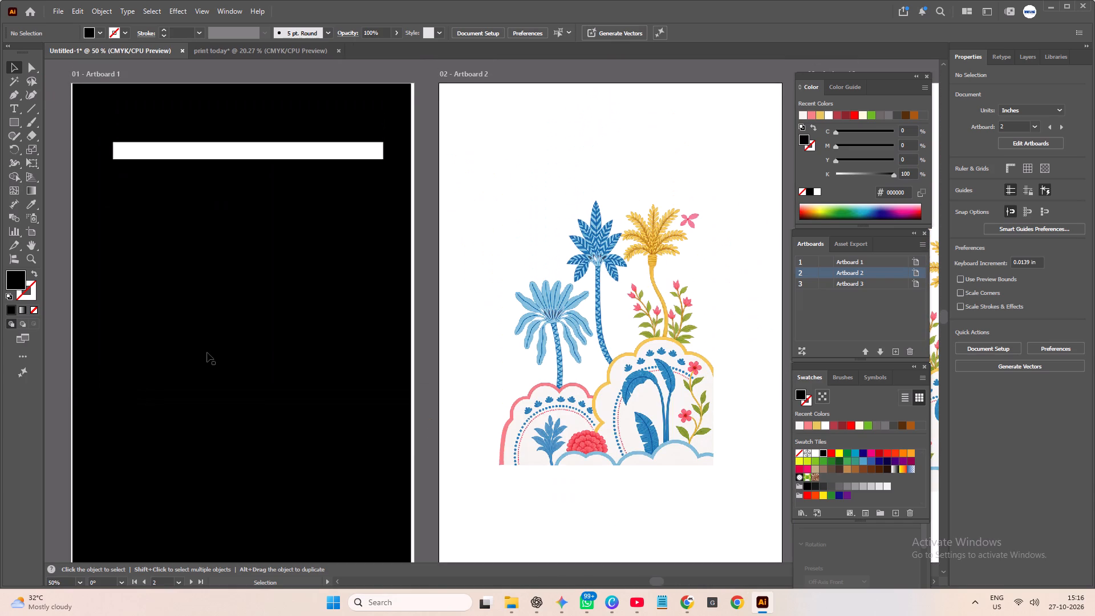
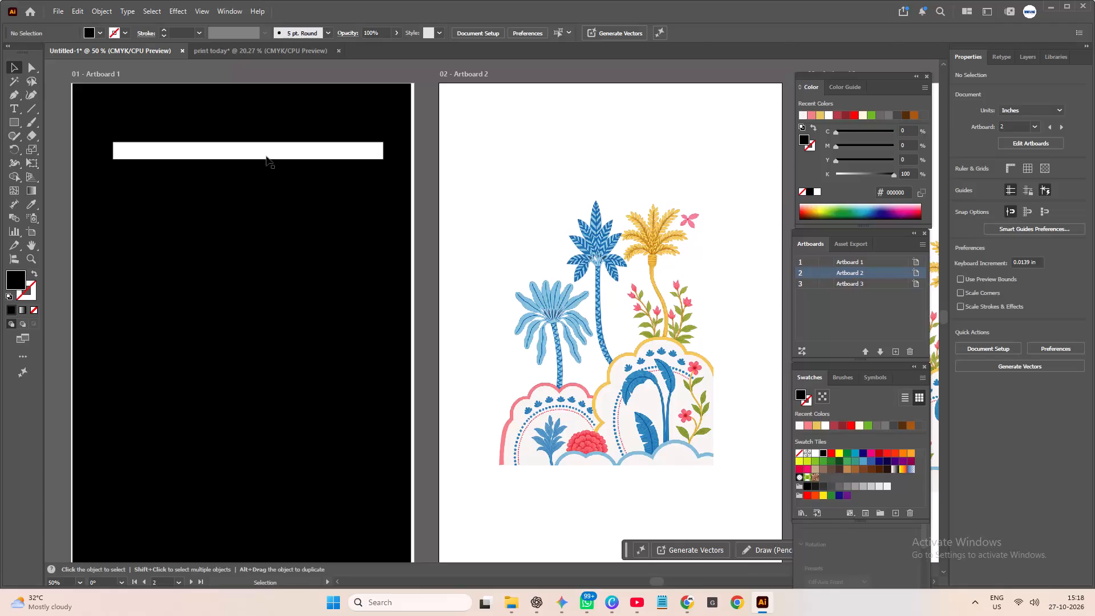
Resize the white bar on Artboard 1 to 16 in wide and 0.75 in high, with proportions unlinked.
left_click(269, 153)
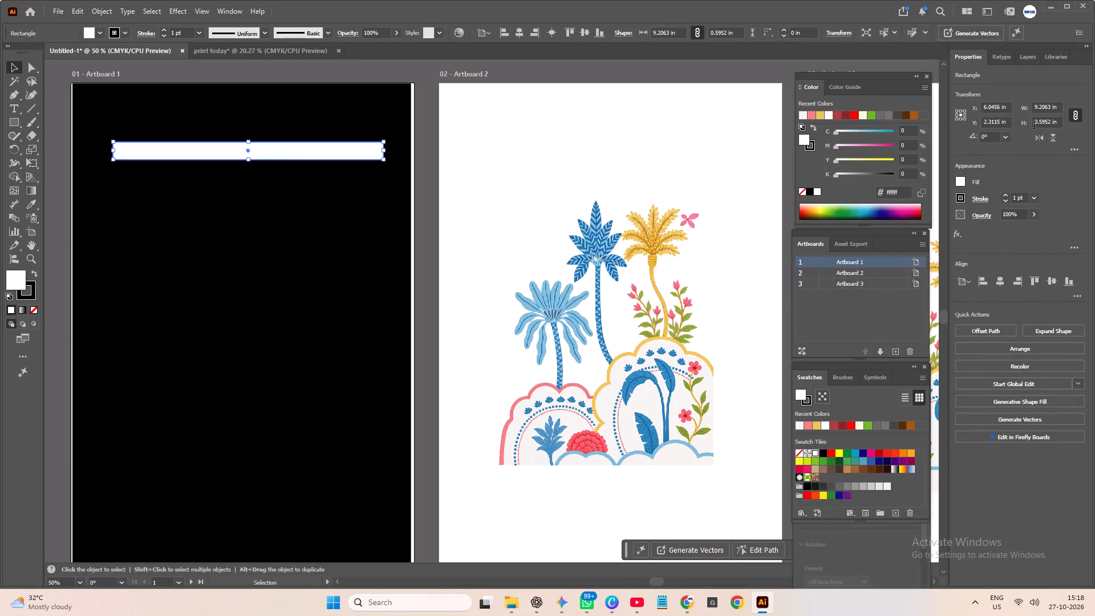
left_click_drag(1035, 125, 1051, 132)
type(".75")
key("Return")
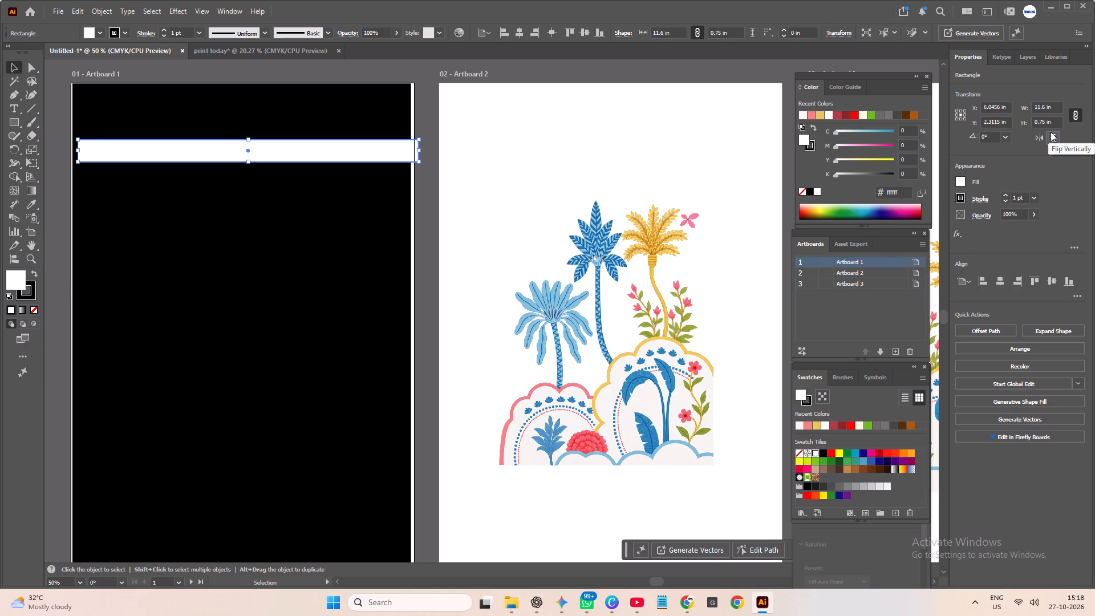
left_click_drag(1035, 109, 1043, 116)
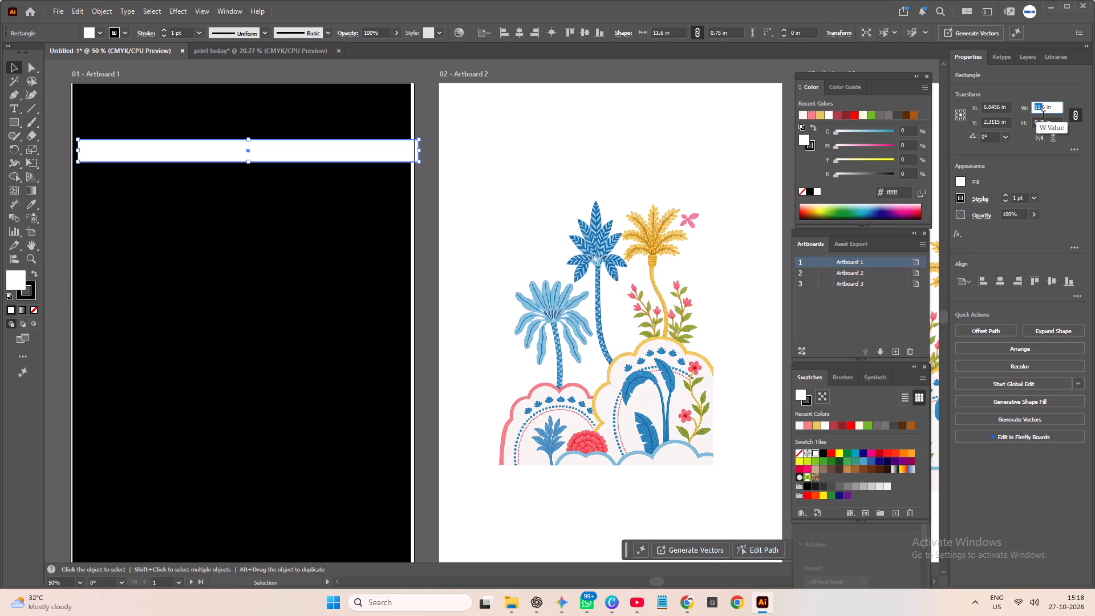
left_click_drag(1043, 116, 1044, 116)
type("16")
key("Return")
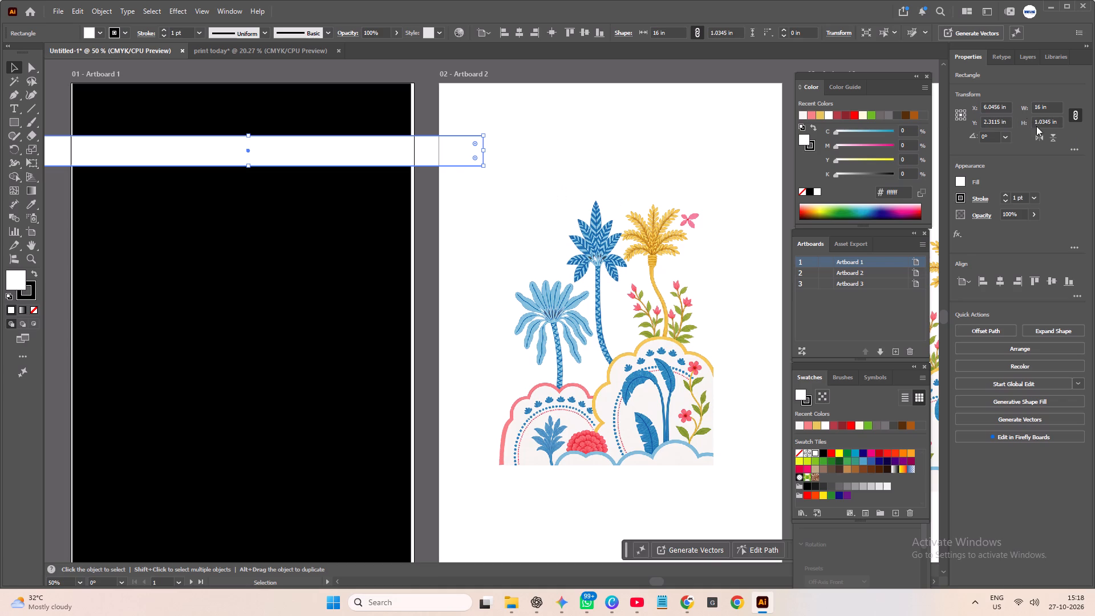
left_click(1074, 116)
left_click_drag(1034, 124, 1048, 130)
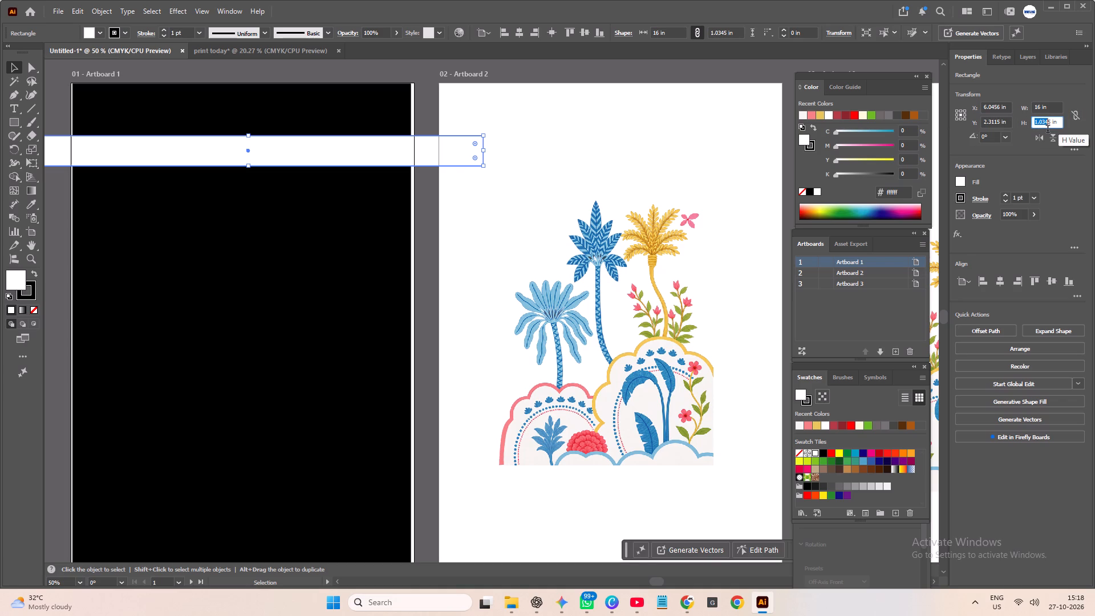
left_click_drag(1048, 130, 1049, 130)
type(".75")
key("Return")
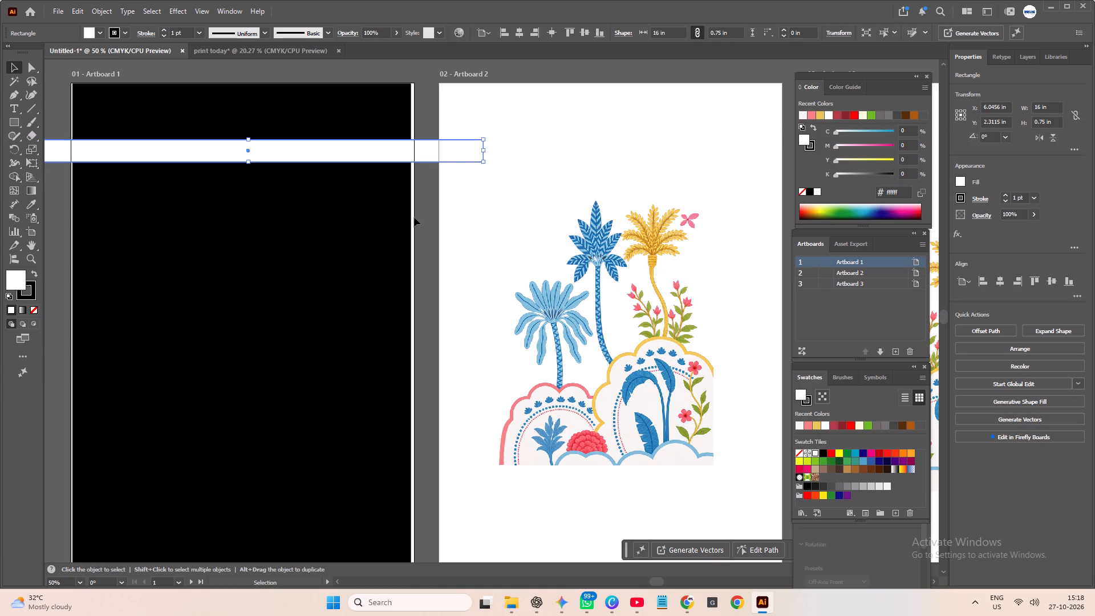
left_click(413, 218)
Move the 16 in white bar up to just below Artboard 1's top edge, at about Y 1.26 in.
scroll(413, 218, "down", 1, "alt")
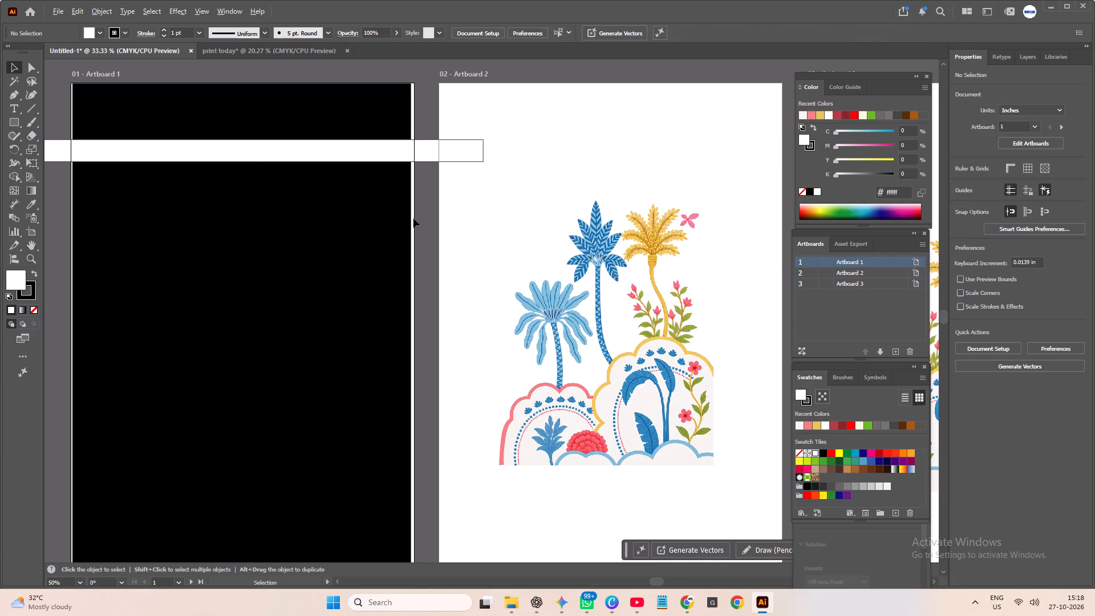
scroll(413, 218, "down", 2, "alt")
left_click(400, 193)
left_click_drag(404, 198, 401, 196)
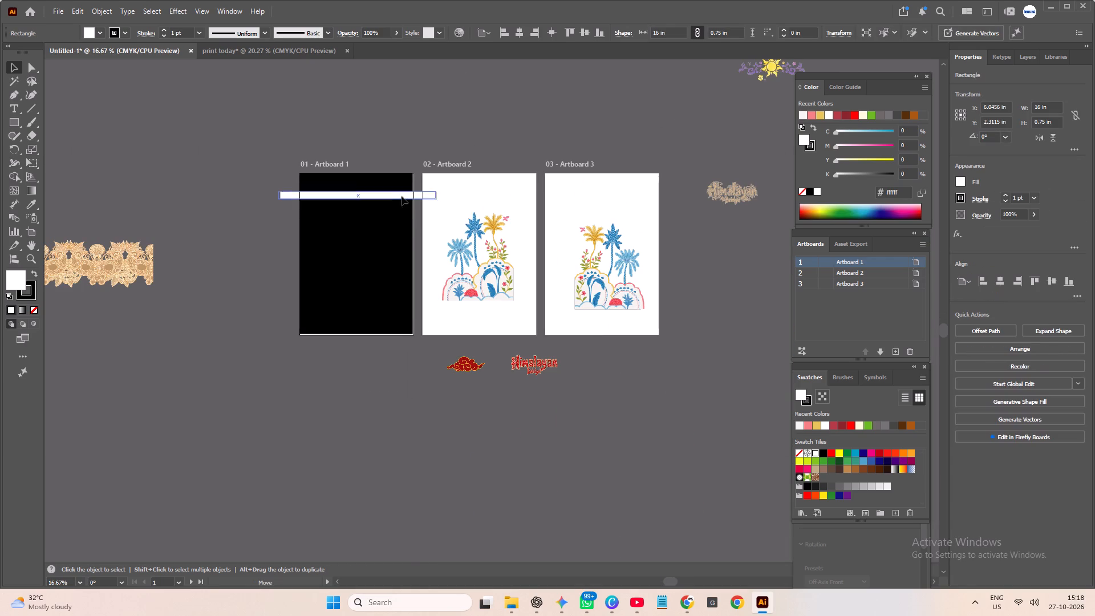
left_click_drag(401, 196, 402, 188)
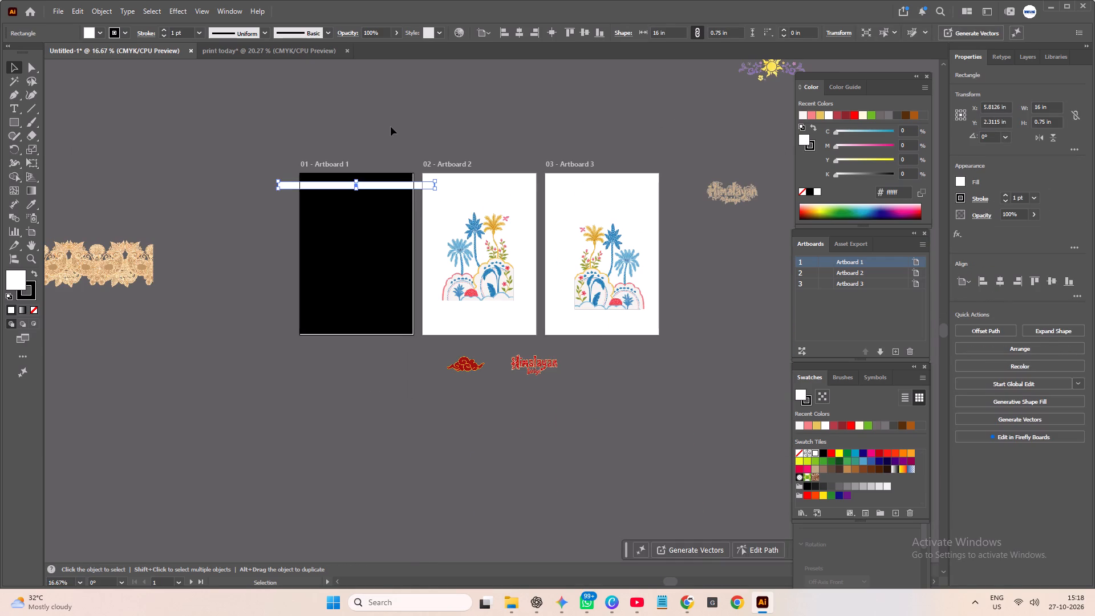
left_click(391, 127)
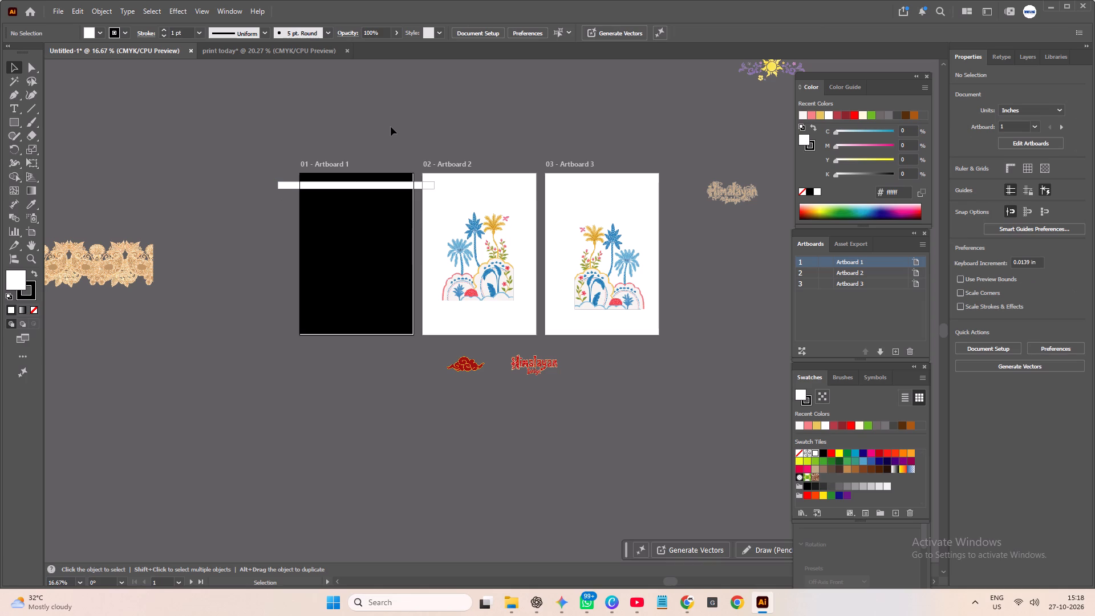
Duplicate the 16 in white bar and place the copy below it on Artboard 1, at about Y 4.54 in.
left_click(376, 188)
key("ctrl+c")
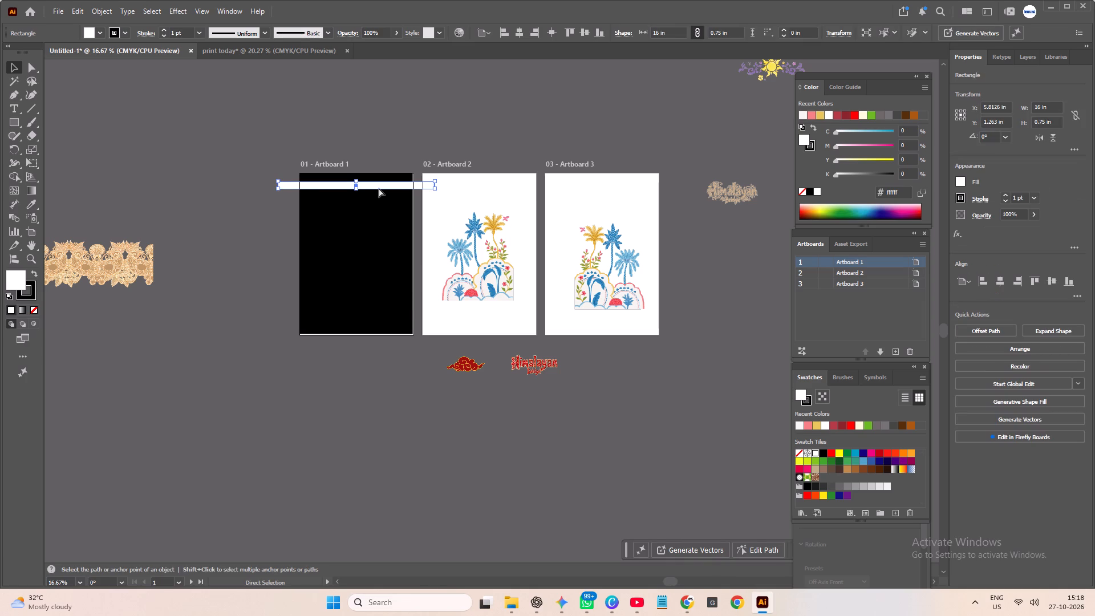
key("ctrl+v")
left_click_drag(476, 310, 369, 265)
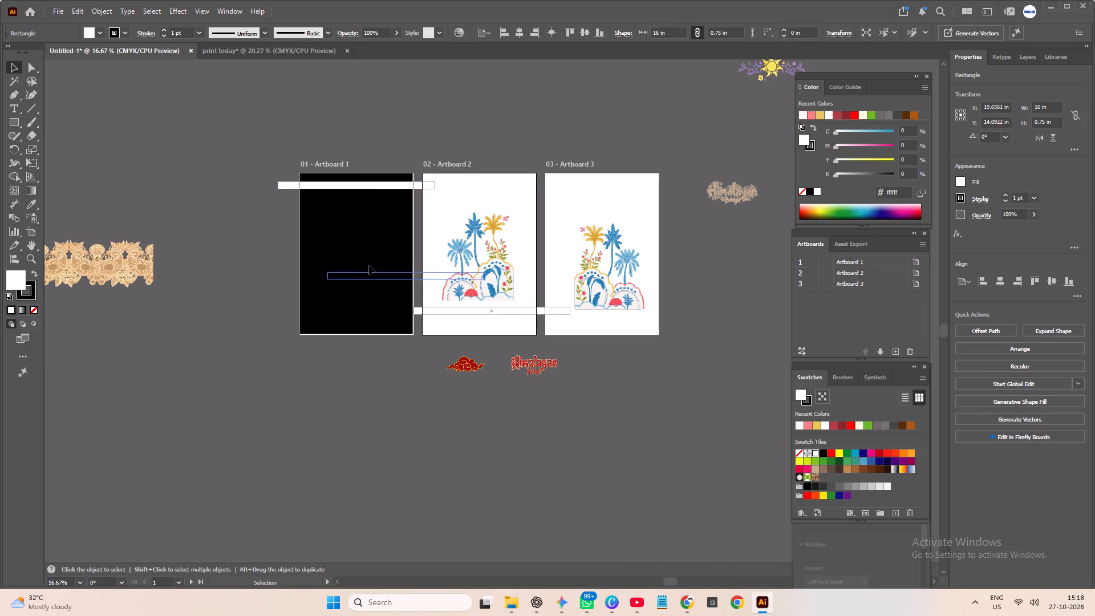
left_click_drag(369, 265, 333, 216)
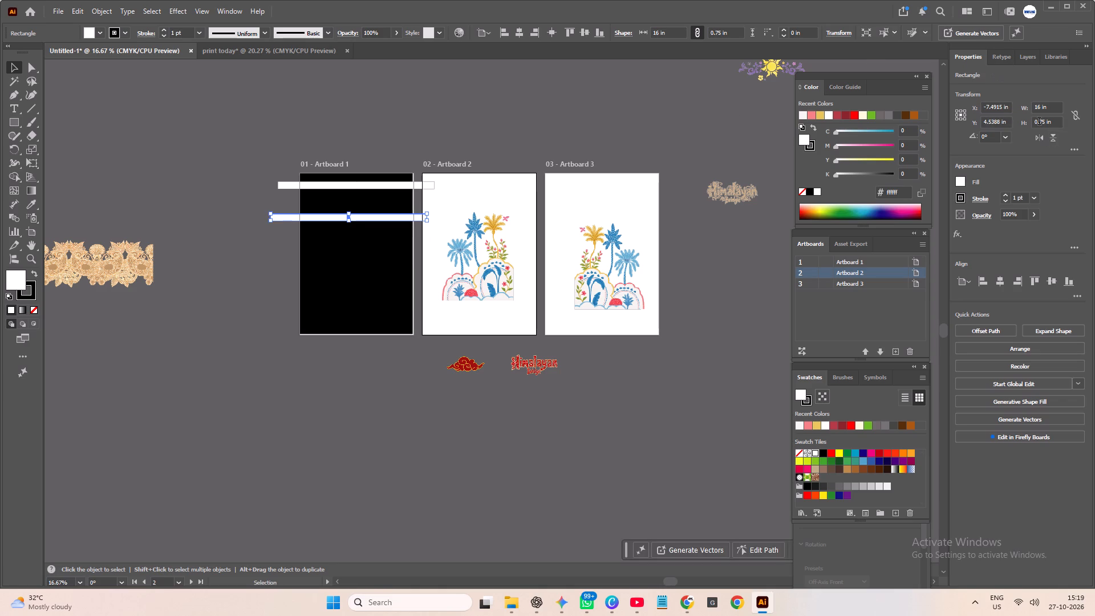
Resize the copied bar to 8 in wide and 0.5 in high.
left_click_drag(1035, 110, 1041, 115)
key("8")
key("Return")
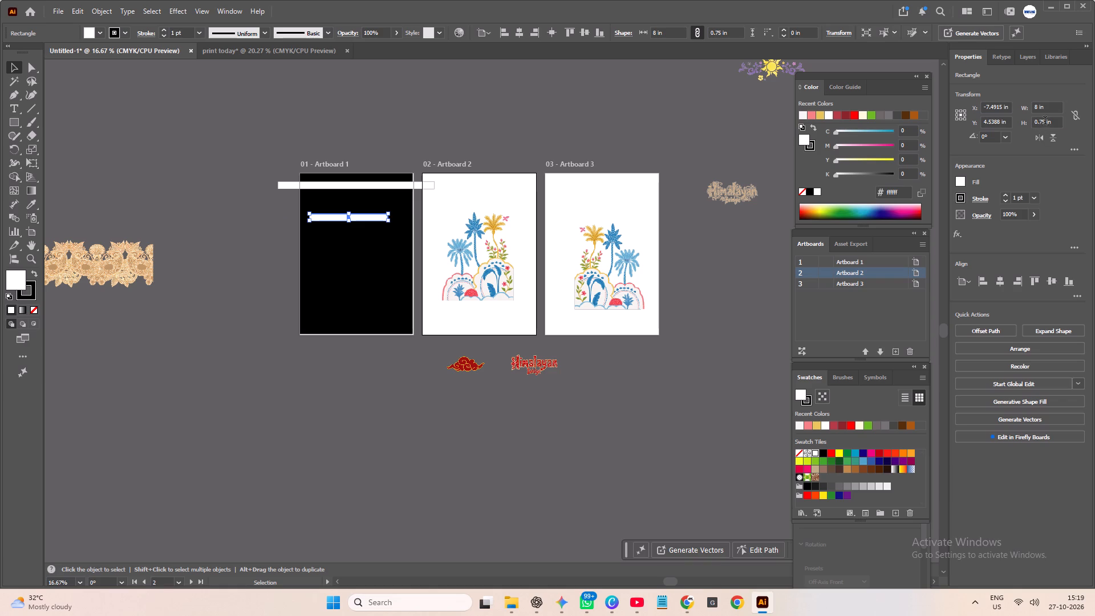
left_click_drag(1045, 121, 1035, 123)
type(".5")
key("Return")
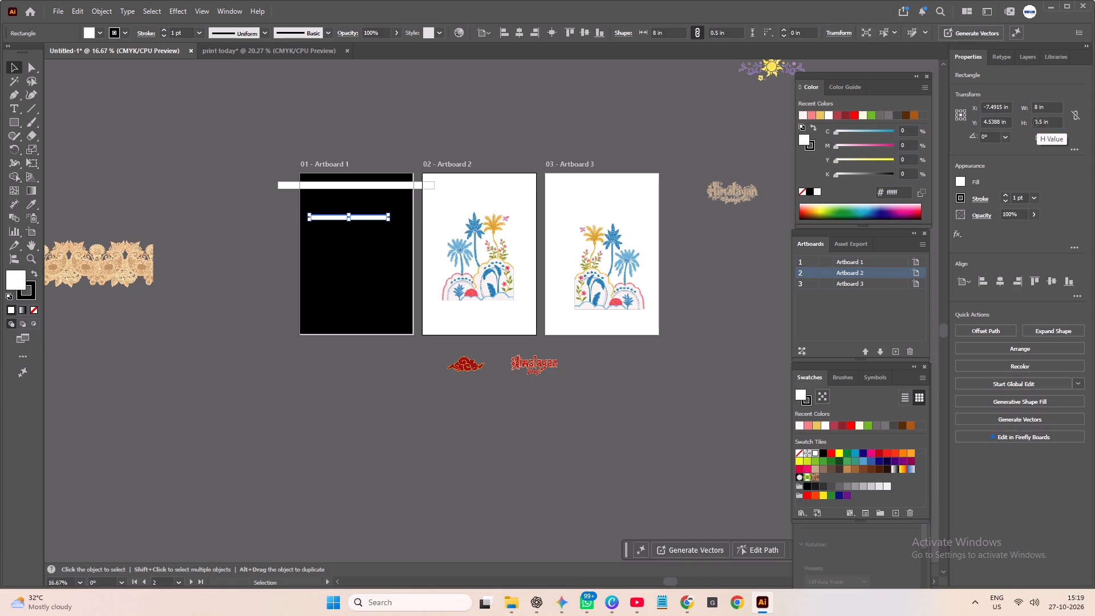
left_click(267, 271)
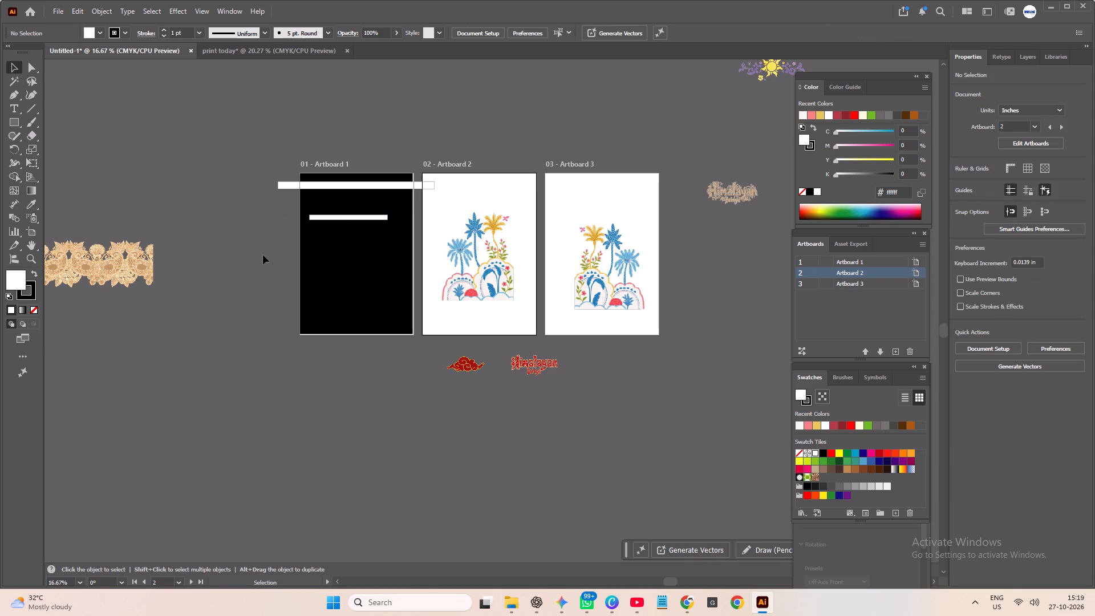
Duplicate the 8 in white bar and place the copy directly beneath it, edges touching and sides aligned.
left_click(363, 217)
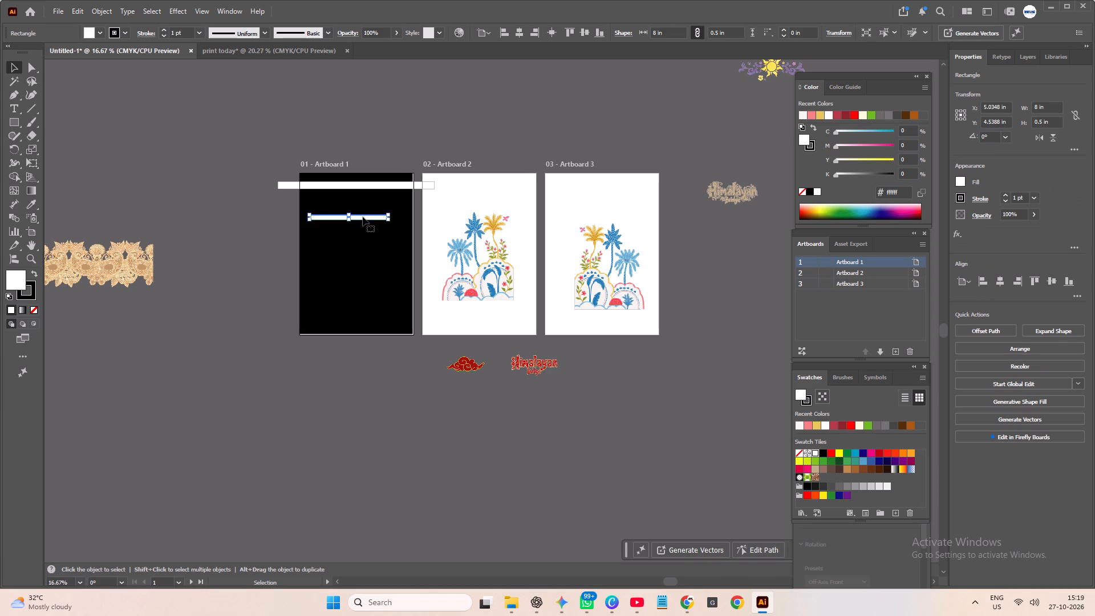
scroll(342, 223, "up", 3, "ctrl")
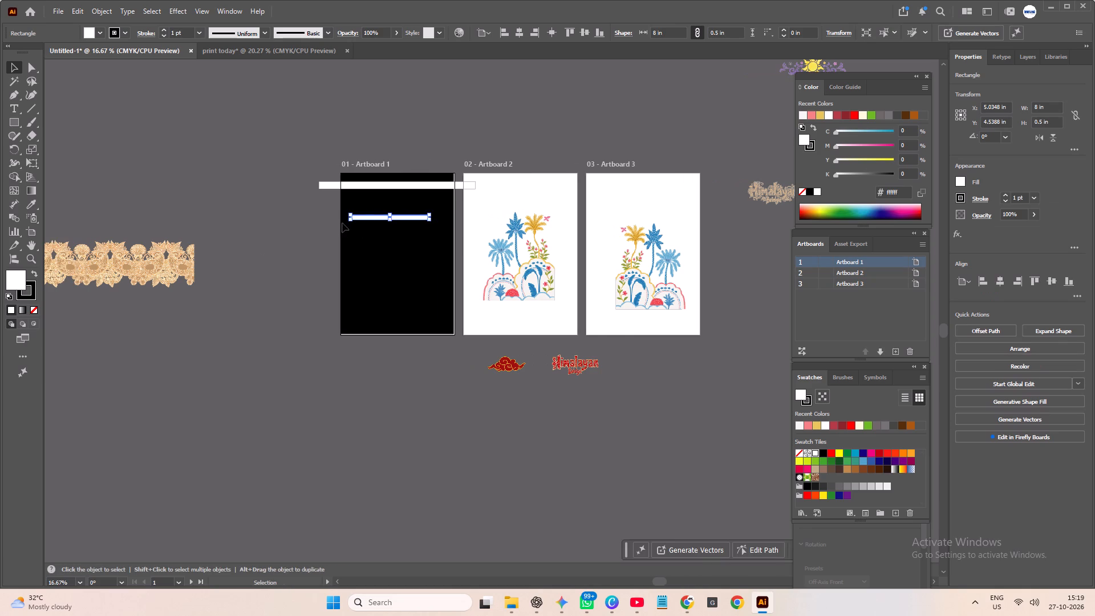
scroll(342, 223, "up", 4, "alt")
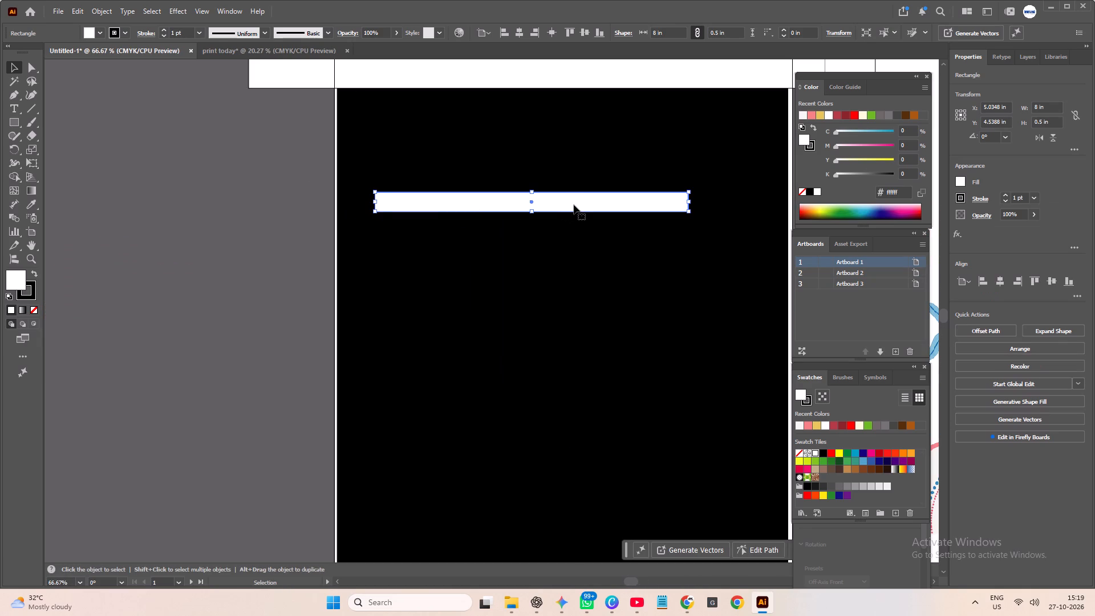
key("ctrl+c")
key("ctrl+v")
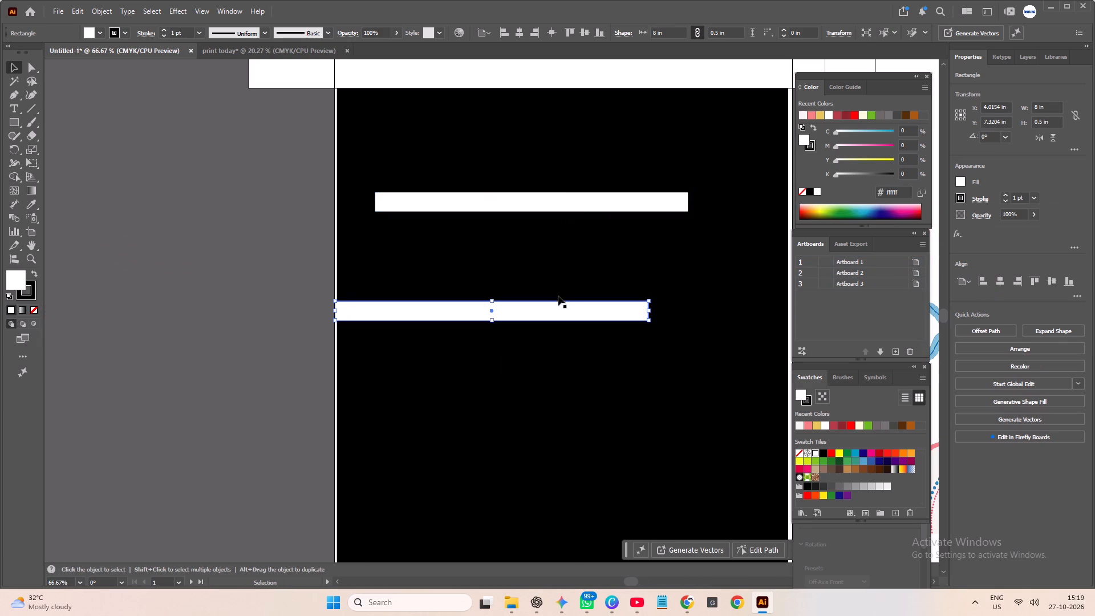
left_click_drag(565, 308, 603, 219)
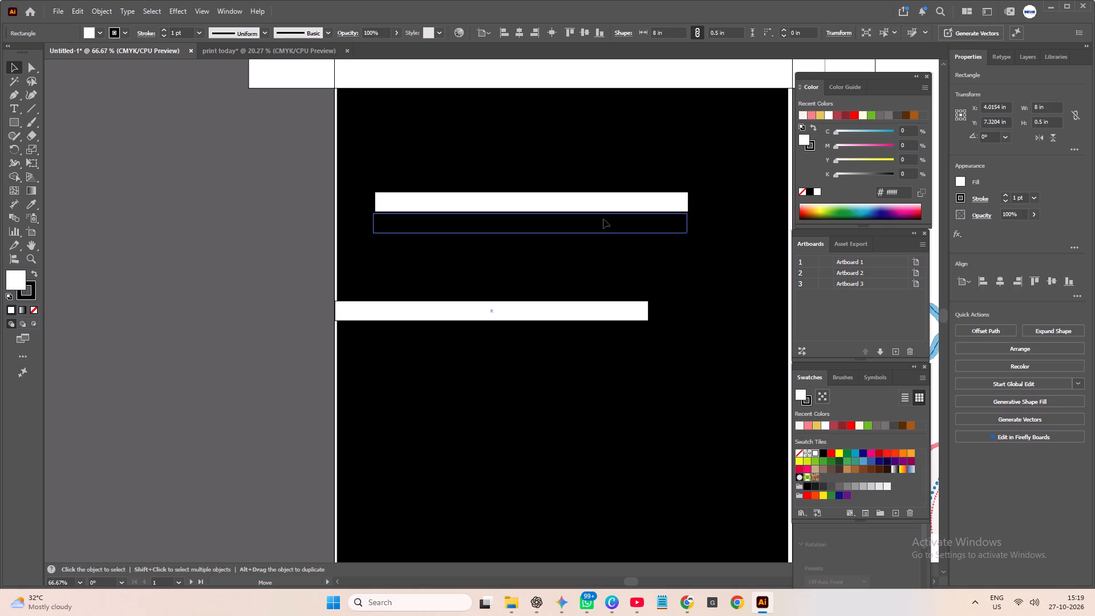
left_click_drag(603, 219, 606, 219)
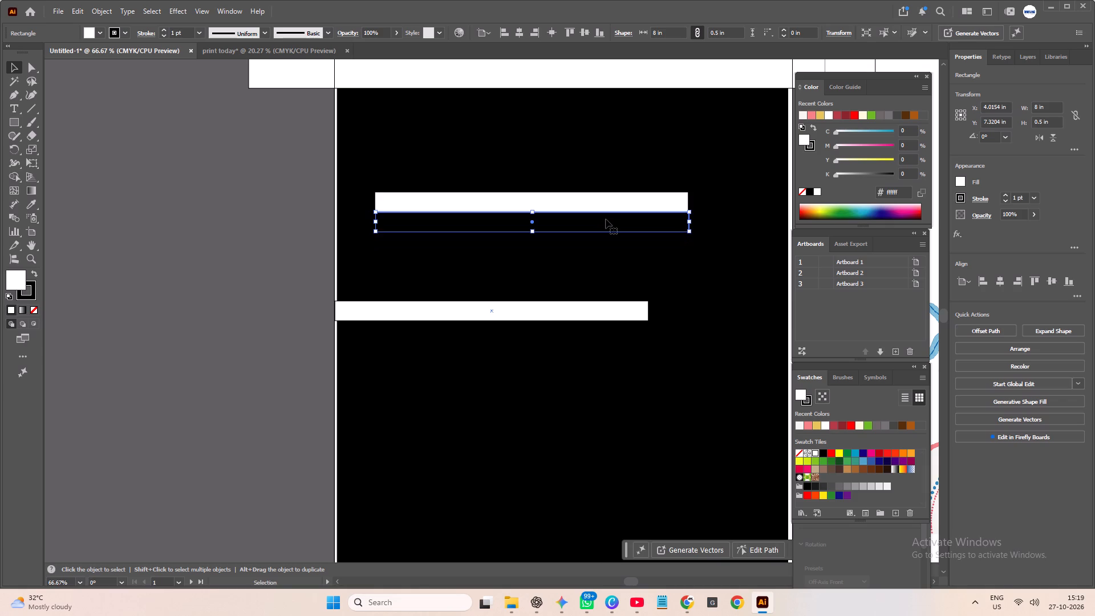
Add a third 8 in white bar by duplicating the second one and aligning the copy directly beneath it.
key("ctrl+c")
key("ctrl+v")
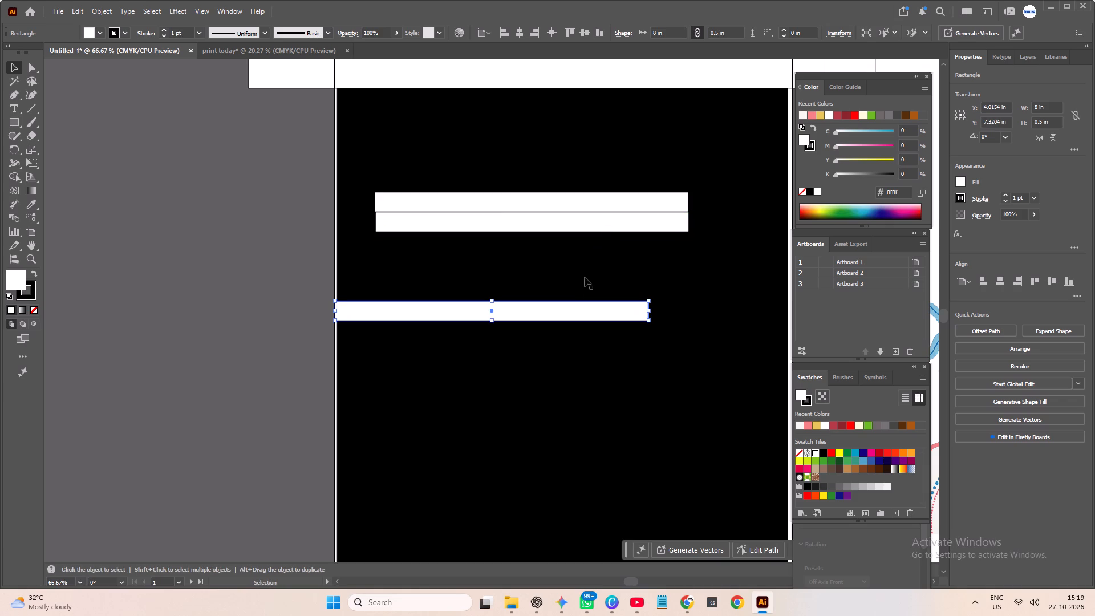
left_click_drag(577, 309, 618, 242)
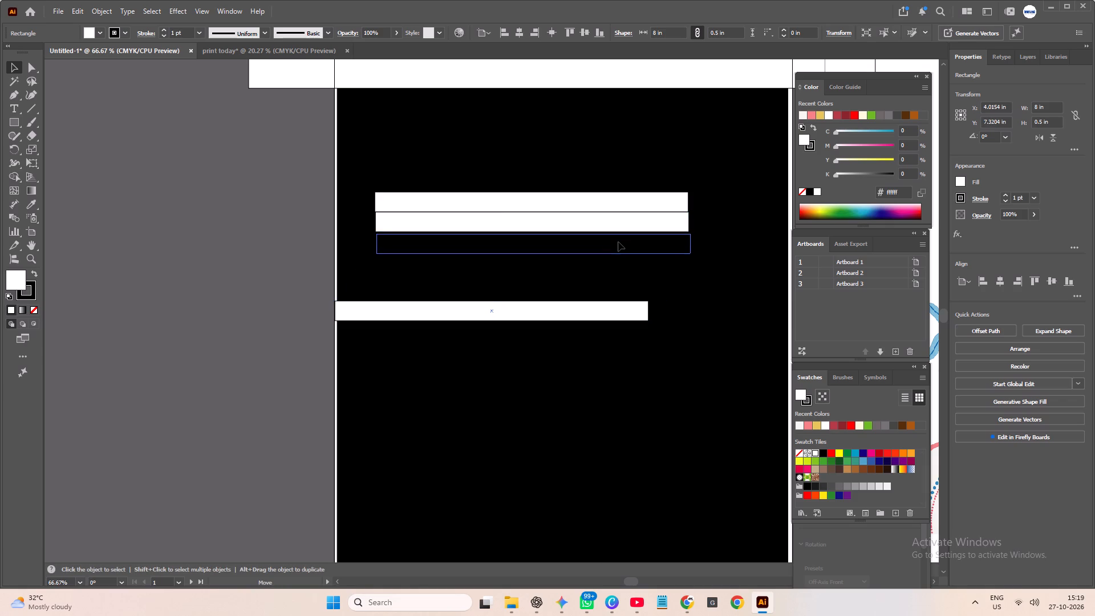
left_click_drag(618, 242, 617, 239)
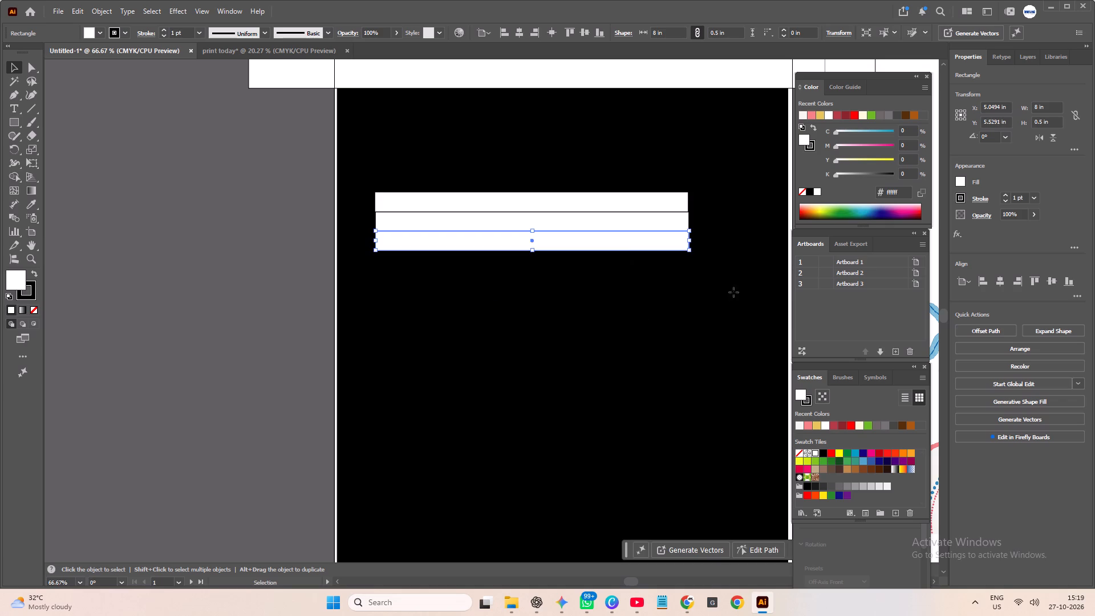
left_click(733, 292)
Delete the middle of the three stacked 8 in bars to leave a one-bar gap.
left_click(680, 224)
key("Delete")
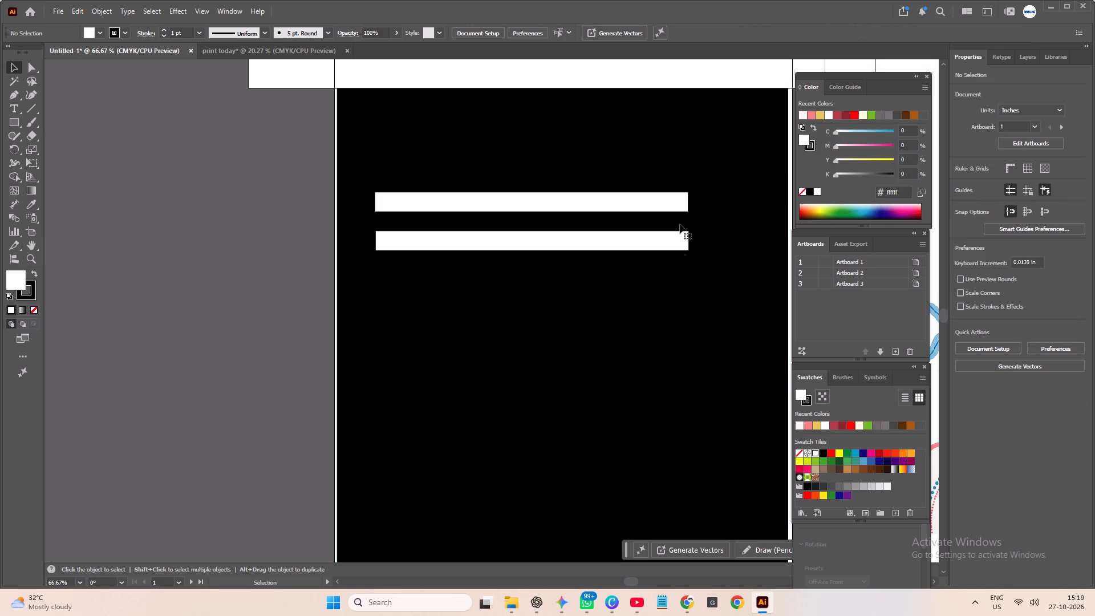
left_click(704, 303)
left_click(196, 214)
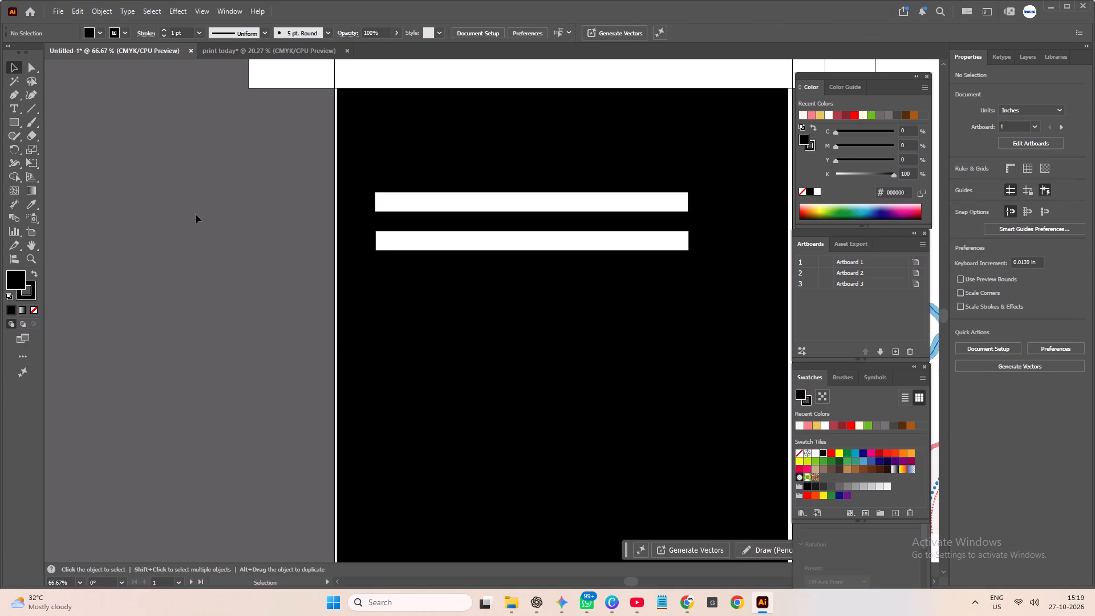
Group the two remaining 8 in white bars on Artboard 1.
scroll(241, 184, "down", 4, "ctrl")
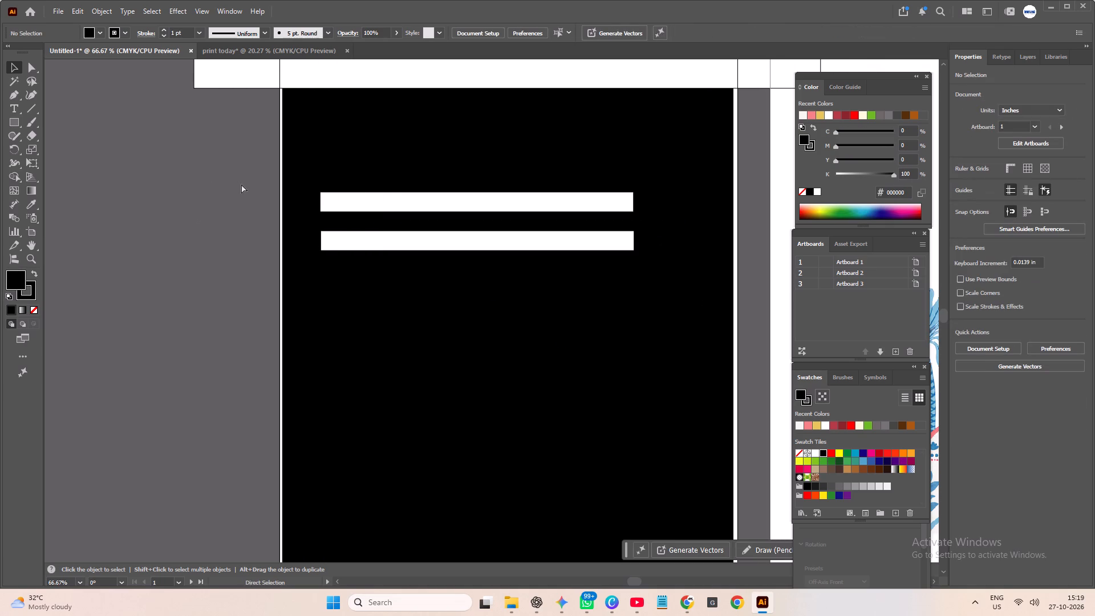
left_click(391, 200)
left_click(399, 237, "shift")
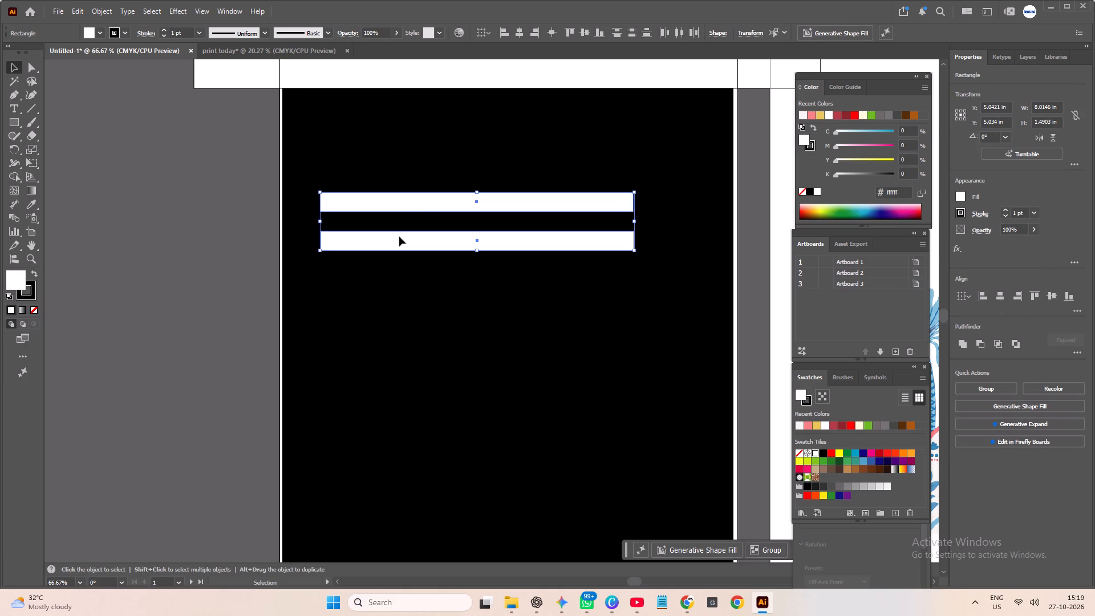
key("ctrl+g")
left_click(251, 255)
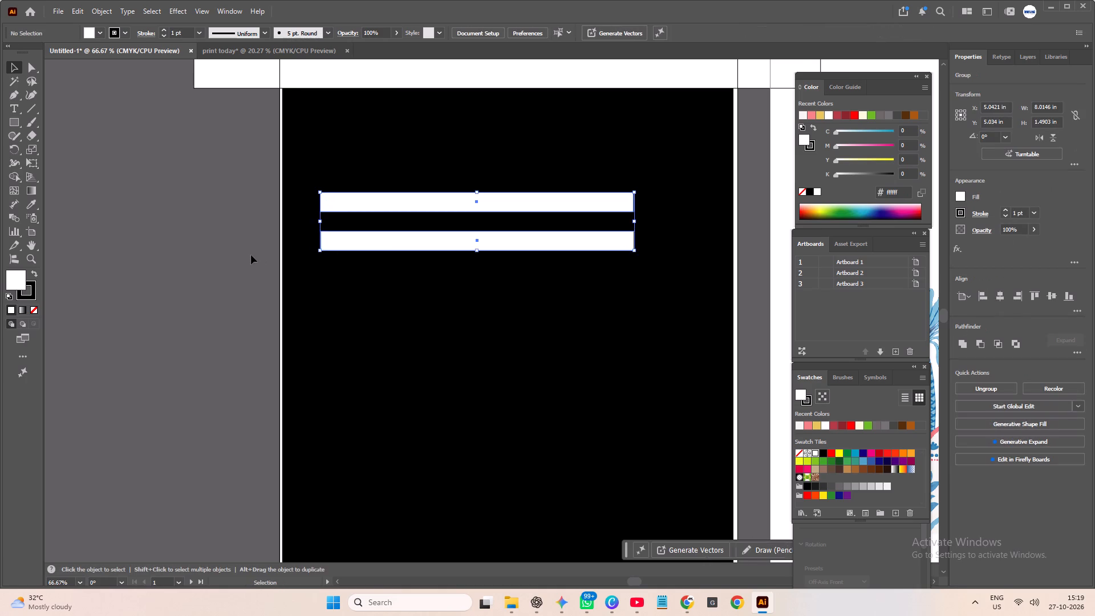
scroll(251, 255, "down", 5, "ctrl")
scroll(251, 255, "down", 2, "alt")
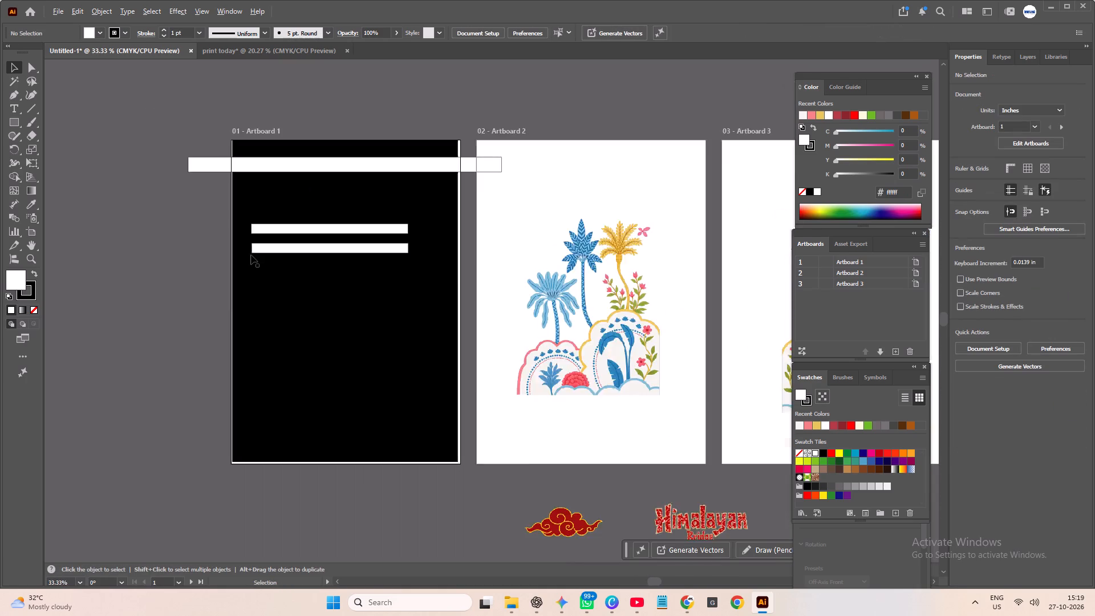
Copy the 16 in white bar from Untitled-1 into print today and place it along Artboard 1's lower edge, near the left corner.
scroll(251, 255, "down", 1, "alt")
scroll(155, 225, "up", 5)
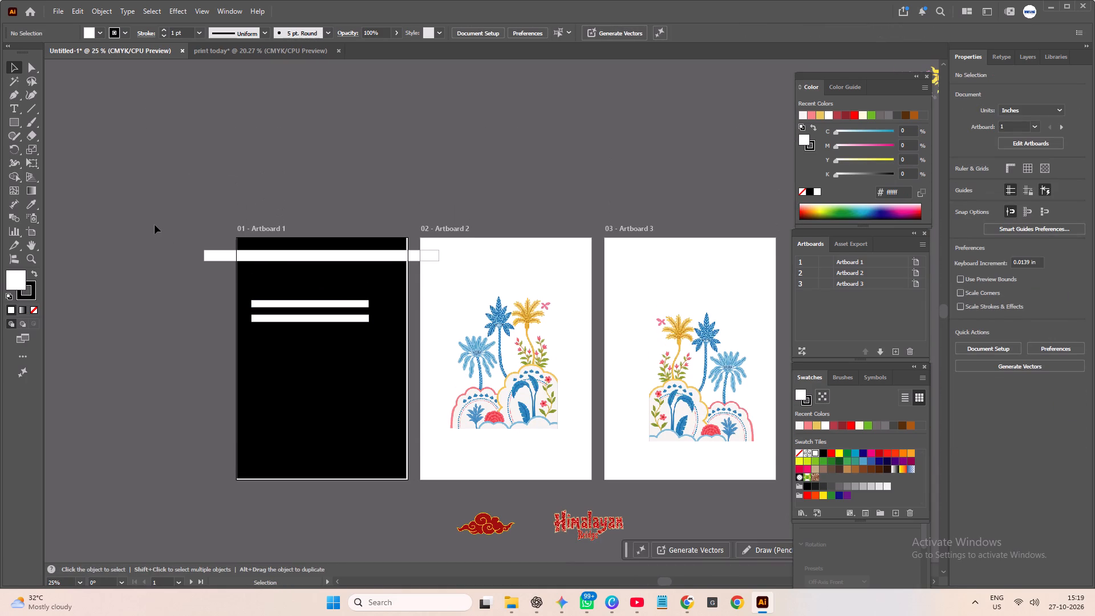
scroll(155, 225, "down", 2)
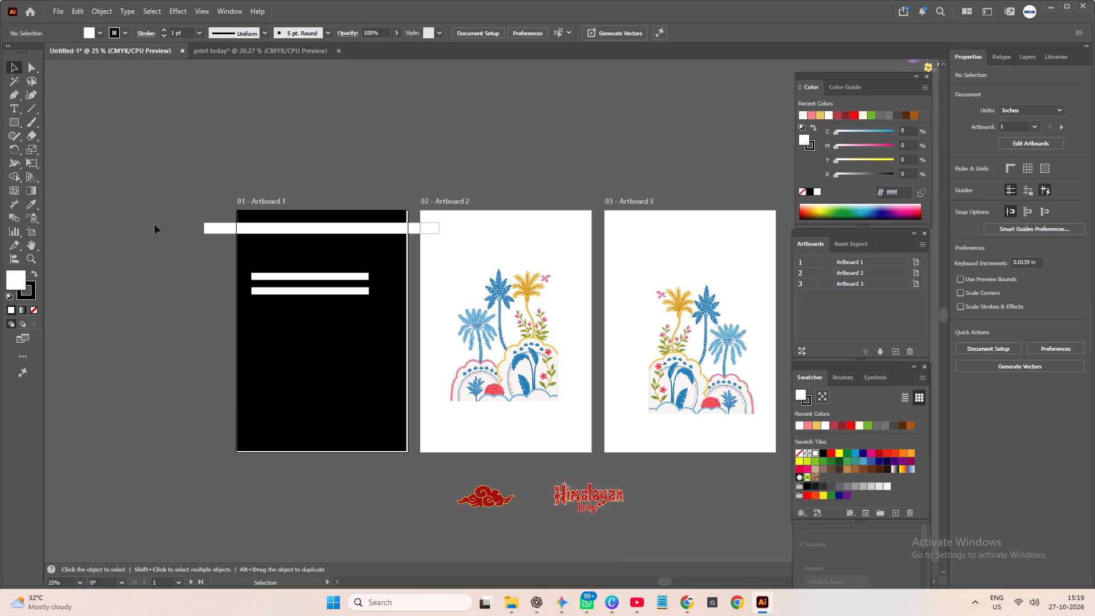
left_click(253, 175)
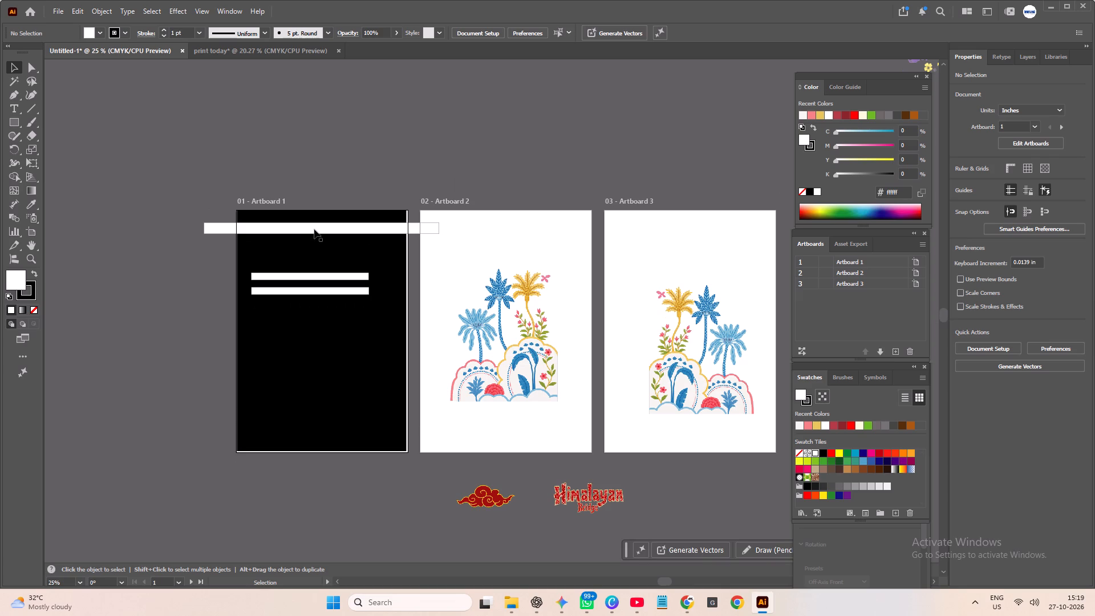
left_click(314, 229)
key("ctrl+c")
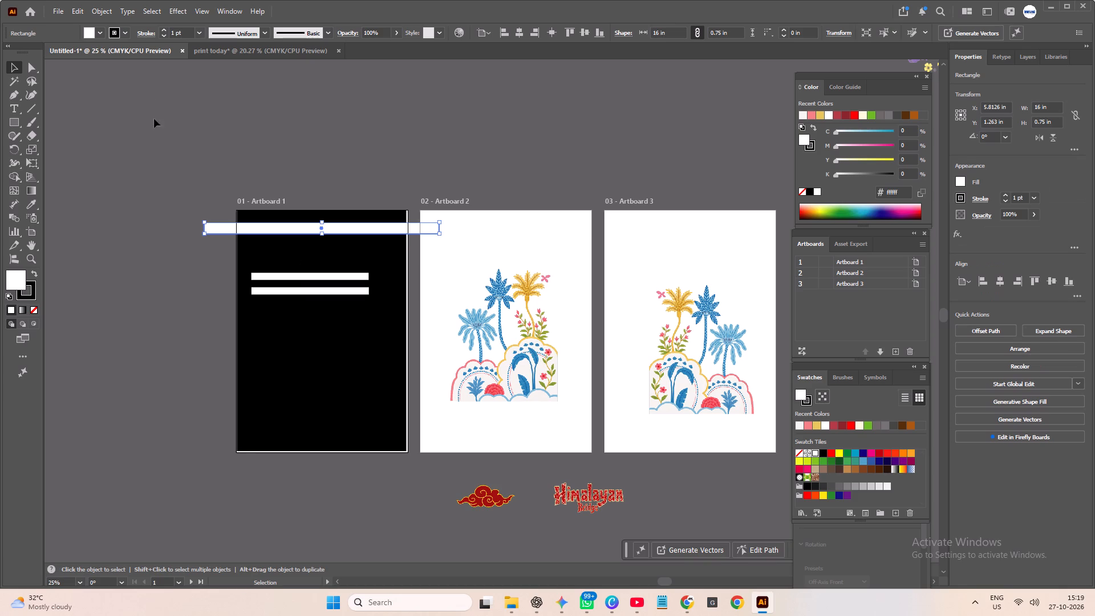
left_click(220, 49)
key("ctrl+v")
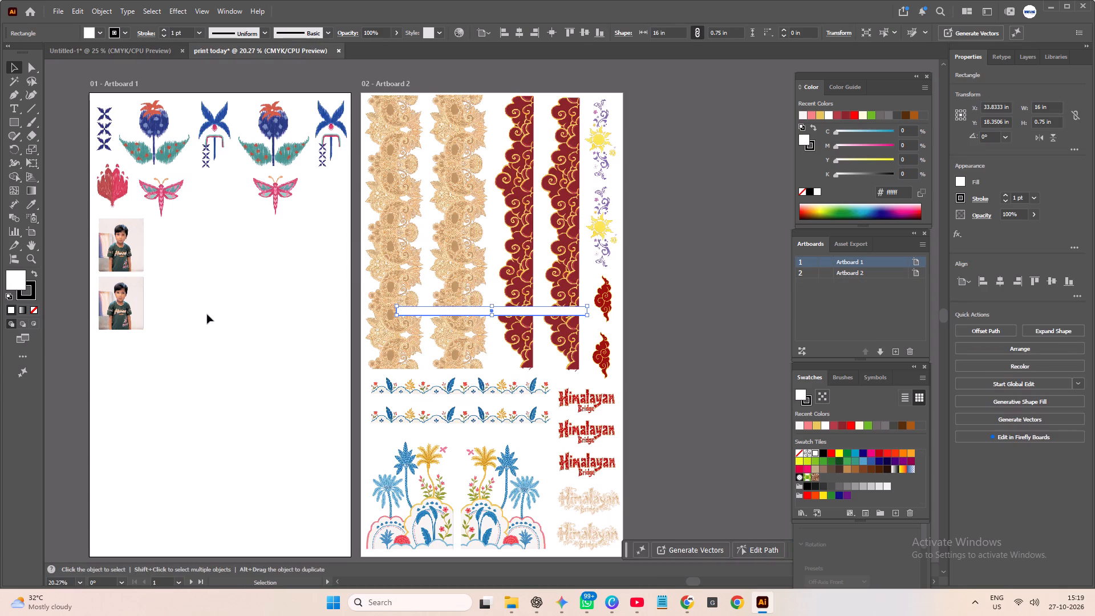
left_click_drag(451, 309, 203, 223)
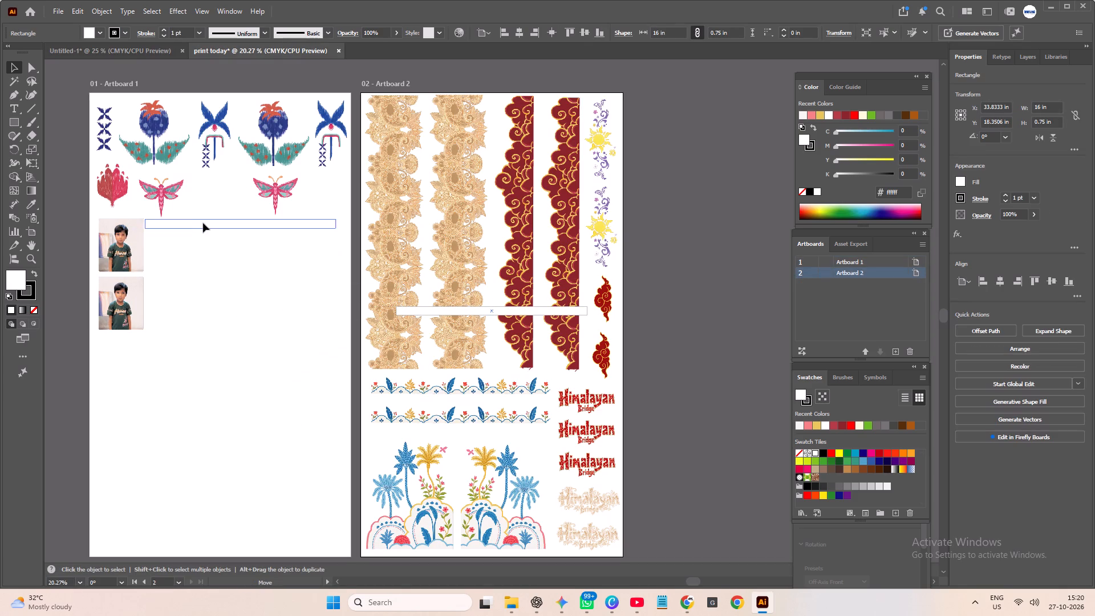
left_click_drag(203, 223, 205, 225)
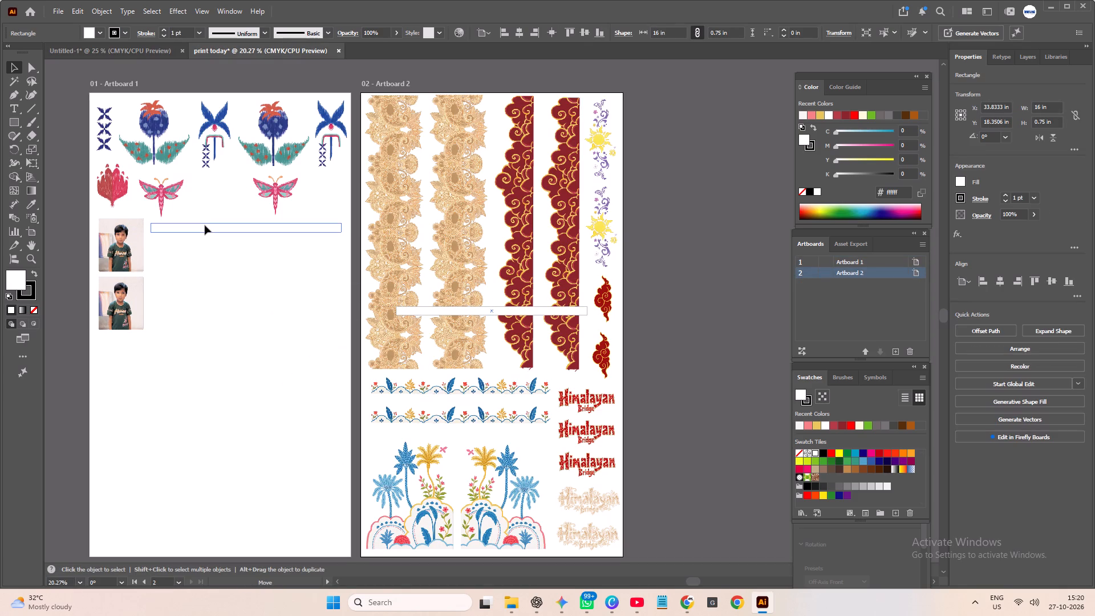
left_click_drag(205, 225, 151, 544)
left_click(48, 435)
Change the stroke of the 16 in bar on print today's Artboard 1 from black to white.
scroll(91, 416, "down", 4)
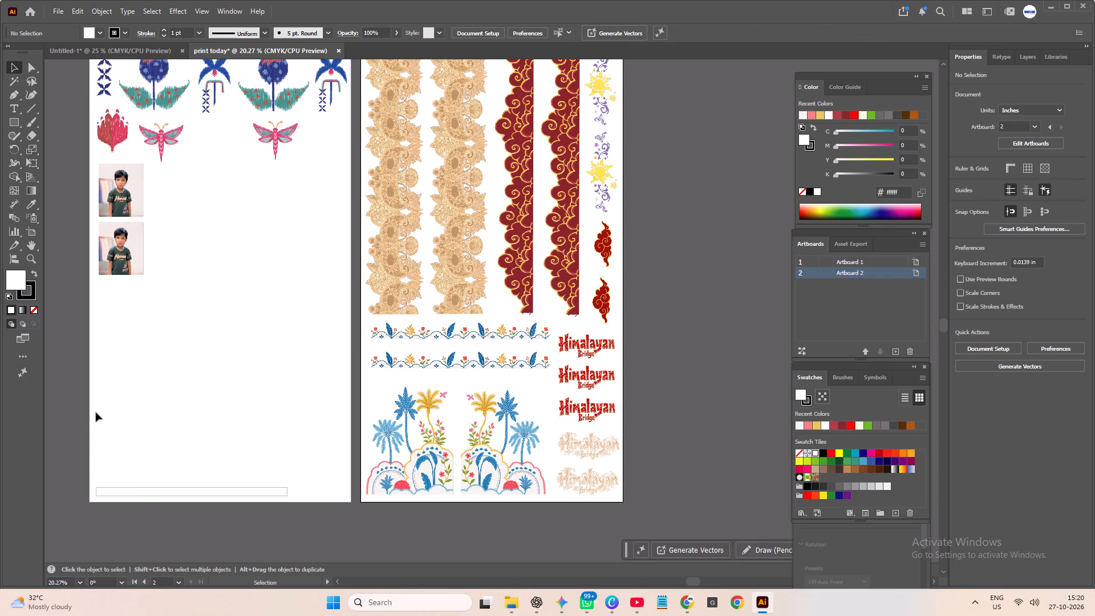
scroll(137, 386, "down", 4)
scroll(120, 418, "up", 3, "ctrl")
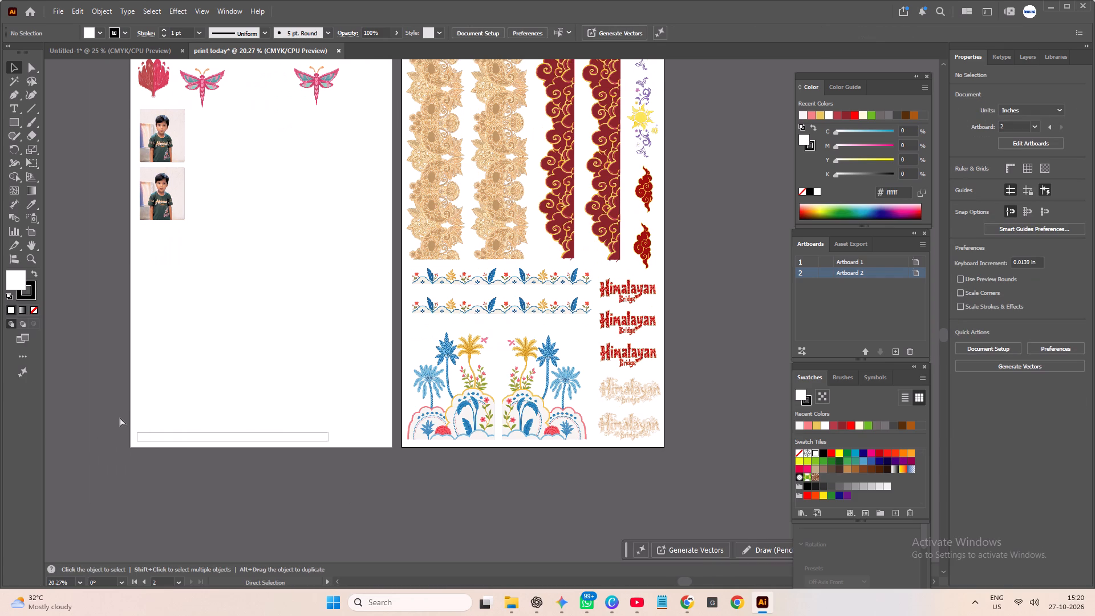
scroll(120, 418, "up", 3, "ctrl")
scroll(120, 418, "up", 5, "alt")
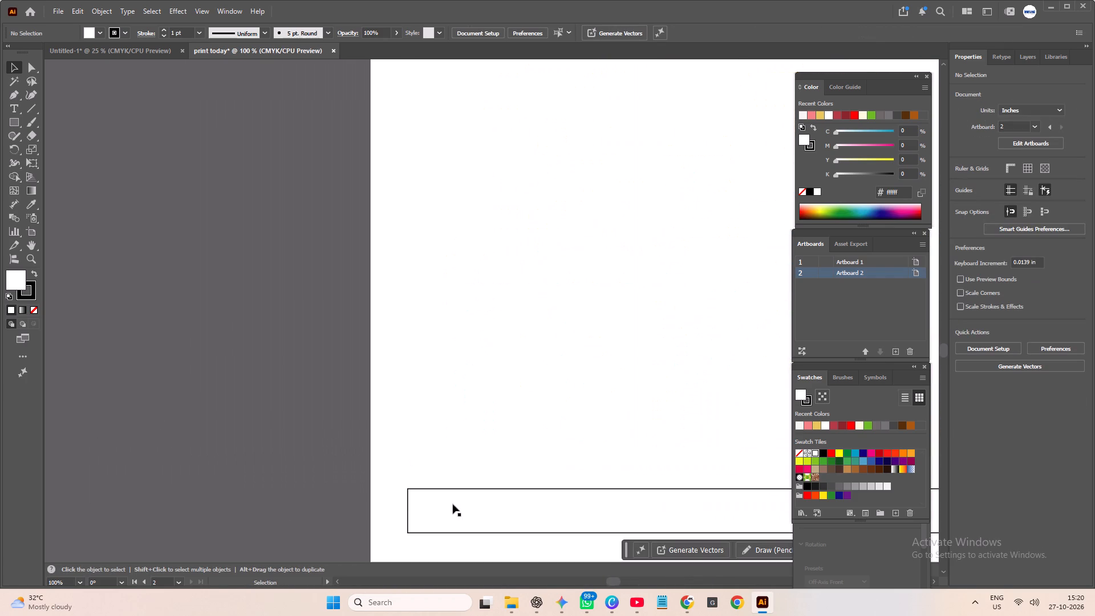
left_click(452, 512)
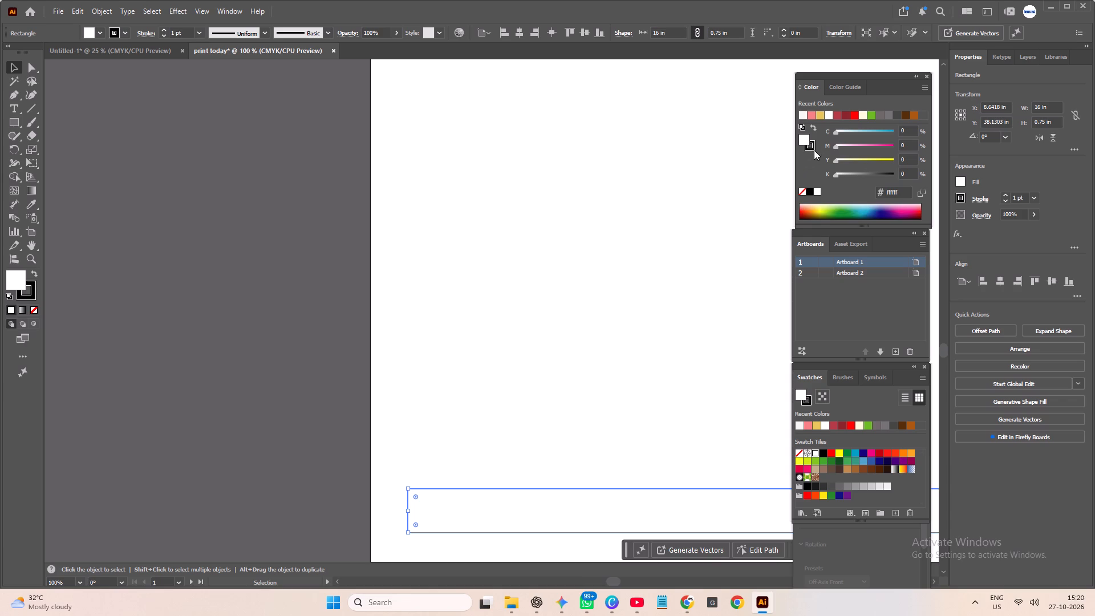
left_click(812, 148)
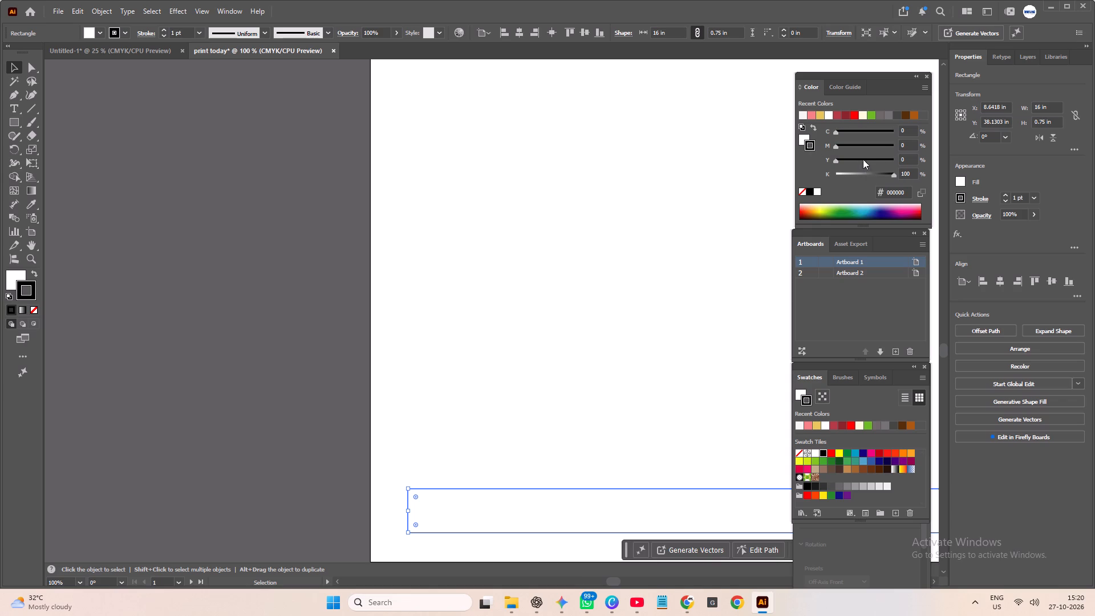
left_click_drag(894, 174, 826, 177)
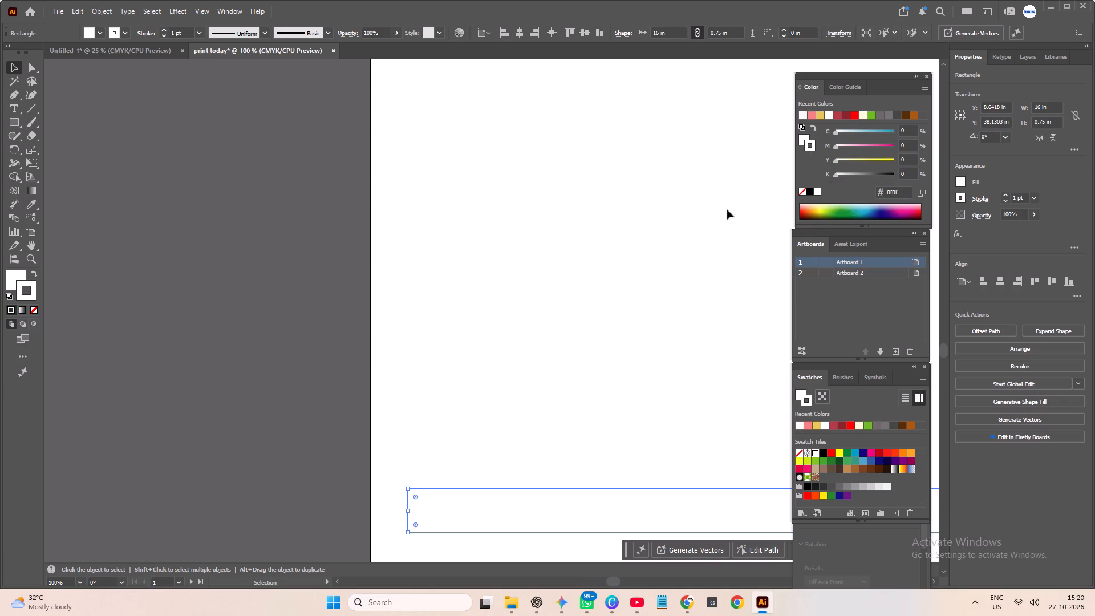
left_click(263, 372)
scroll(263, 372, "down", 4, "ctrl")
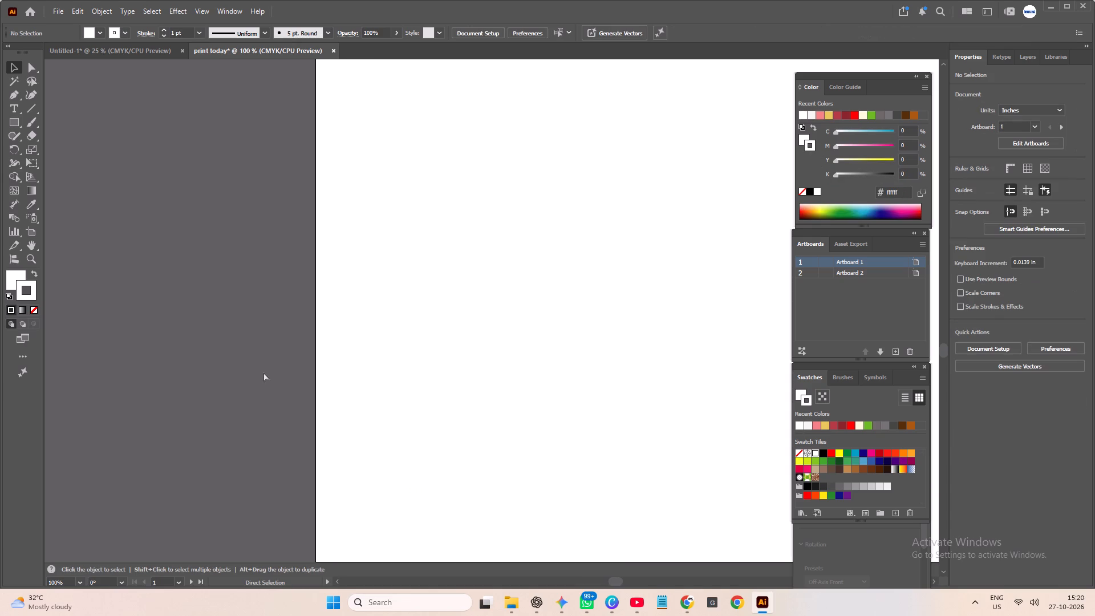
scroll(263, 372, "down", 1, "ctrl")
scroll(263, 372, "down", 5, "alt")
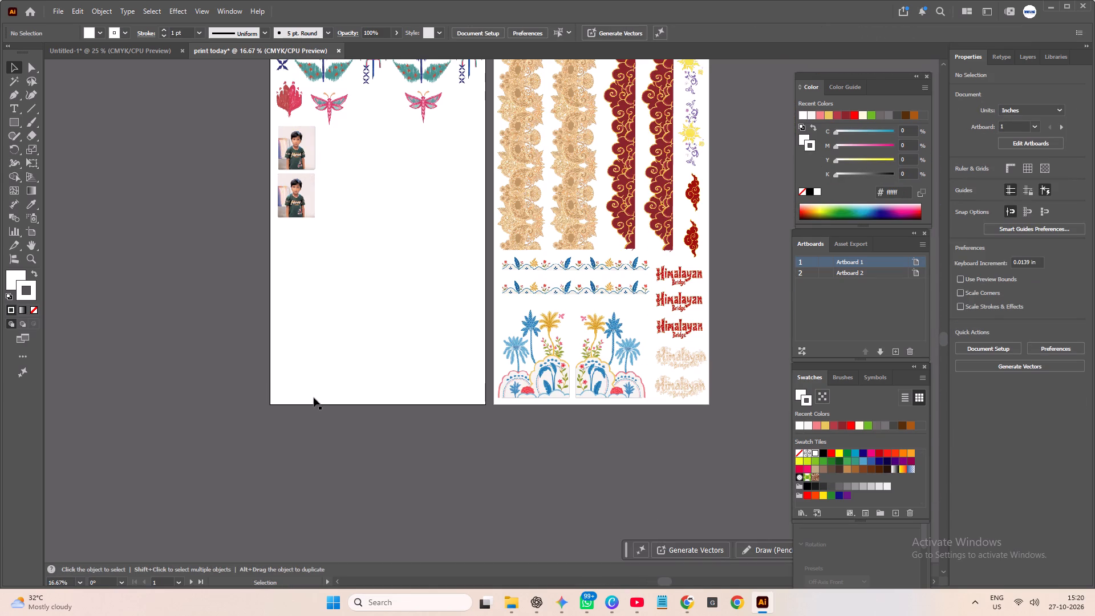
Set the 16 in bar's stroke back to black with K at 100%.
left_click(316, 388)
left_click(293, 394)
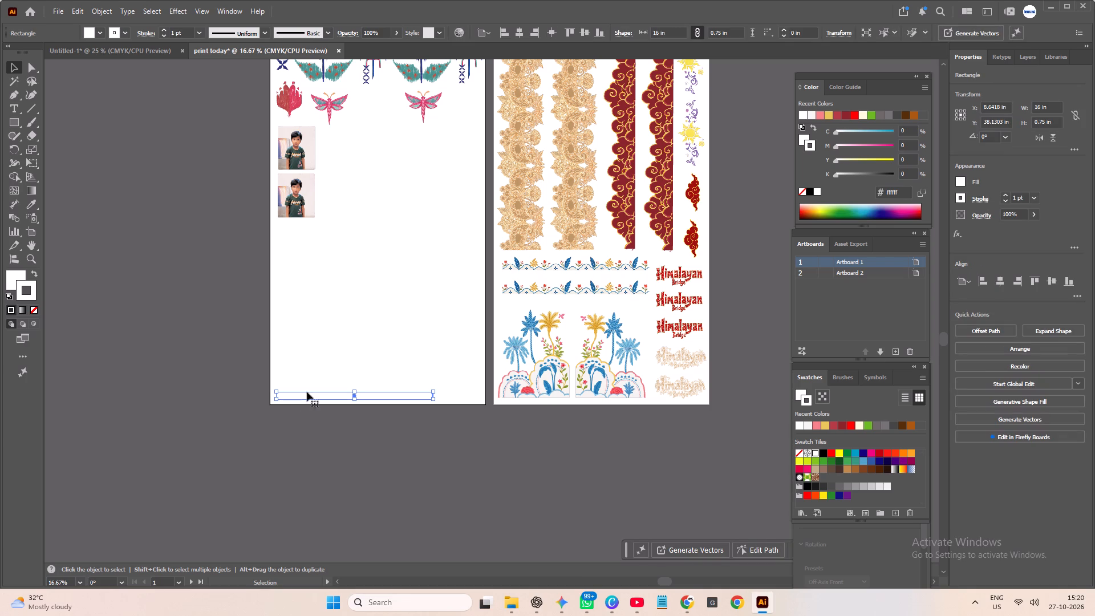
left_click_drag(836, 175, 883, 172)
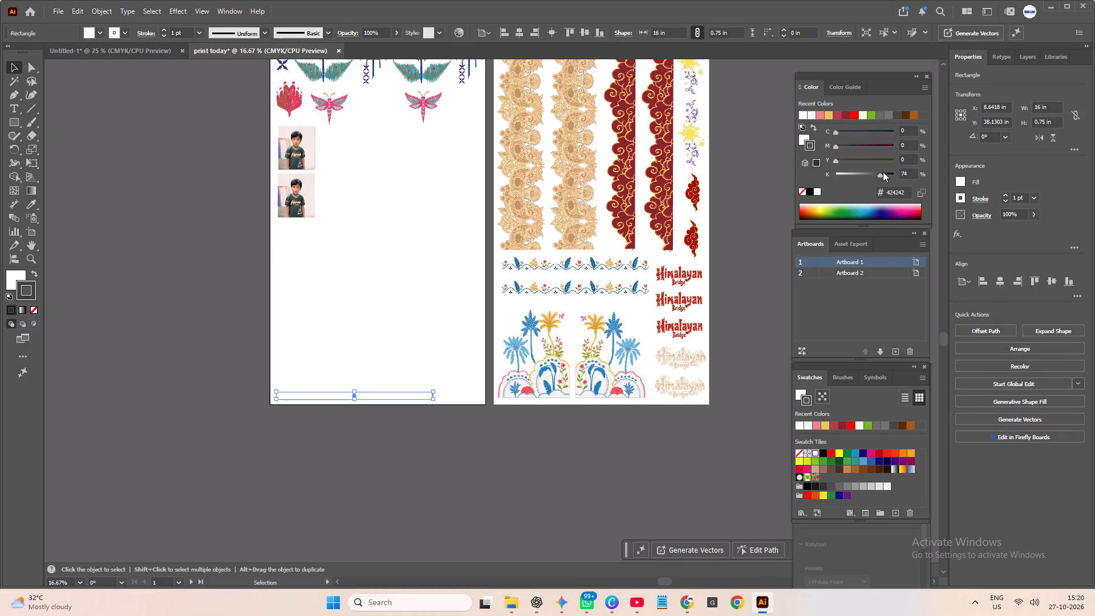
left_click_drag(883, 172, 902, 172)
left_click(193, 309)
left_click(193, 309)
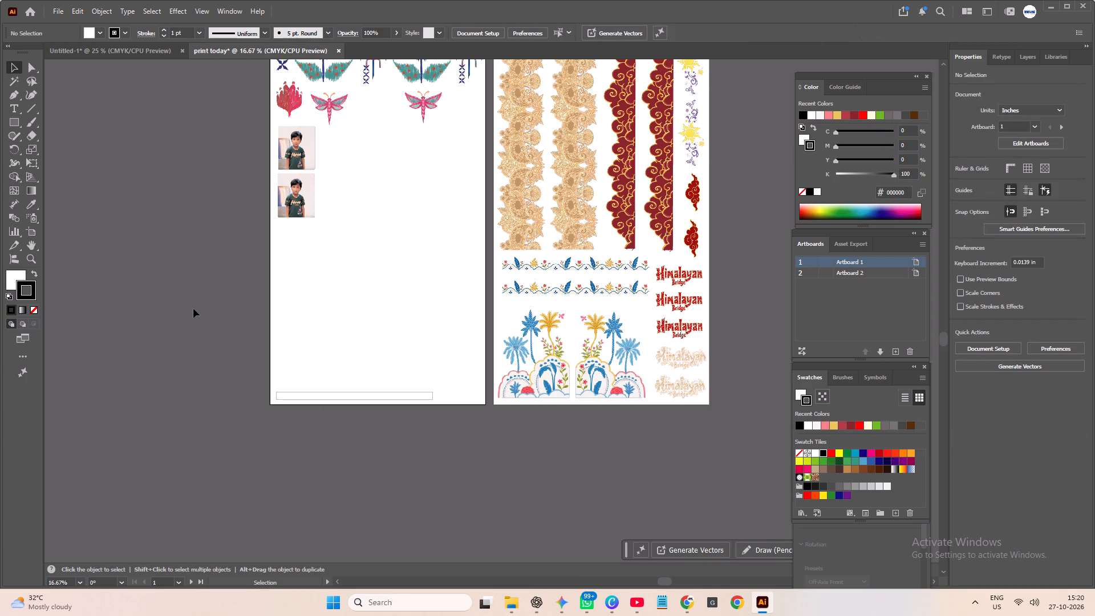
Copy the grouped pair of 8 in bars from Untitled-1 into print today, placing it just above the 16 in bar with left edges aligned.
left_click(100, 59)
left_click(105, 49)
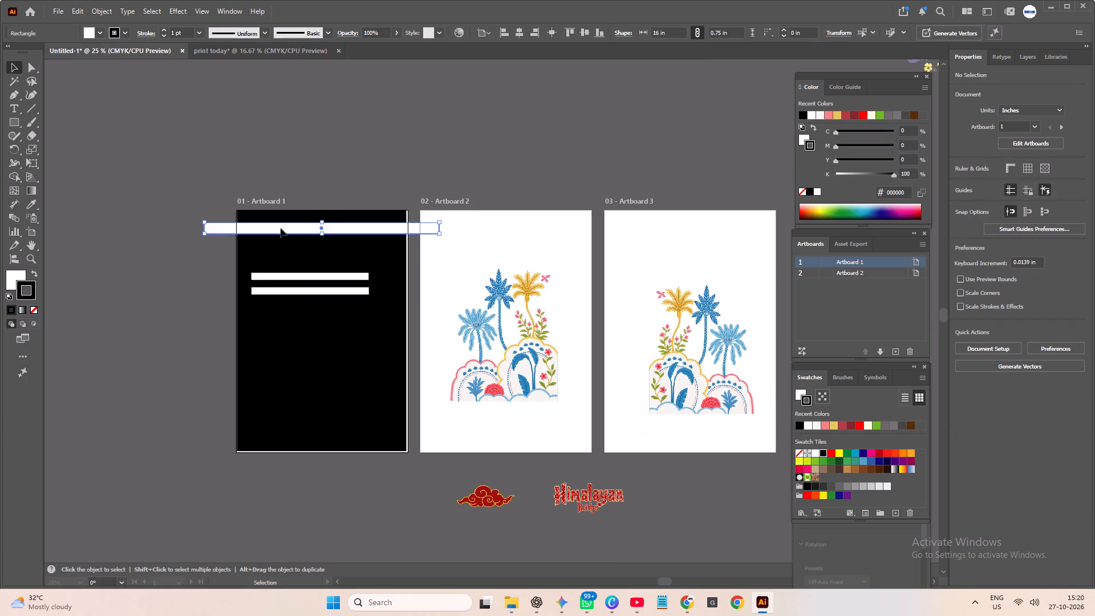
left_click(320, 275)
key("ctrl+c")
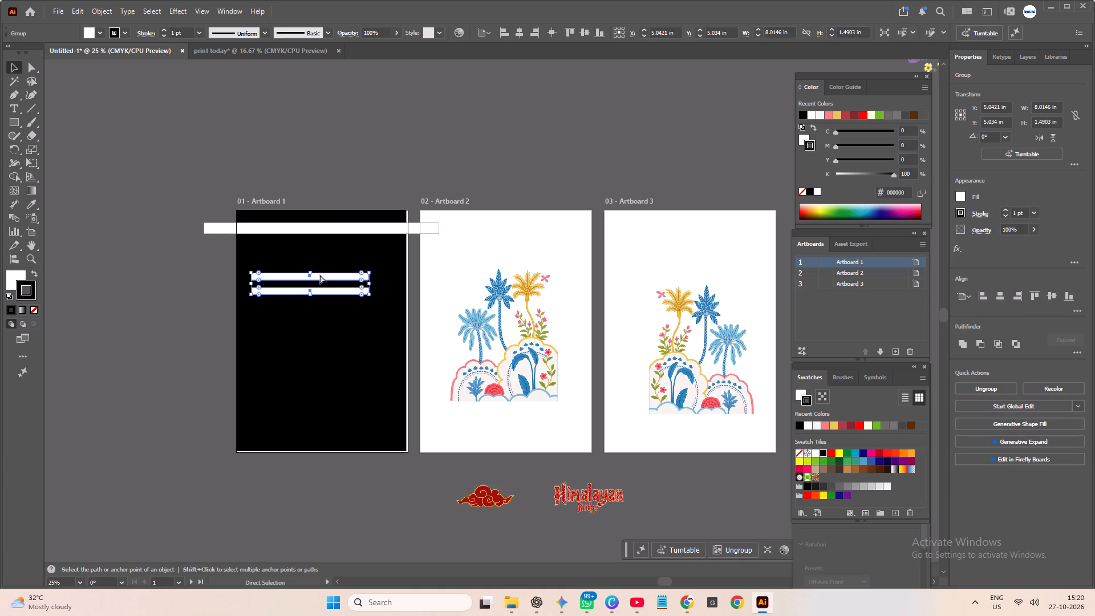
left_click(264, 52)
left_click(339, 339)
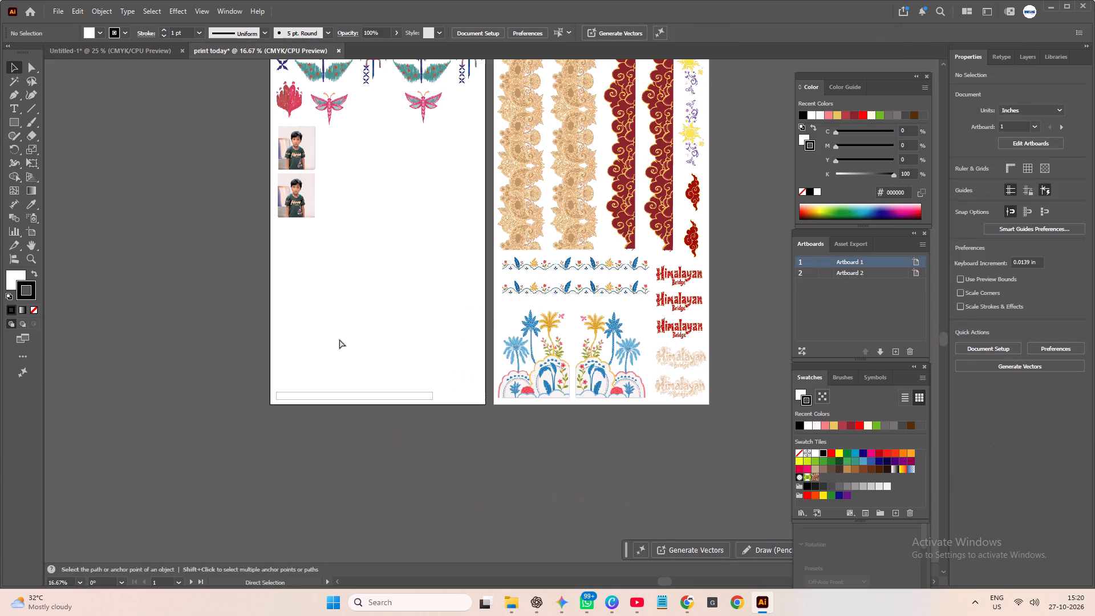
key("ctrl+v")
left_click_drag(482, 314, 310, 390)
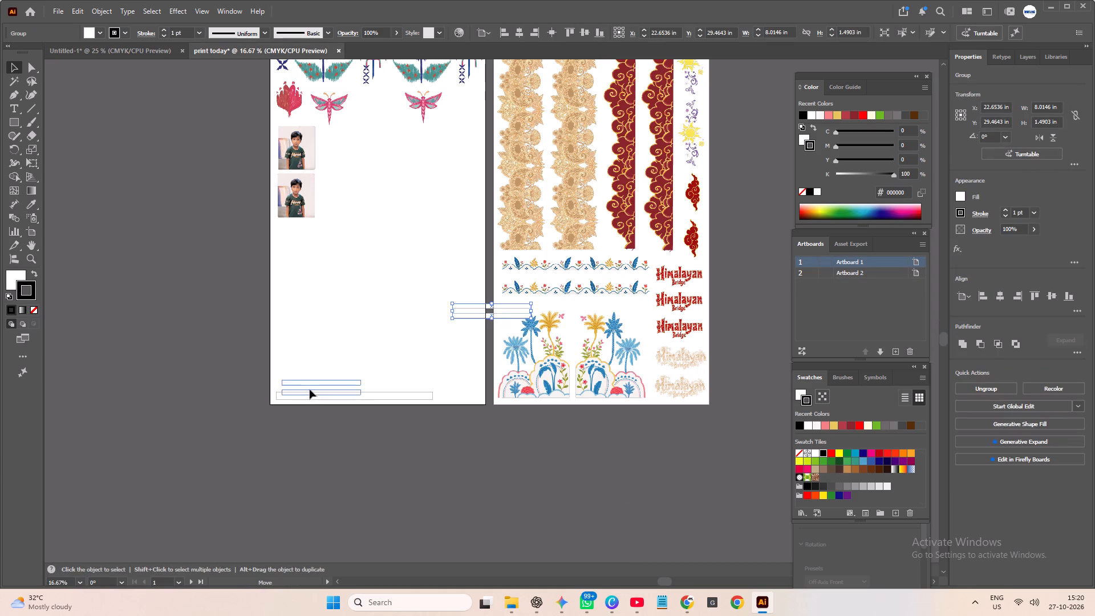
left_click_drag(310, 390, 306, 384)
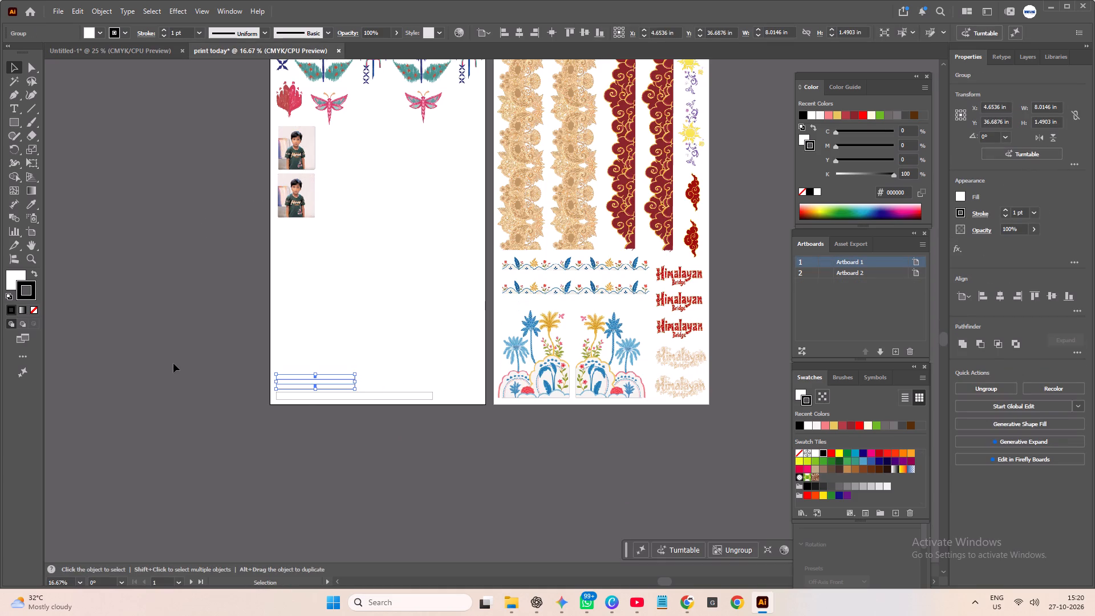
left_click(173, 363)
left_click(343, 377)
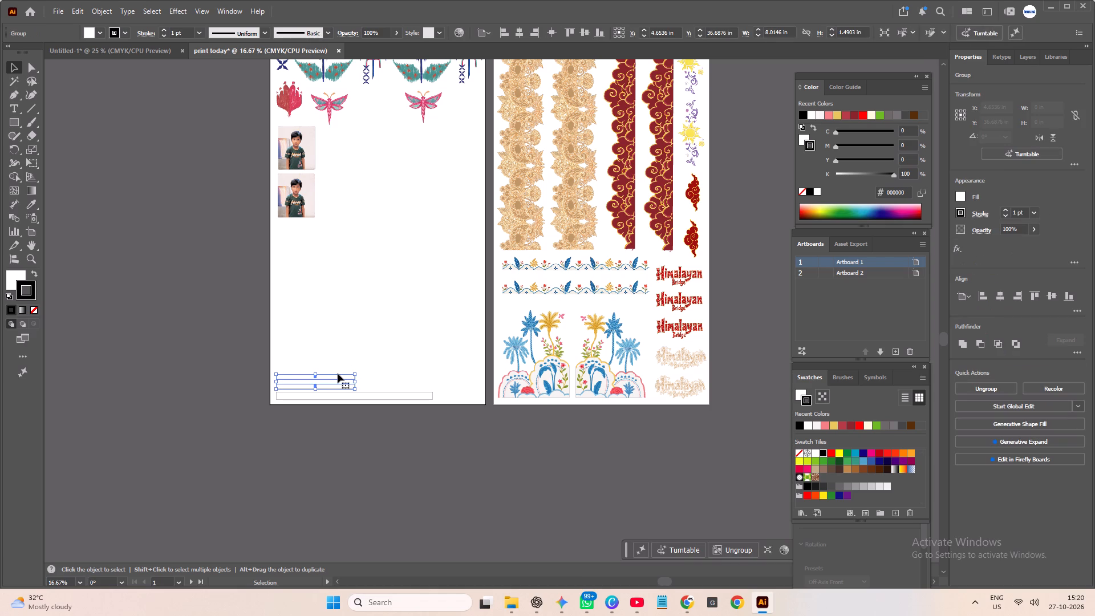
left_click(209, 368)
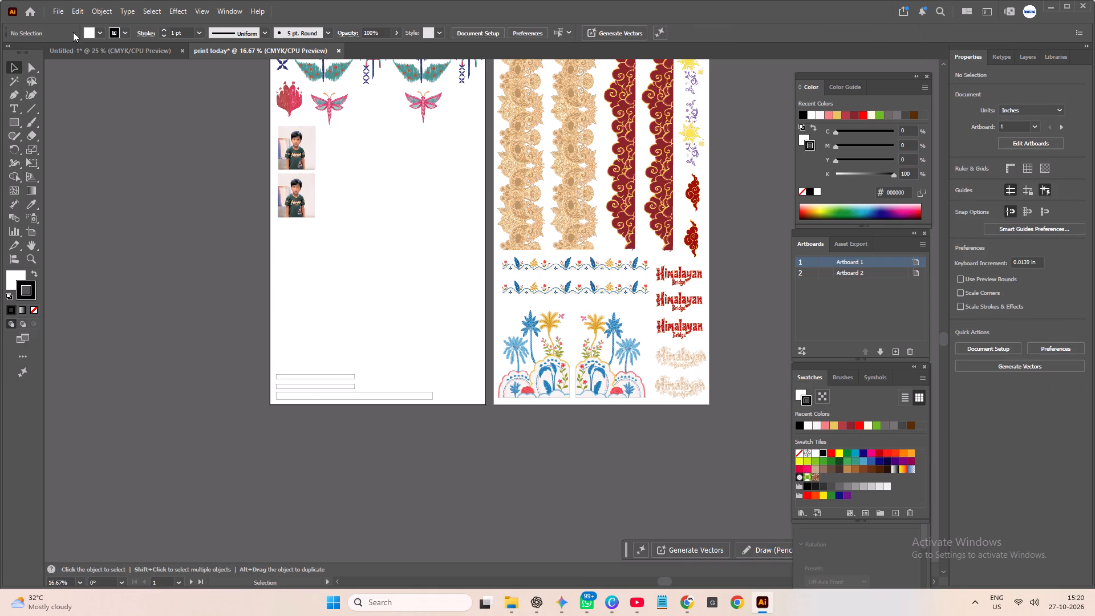
scroll(87, 198, "up", 5)
Save Untitled-1 as an Illustrator file named MORE DESIGN FILE on the himalayan bridge (E:) drive, keeping the default Illustrator options.
left_click(135, 50)
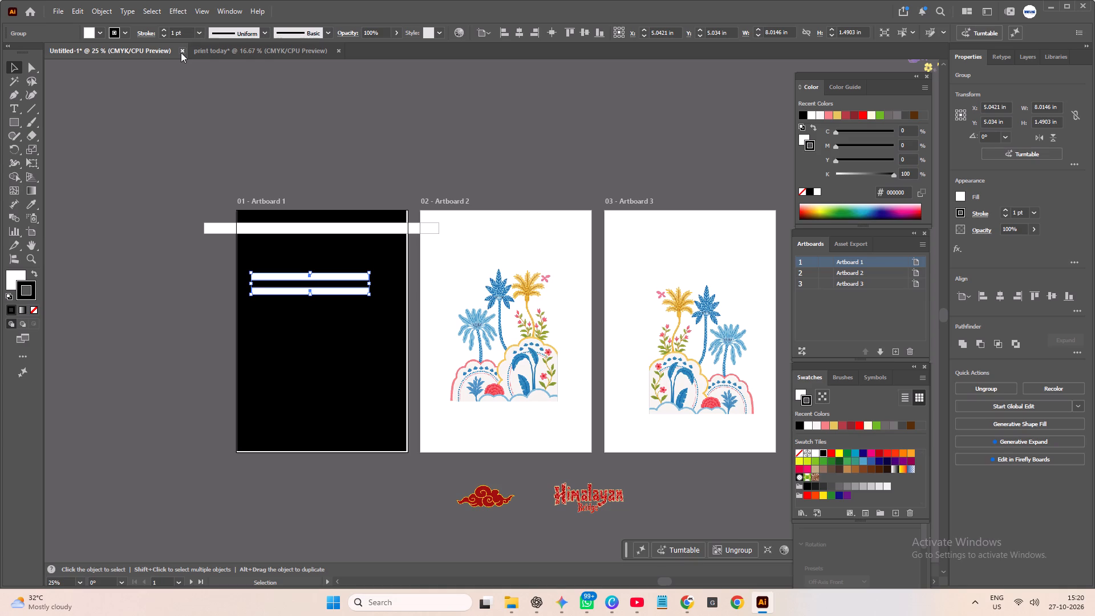
key("ctrl+s")
scroll(44, 165, "down", 4)
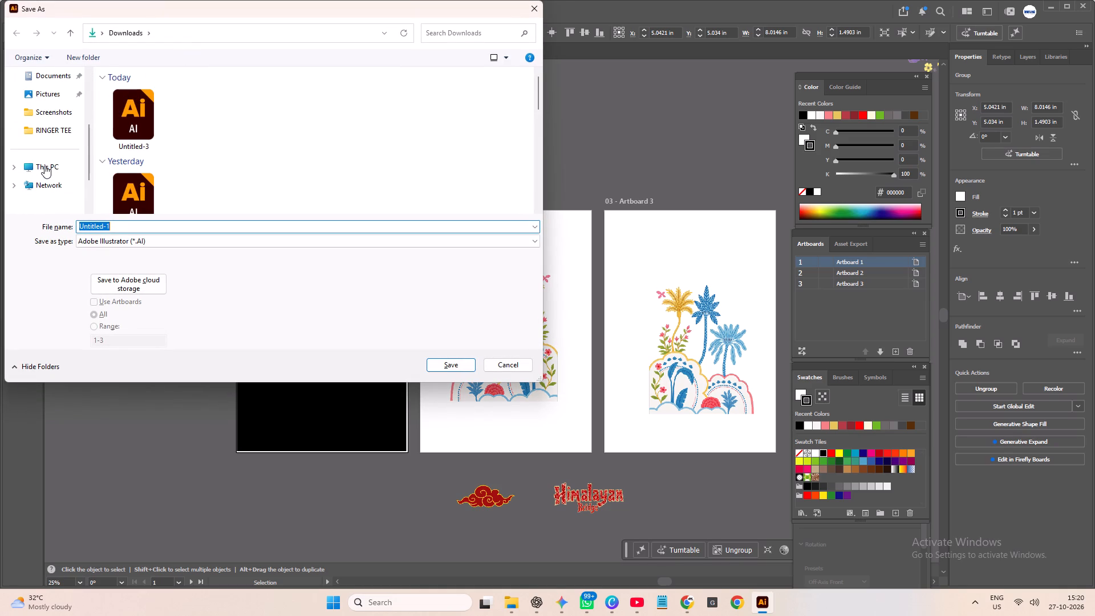
left_click(56, 132)
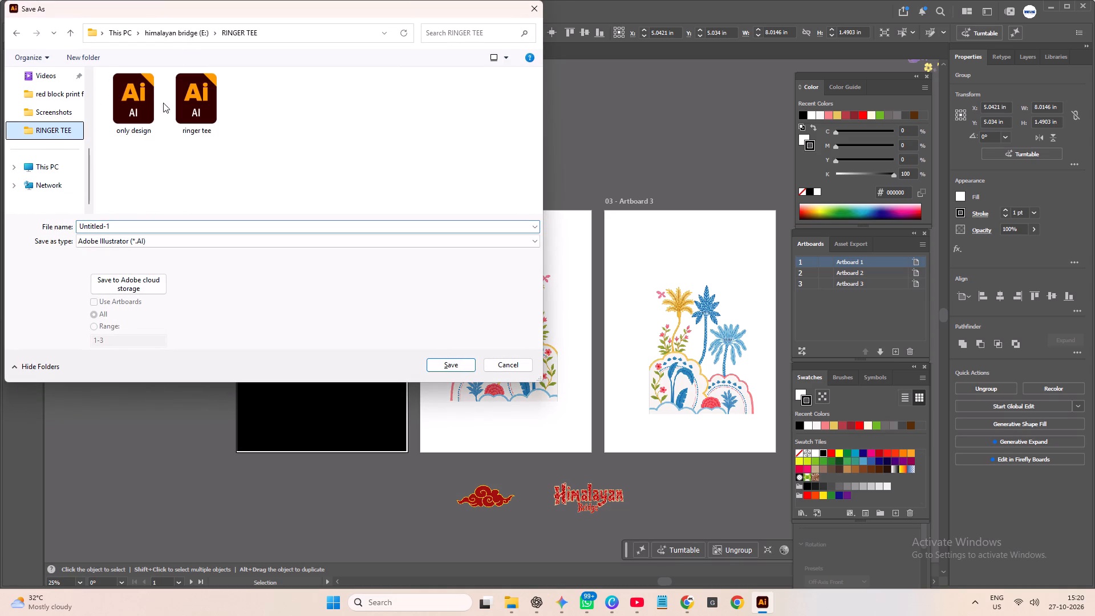
left_click(183, 33)
left_click(172, 244)
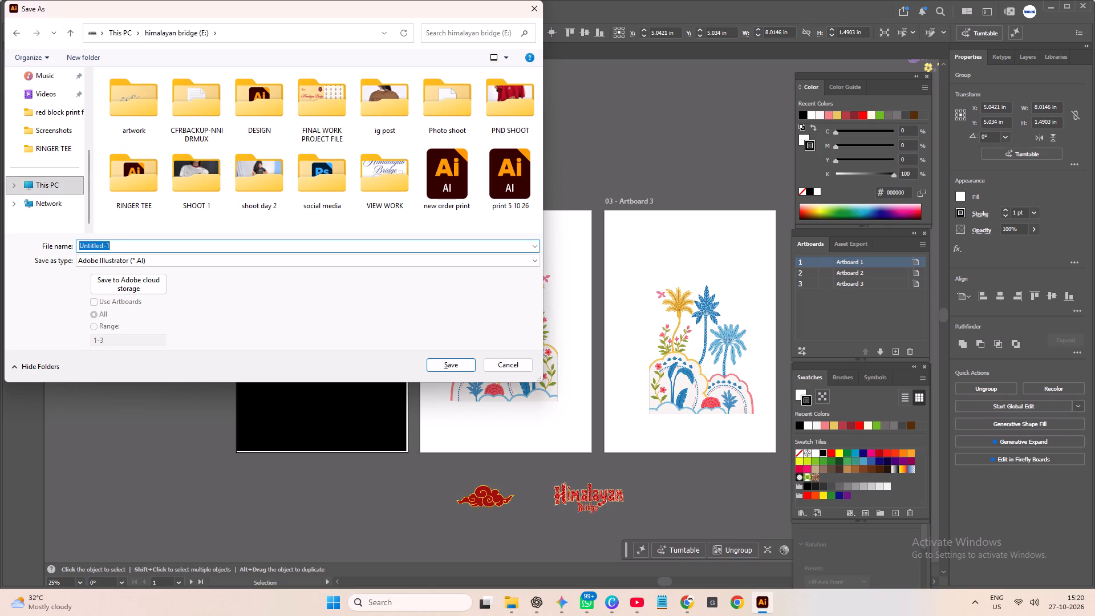
type("MORE DESIGN FILE")
key("space")
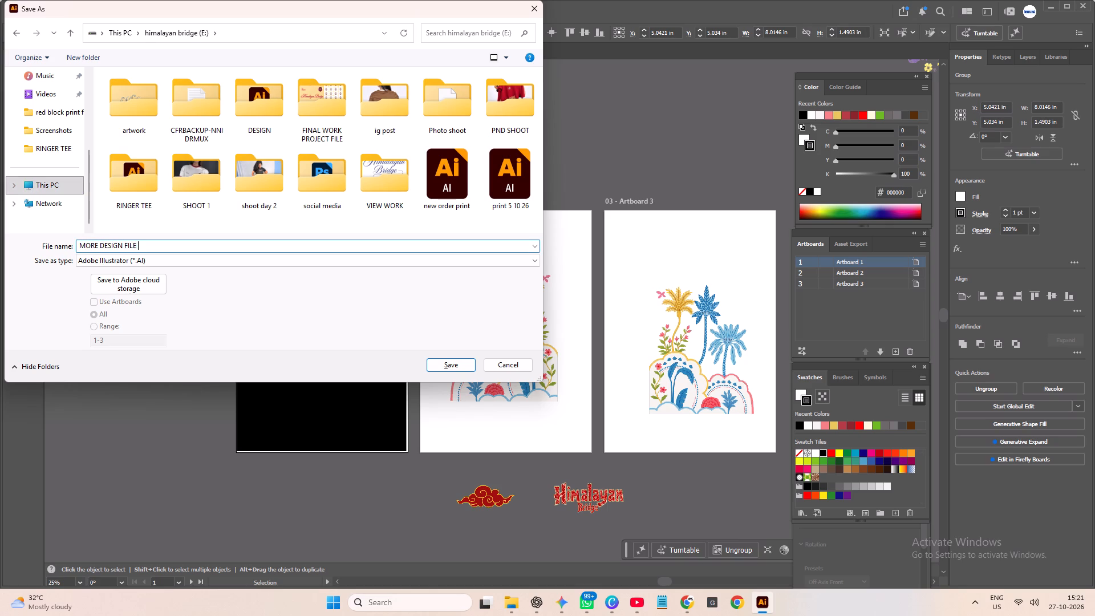
key("Return")
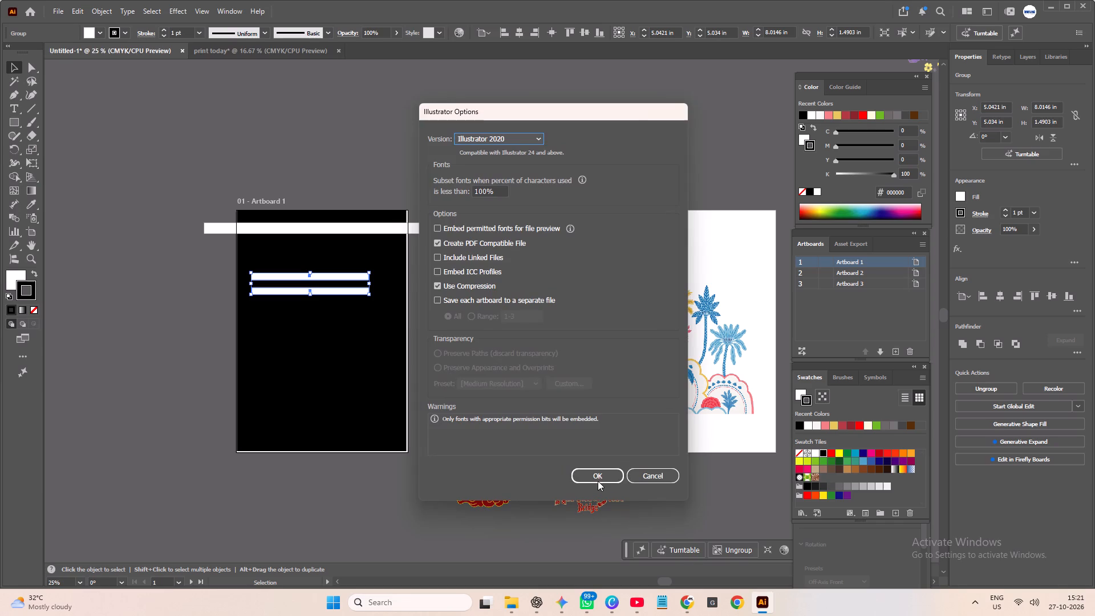
left_click(598, 477)
left_click(228, 126)
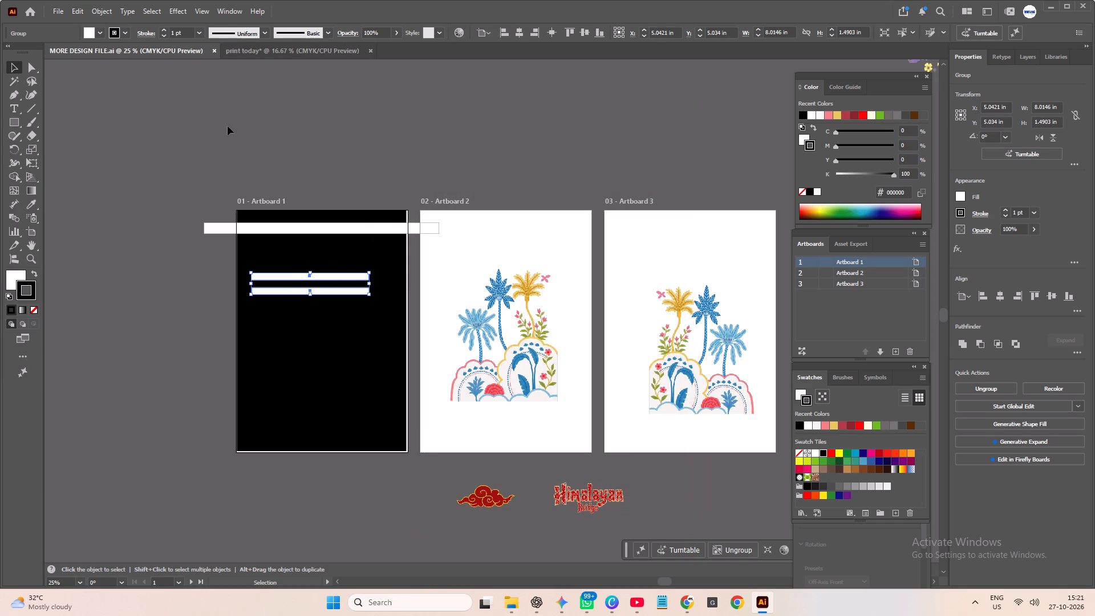
Close the MORE DESIGN FILE document.
left_click(213, 53)
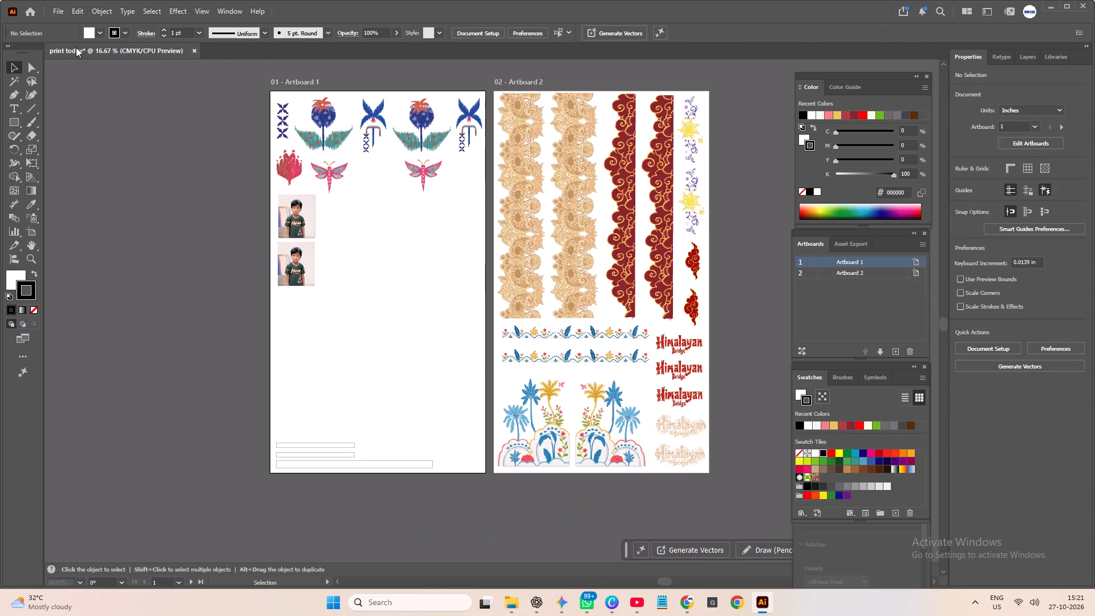
Open print 5 10 26 from the recent files, accepting that its embedded color profile is discarded.
left_click(60, 15)
left_click(25, 14)
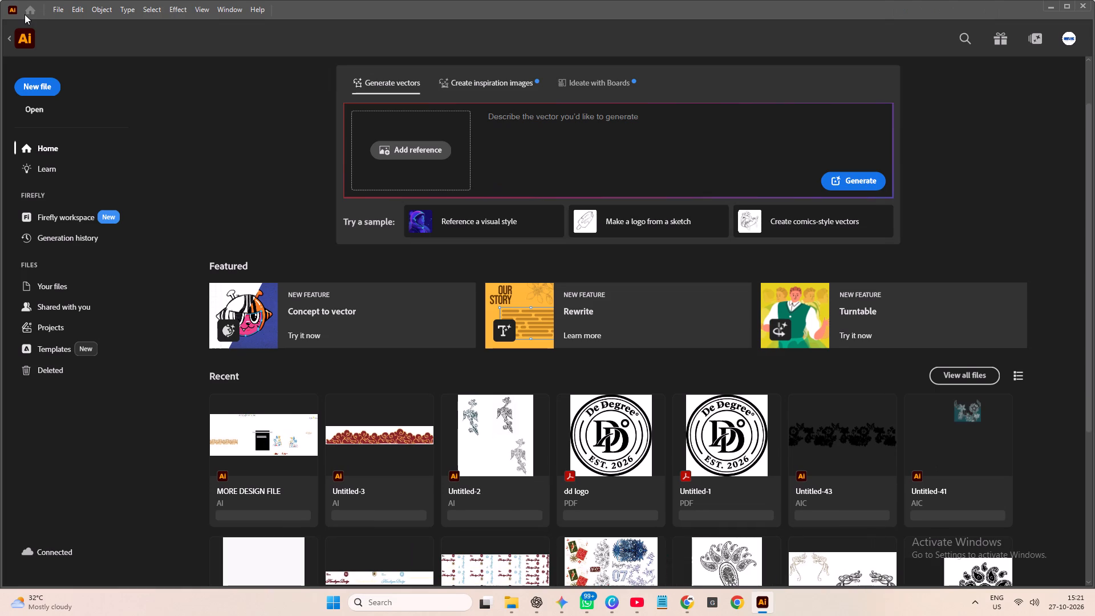
scroll(567, 400, "down", 4)
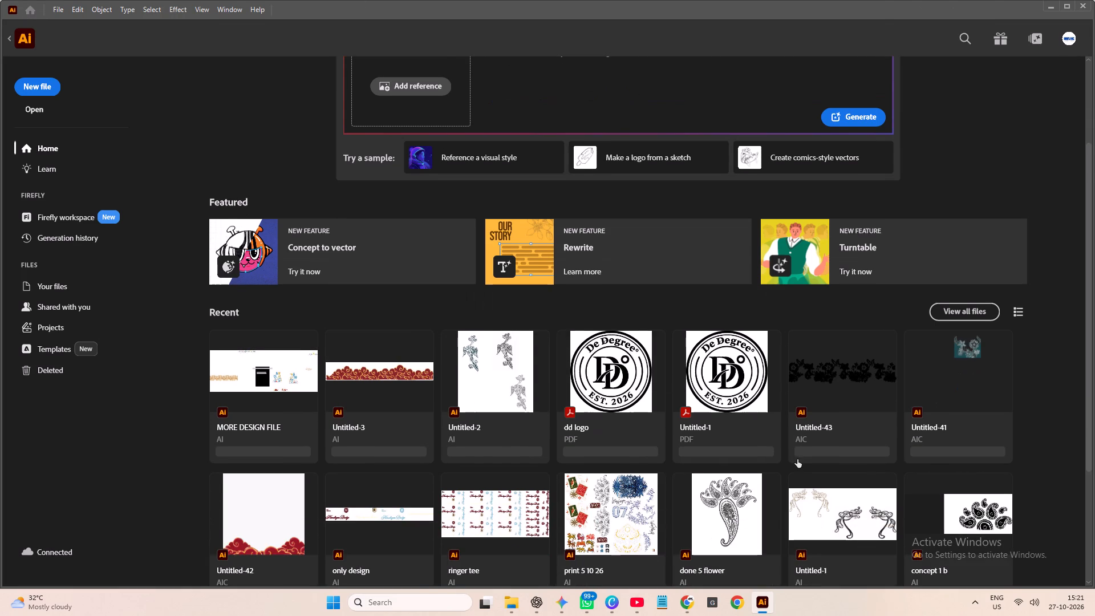
scroll(798, 459, "down", 3)
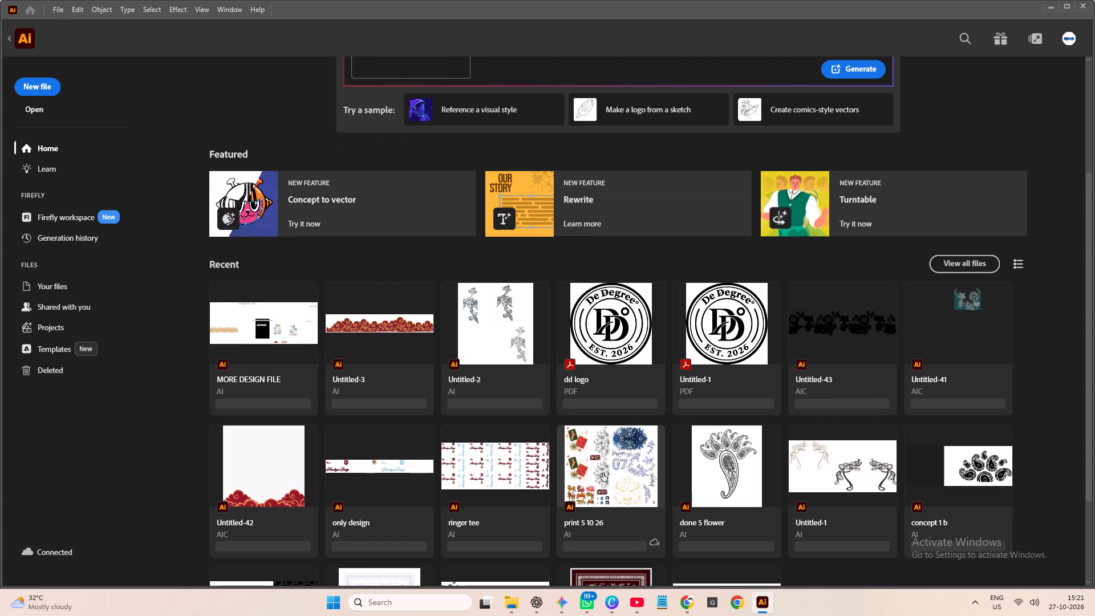
left_click(603, 473)
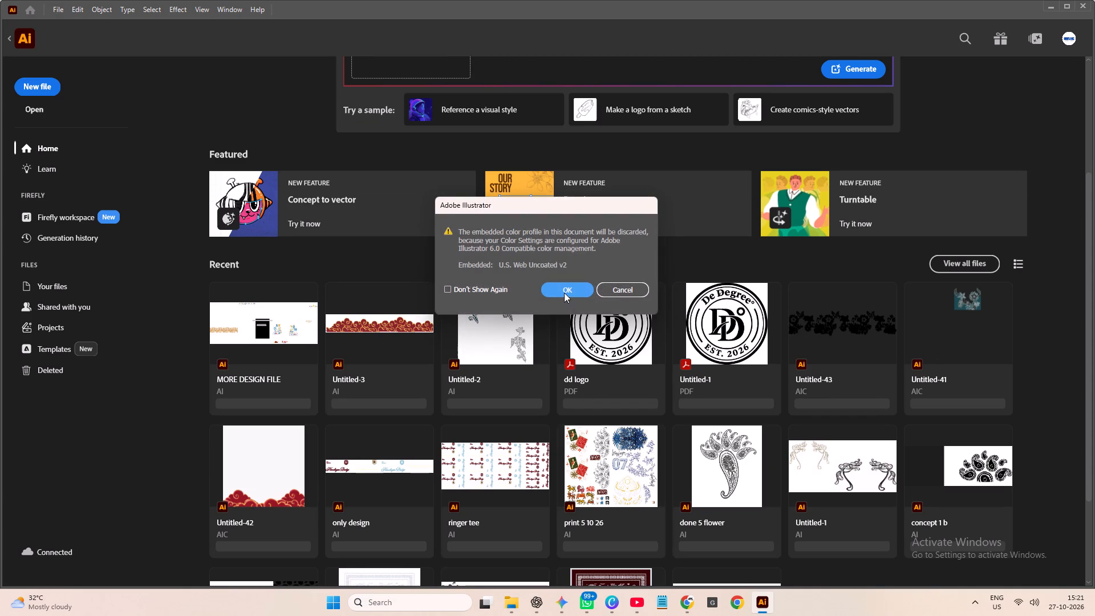
left_click(564, 291)
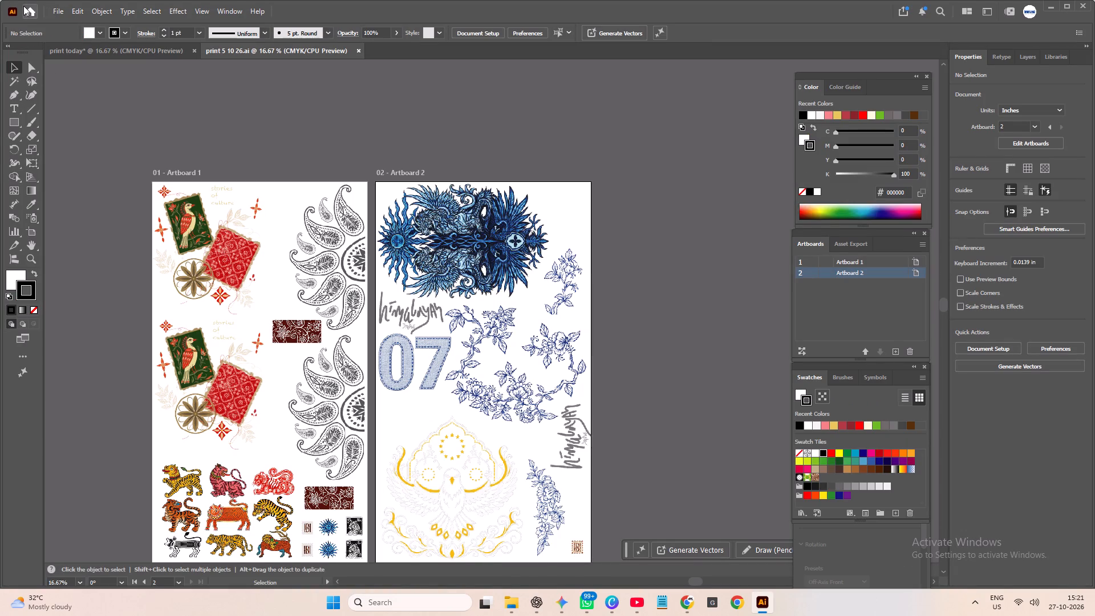
Open the ringer tee file from the recent files.
left_click(27, 7)
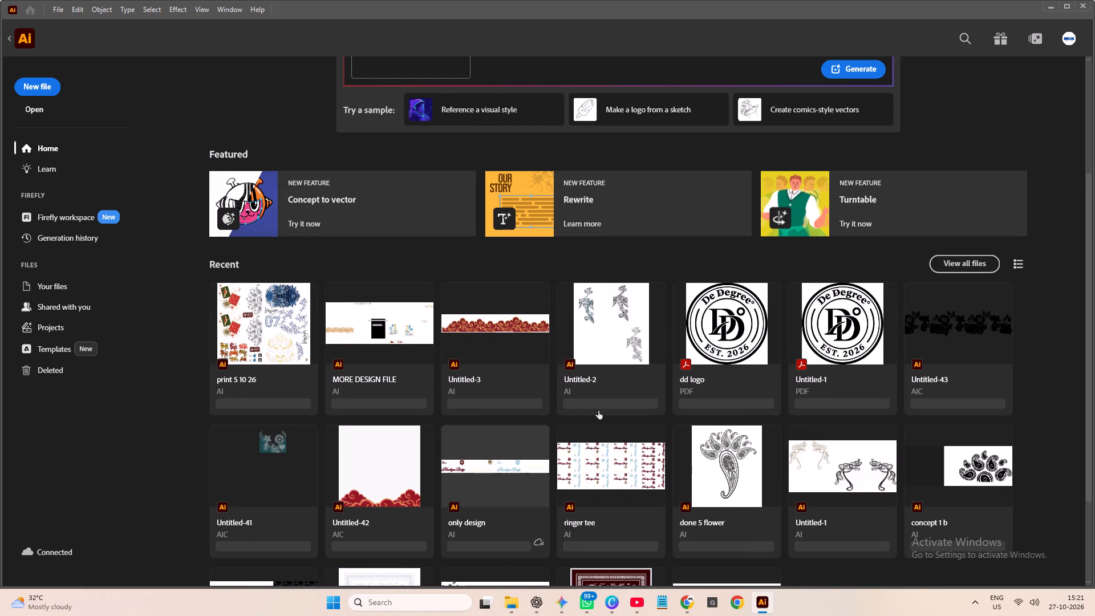
scroll(612, 431, "down", 1)
left_click(614, 455)
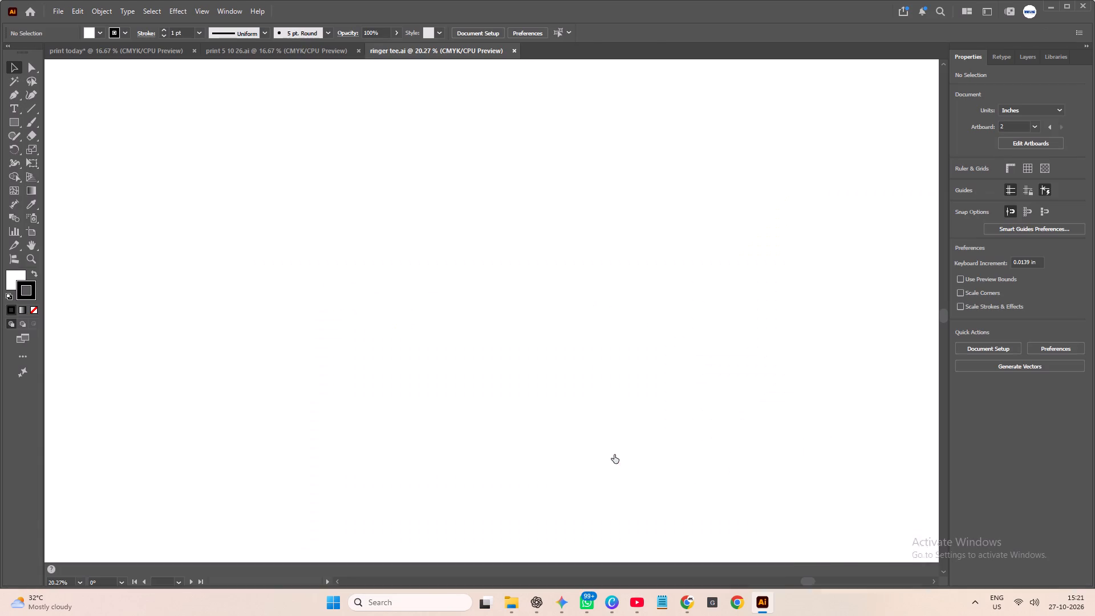
left_click(181, 211)
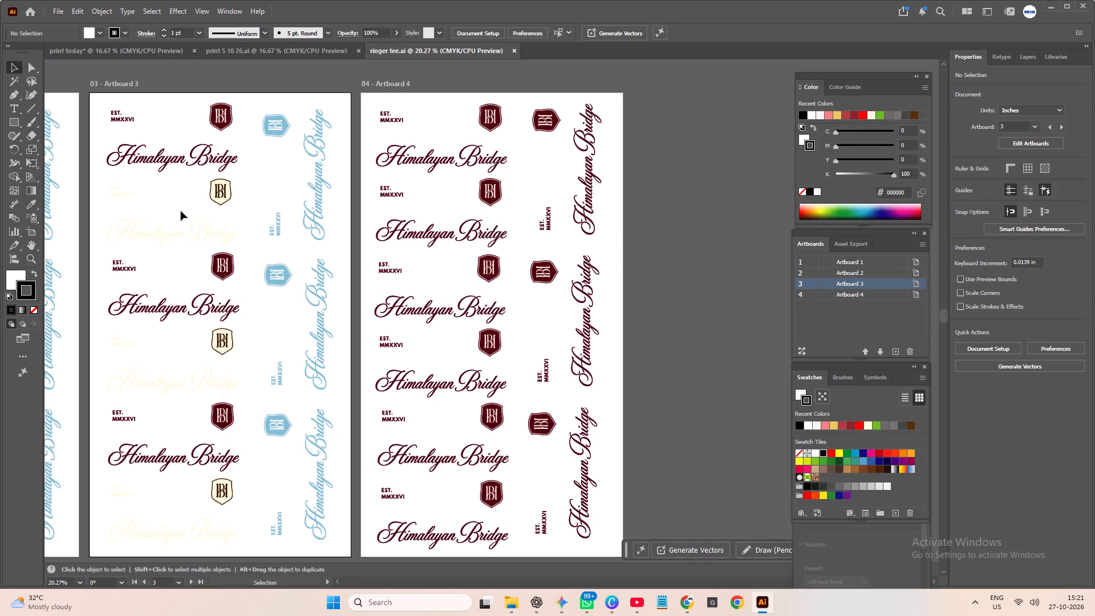
Copy the upper cream Himalayan Bridge logo group and the upper blue vertical one from ringer tee's Artboard 3 into print today.
left_click(215, 202)
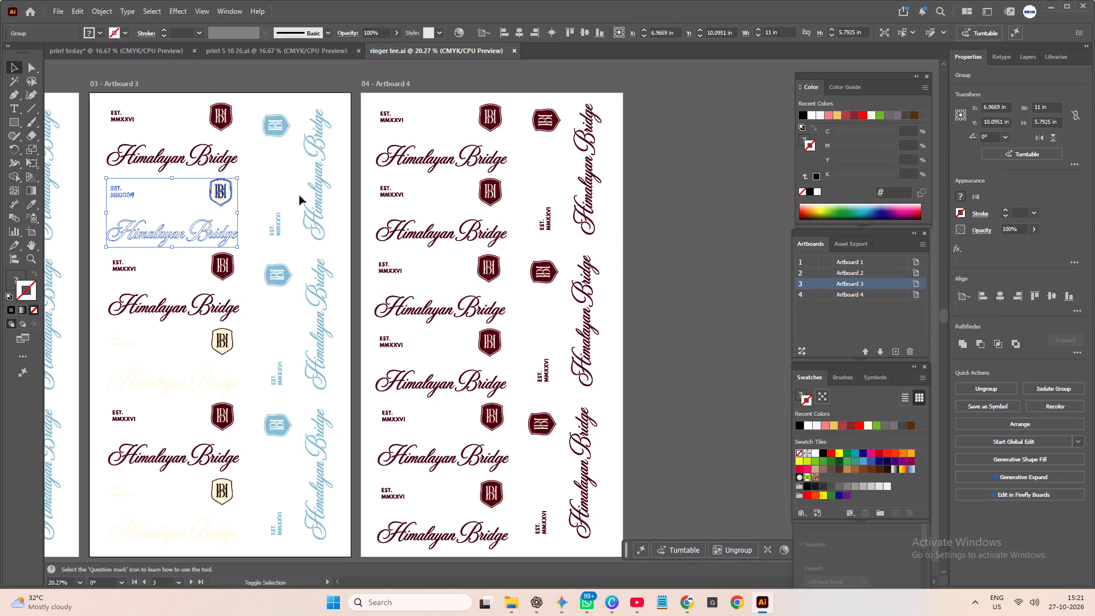
left_click(299, 196, "shift")
left_click(318, 198, "shift")
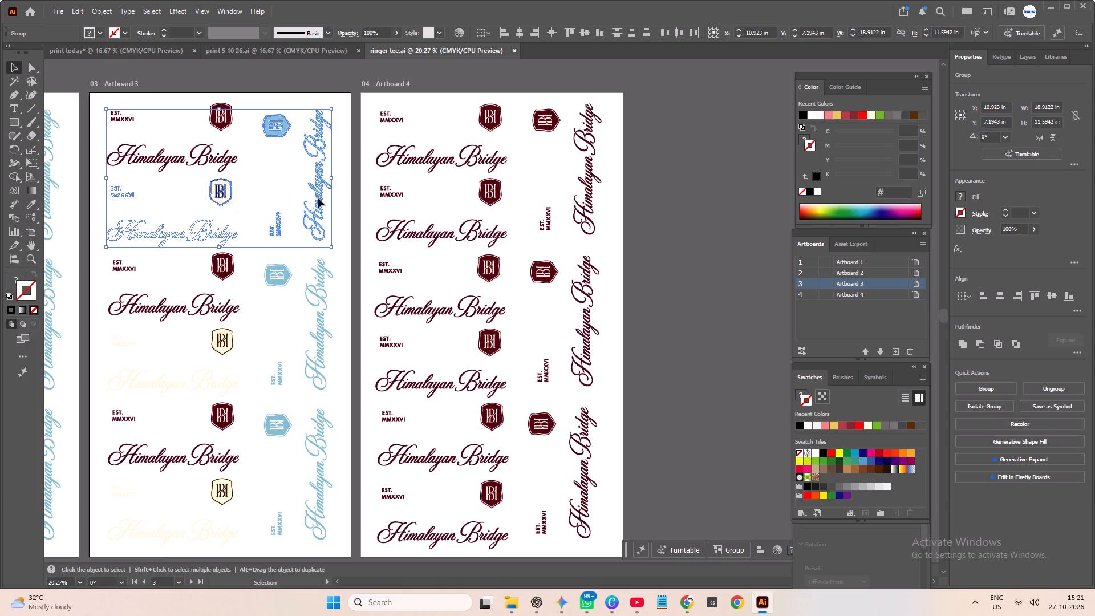
key("ctrl+c")
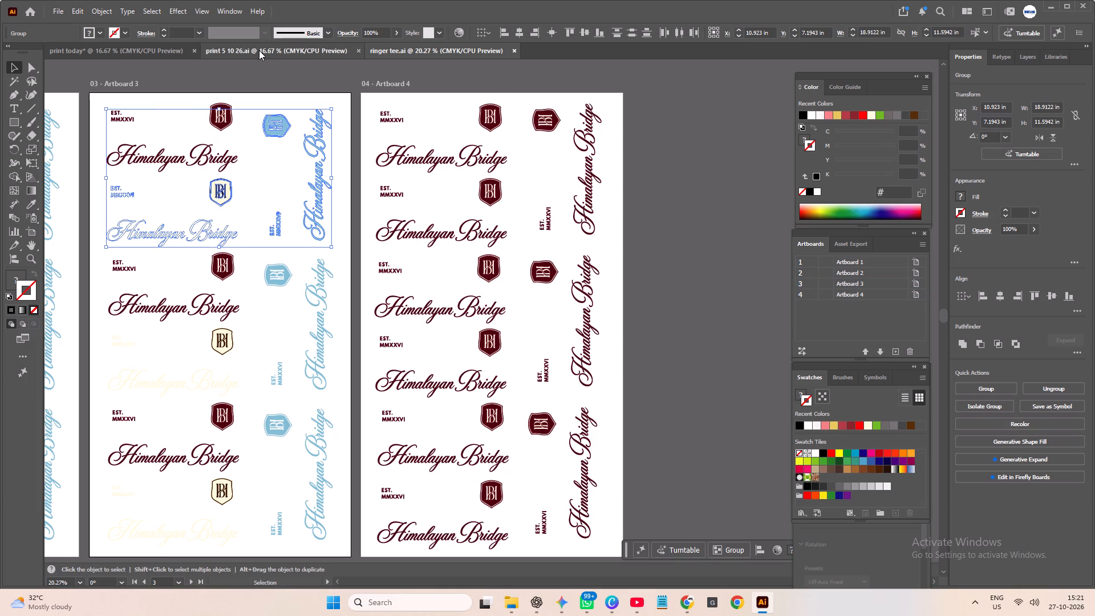
left_click(92, 54)
left_click(348, 324)
key("ctrl+v")
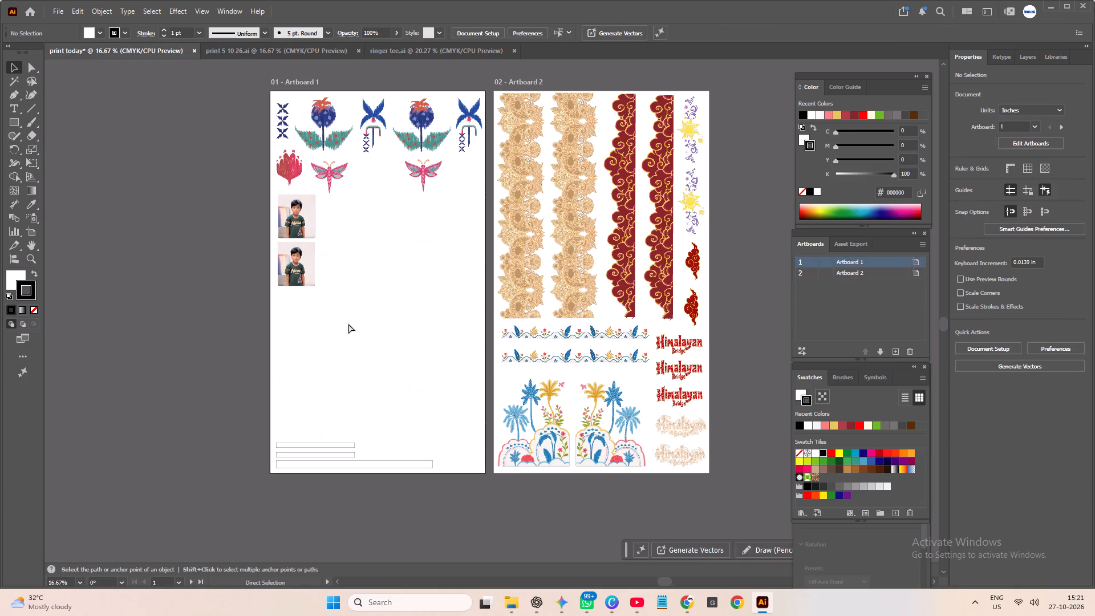
Move the cream Himalayan Bridge logo group onto Artboard 1, below the two photos near the left edge.
left_click_drag(465, 354, 358, 356)
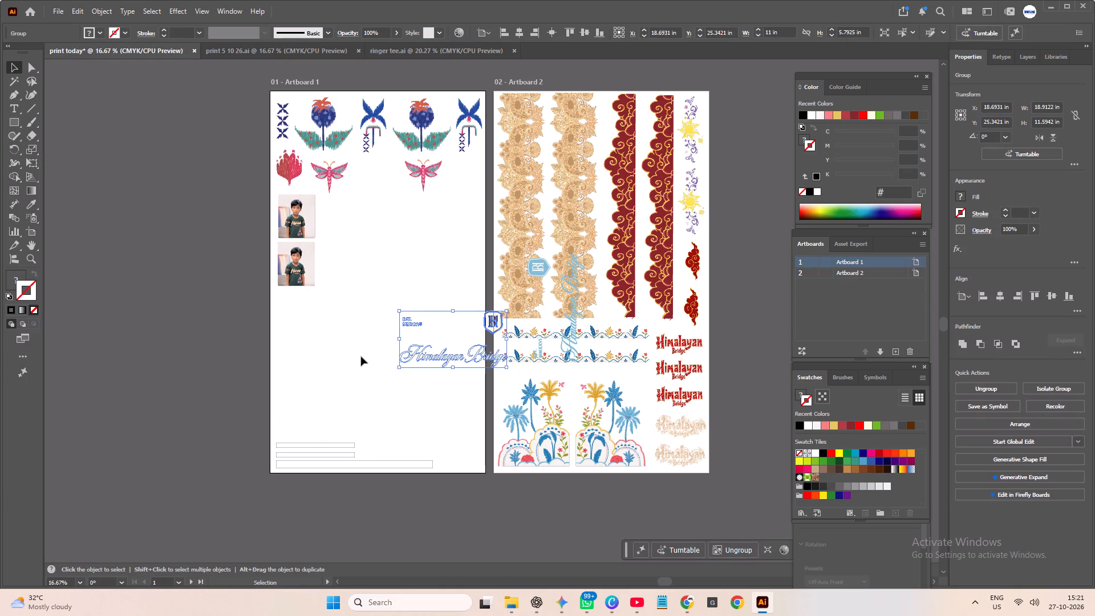
left_click_drag(436, 356, 318, 358)
left_click(171, 327)
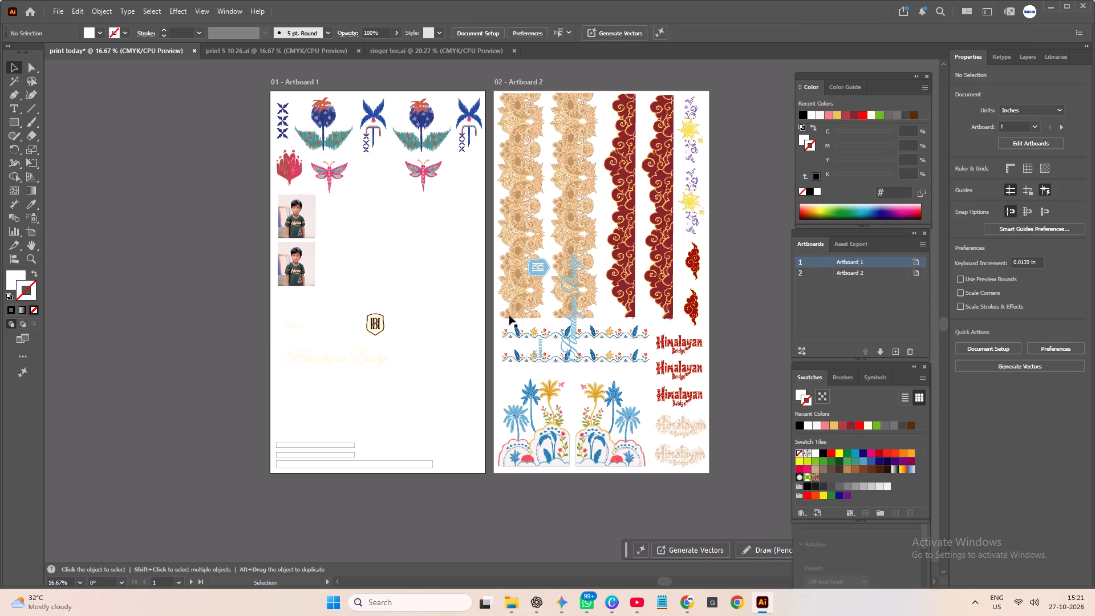
Move the blue vertical Himalayan Bridge logo group onto Artboard 1, beside the right edge and above the cream logo's level.
left_click(578, 318)
left_click_drag(577, 329, 499, 317)
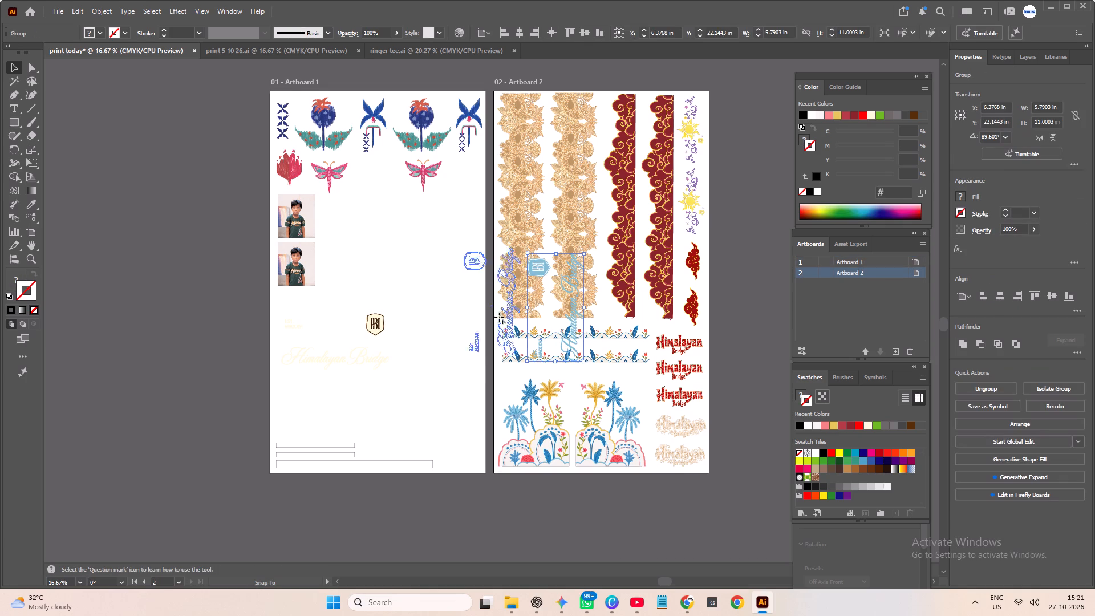
left_click_drag(499, 317, 463, 290)
left_click(197, 307)
left_click(354, 360)
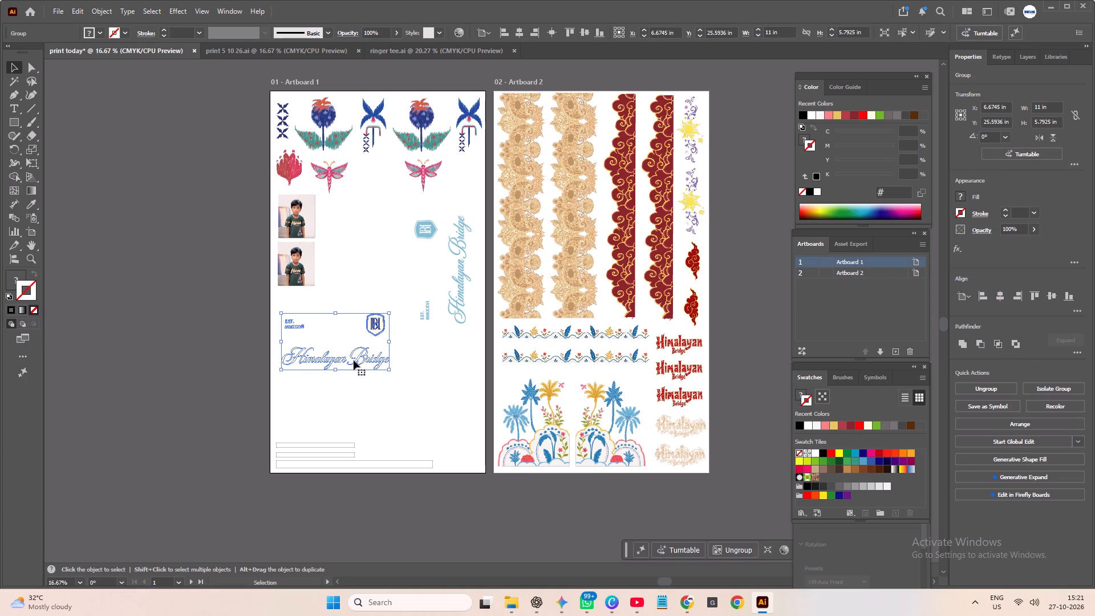
left_click(167, 338)
Sample the cream from the shield emblem and apply it to the fill and stroke of the grouped pair of 8 in bars.
left_click(31, 199)
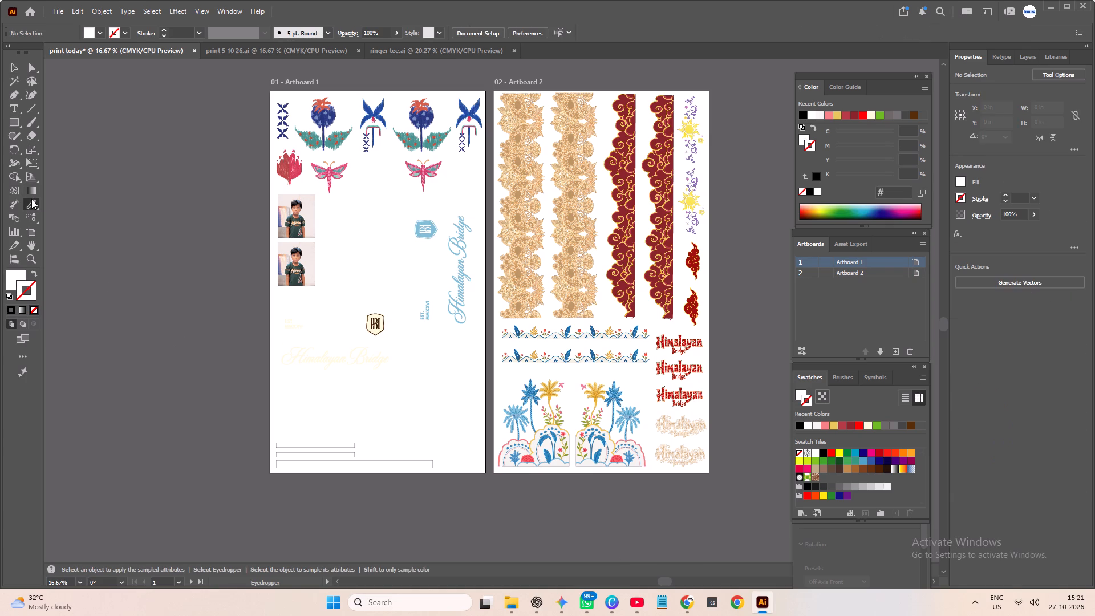
left_click(375, 330)
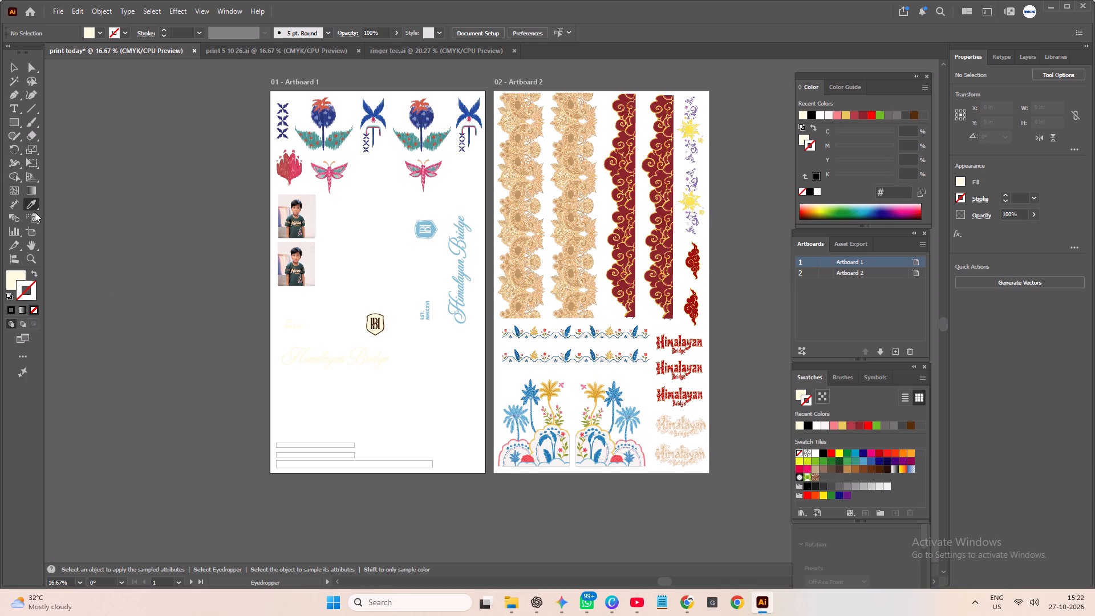
left_click(15, 66)
left_click(316, 445)
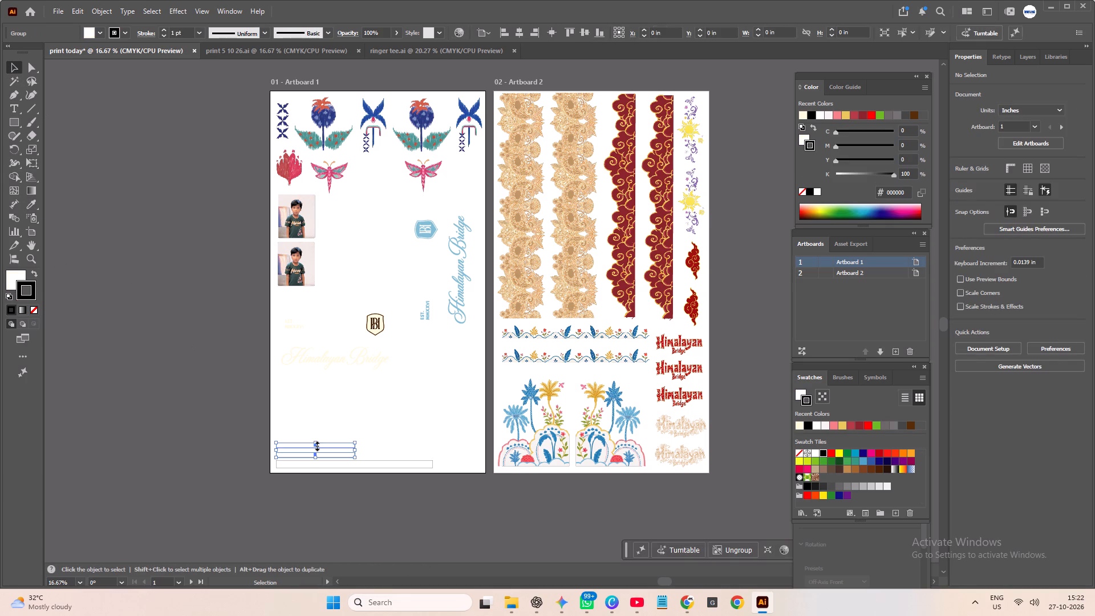
left_click(804, 116)
left_click(804, 136)
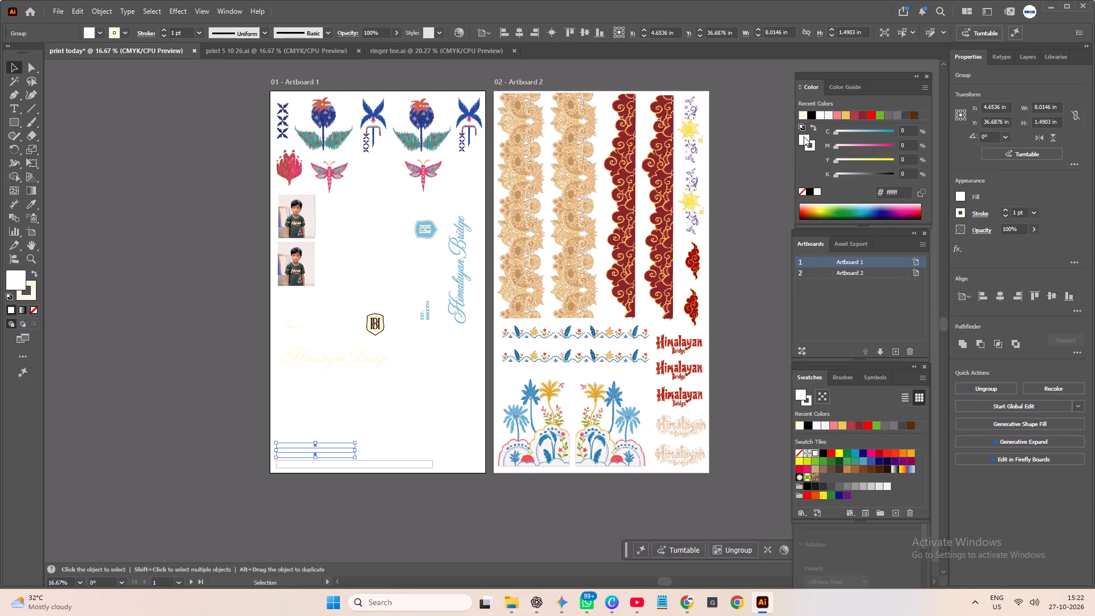
left_click(801, 112)
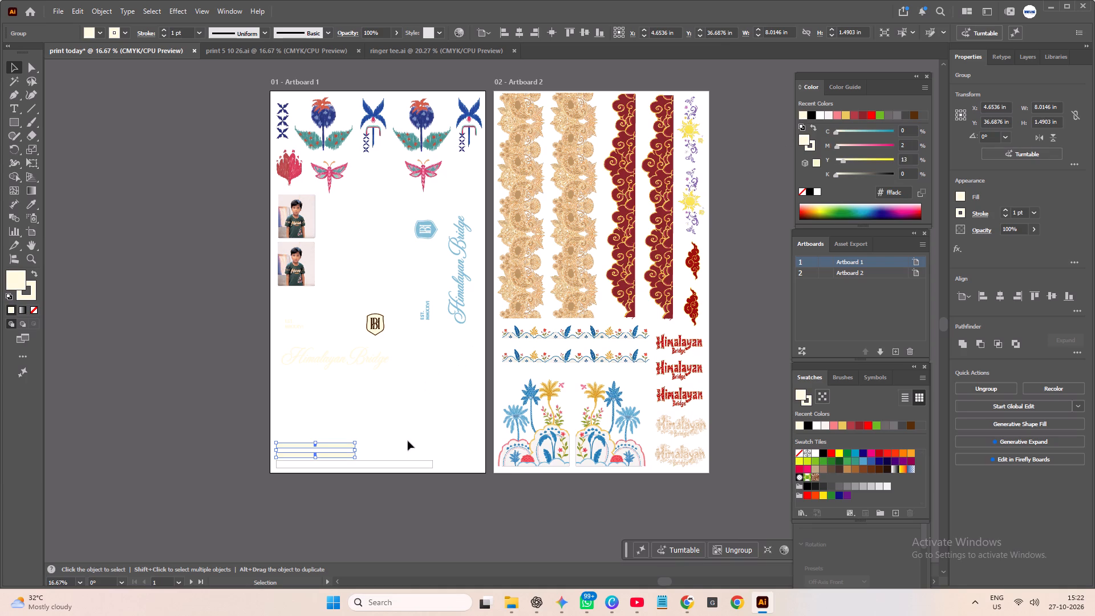
Apply the same cream (C 0, M 2, Y 13, K 0) to the 16 in bar's fill and stroke.
left_click(414, 461)
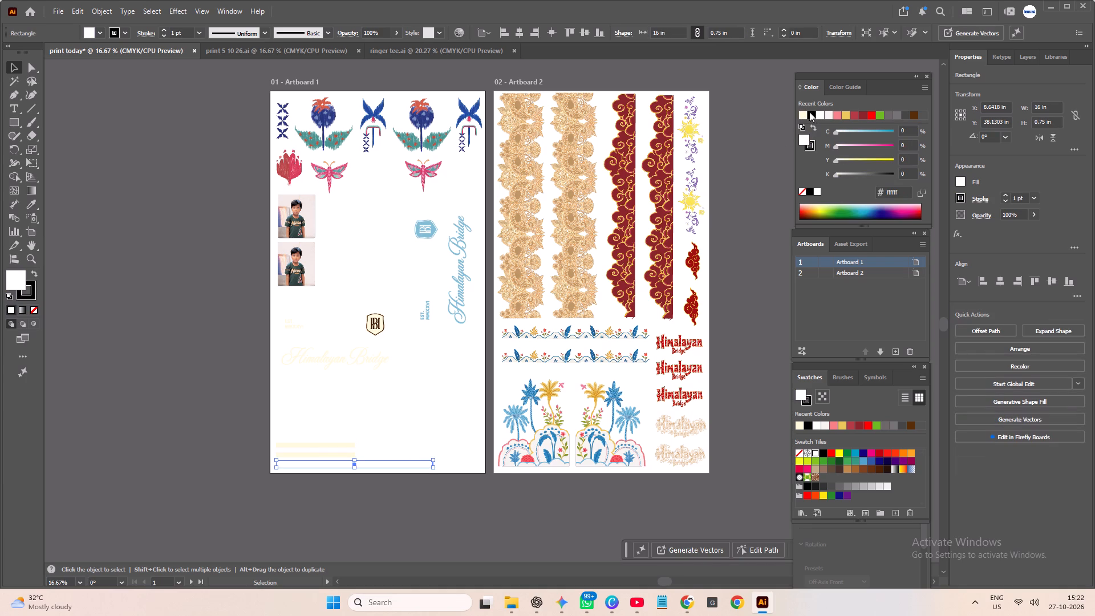
left_click(800, 116)
left_click(813, 147)
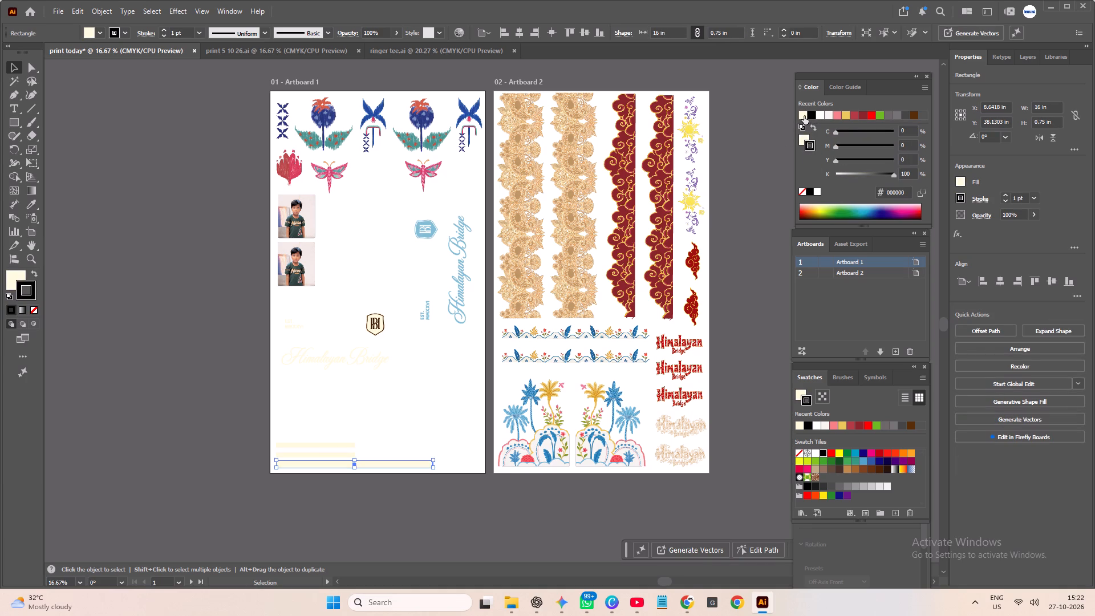
left_click(804, 116)
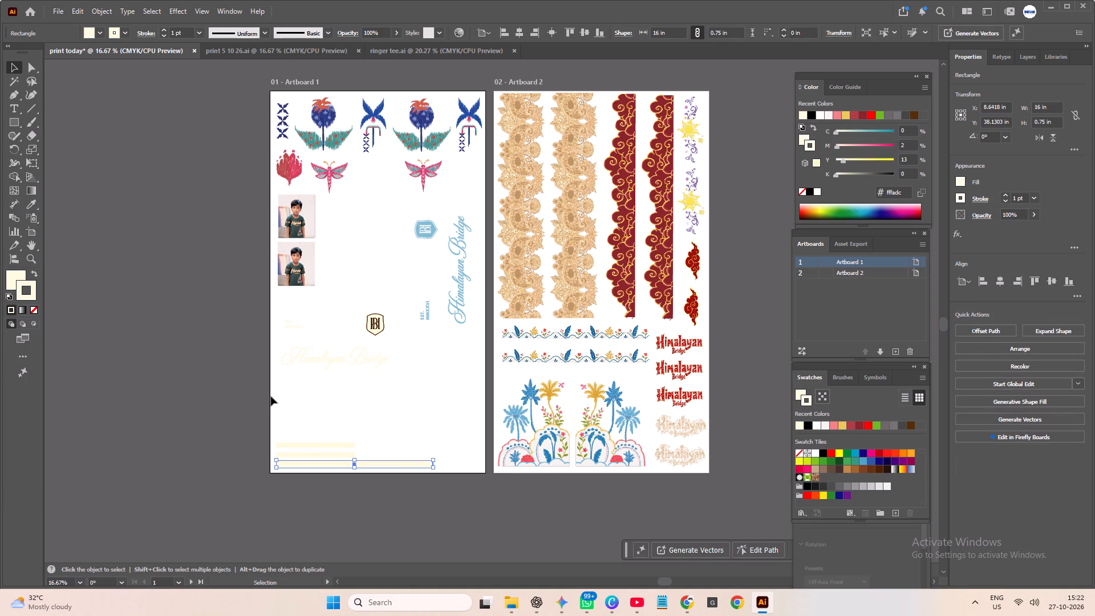
left_click(242, 375)
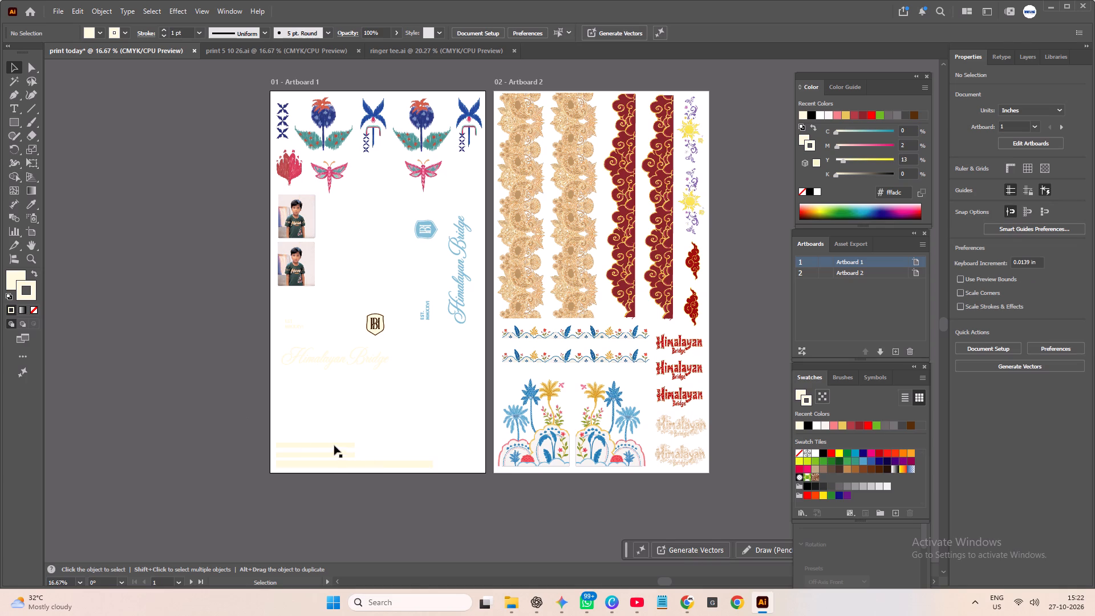
Duplicate the grouped pair of 8 in cream bars and place the copy directly to the right of the original pair.
left_click(334, 445)
key("ctrl+c")
key("ctrl+v")
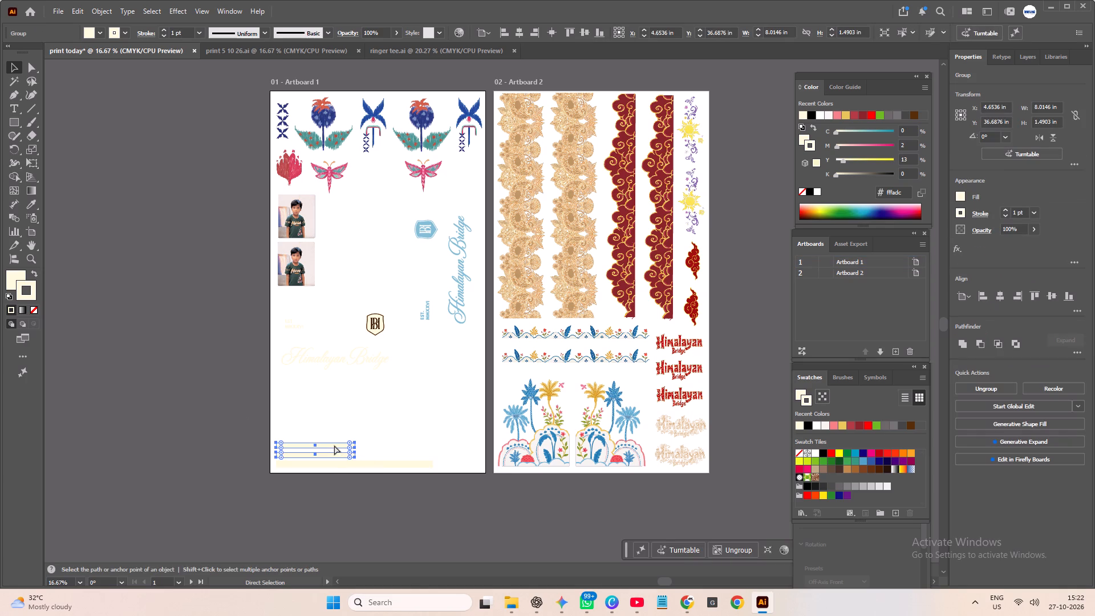
left_click_drag(474, 306, 388, 425)
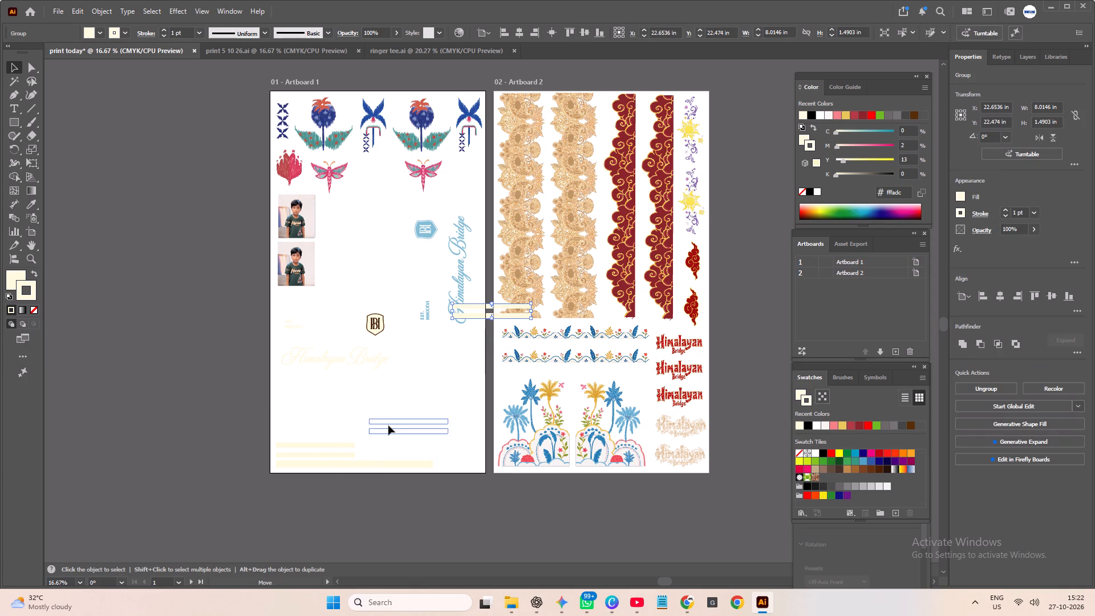
left_click_drag(388, 425, 381, 446)
left_click(190, 437)
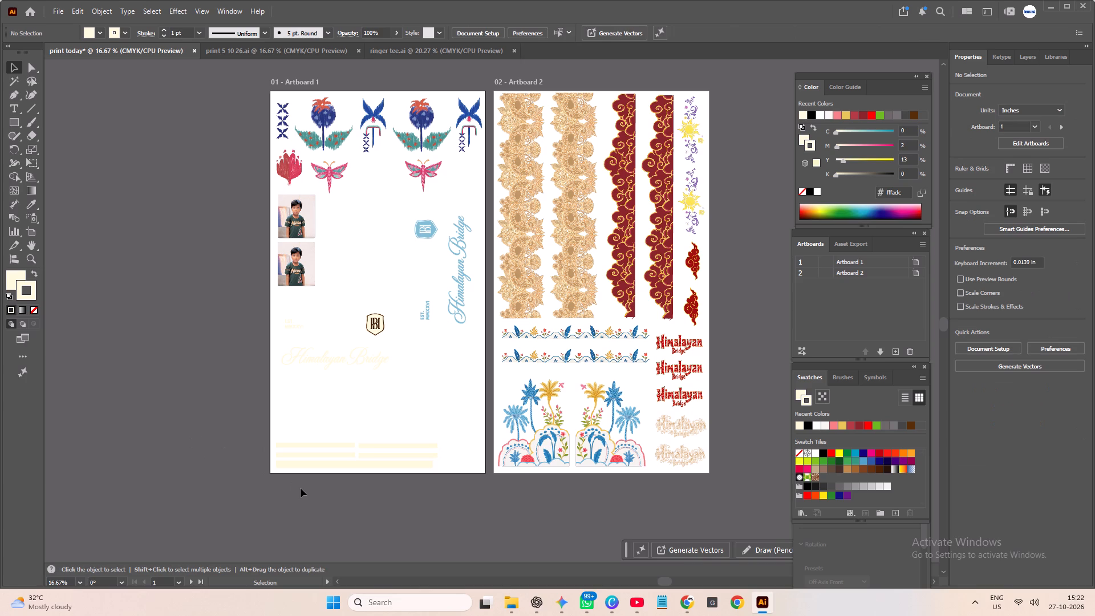
Nudge the duplicated pair of 8 in bars closer to the original pair and level with it.
scroll(301, 488, "up", 3, "ctrl")
scroll(340, 492, "up", 3, "alt")
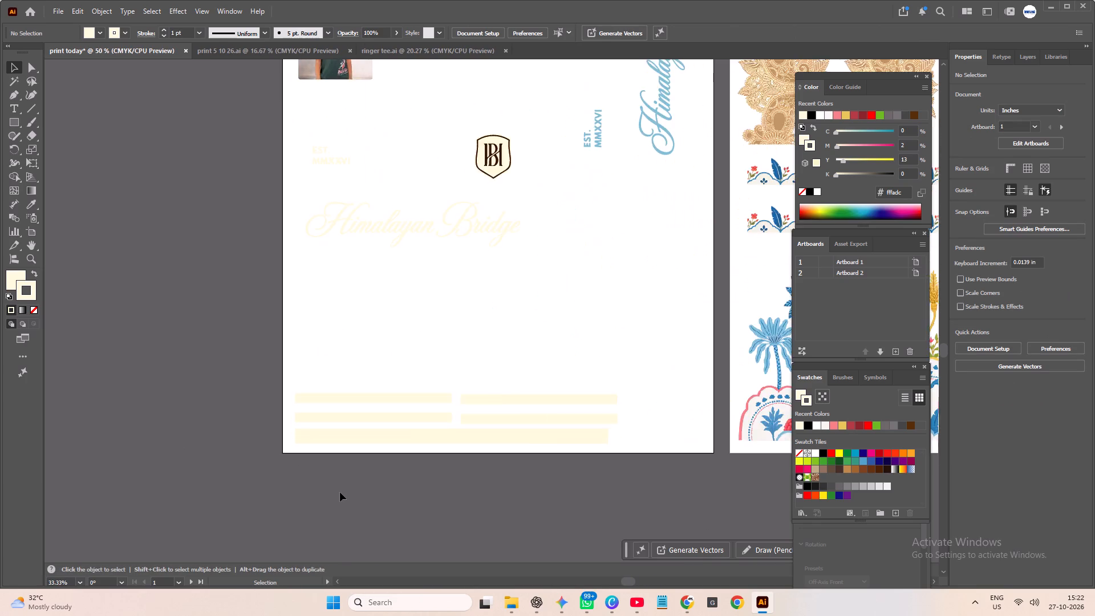
left_click(478, 399)
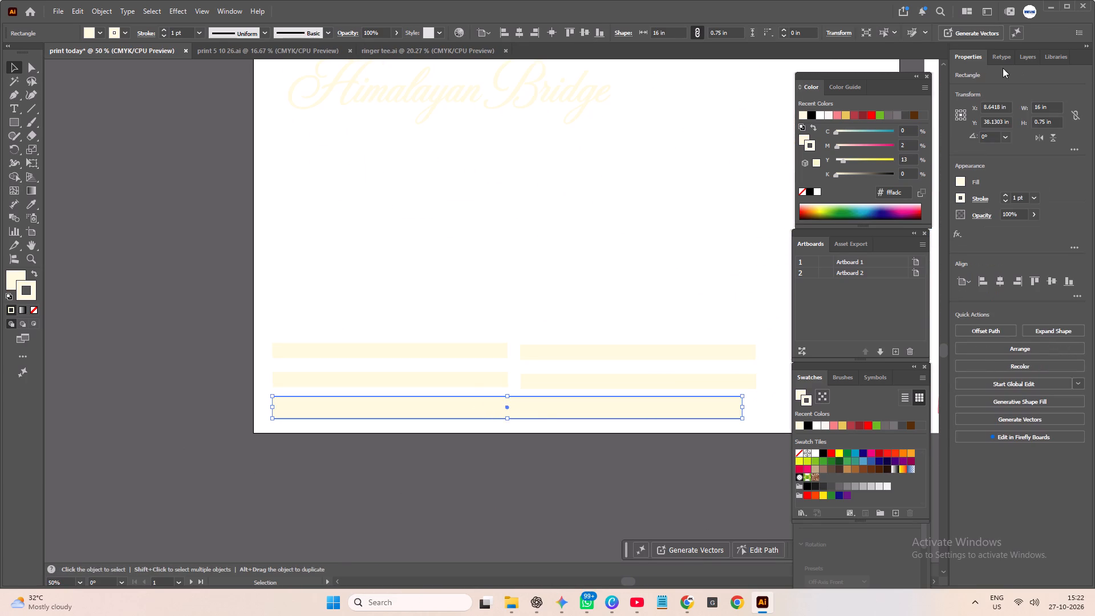
scroll(609, 416, "down", 1, "ctrl")
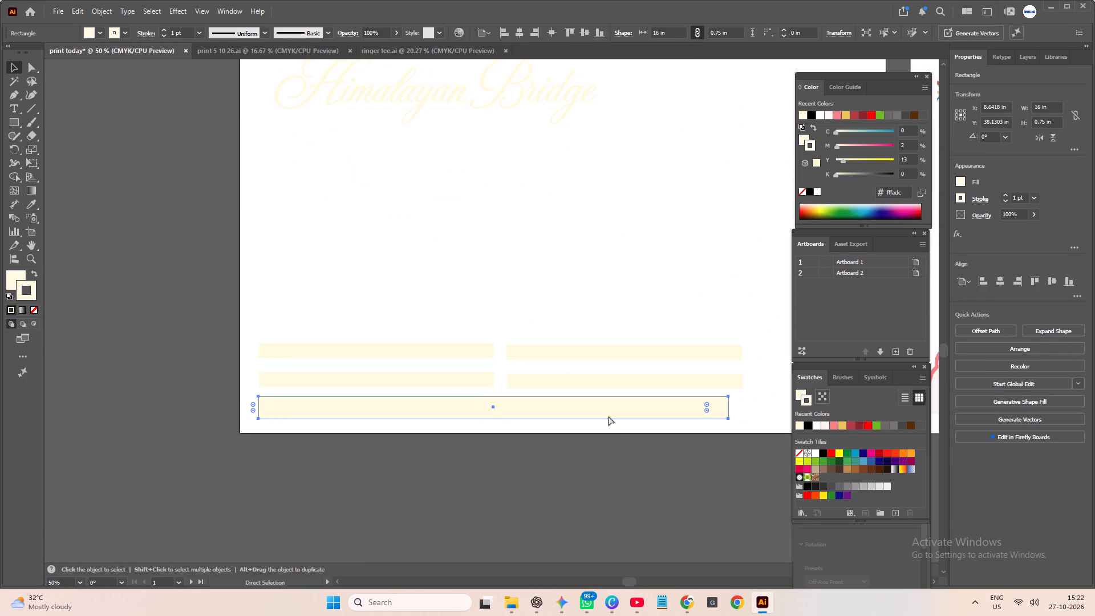
left_click(421, 351)
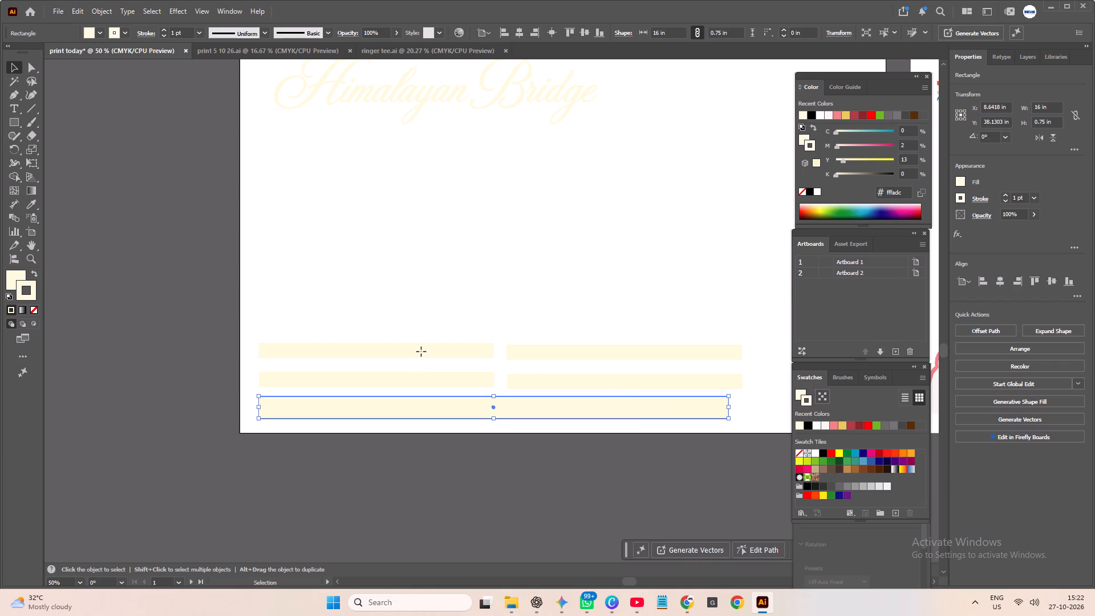
left_click(598, 355)
left_click_drag(608, 354, 602, 351)
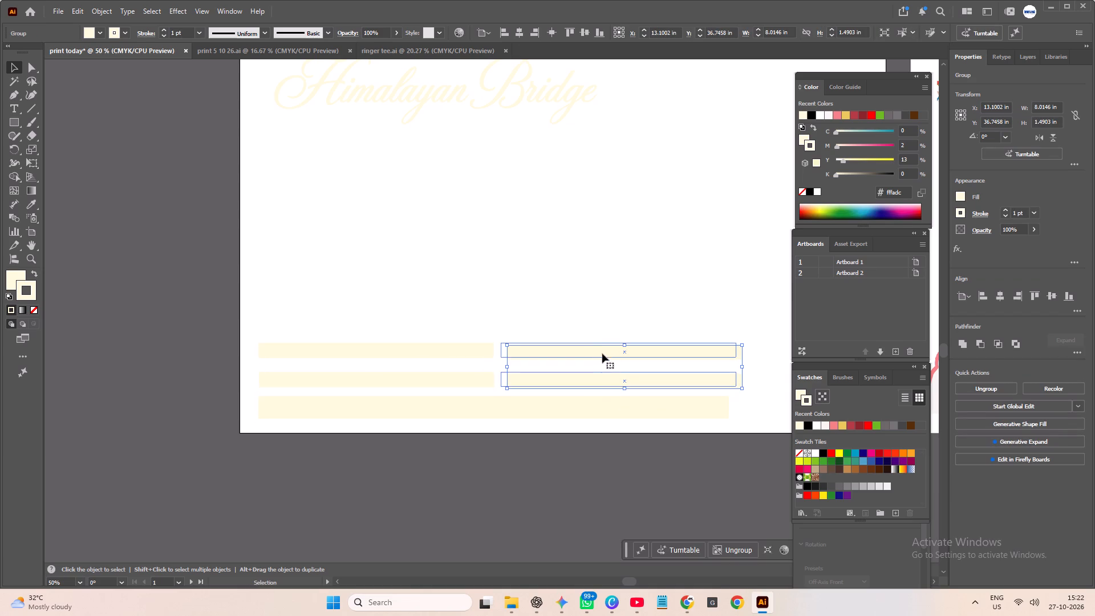
left_click(608, 450)
Move all the cream bars up together by about 2 in to free space at the bottom of Artboard 1.
left_click_drag(666, 479, 436, 355)
left_click_drag(540, 382, 537, 322)
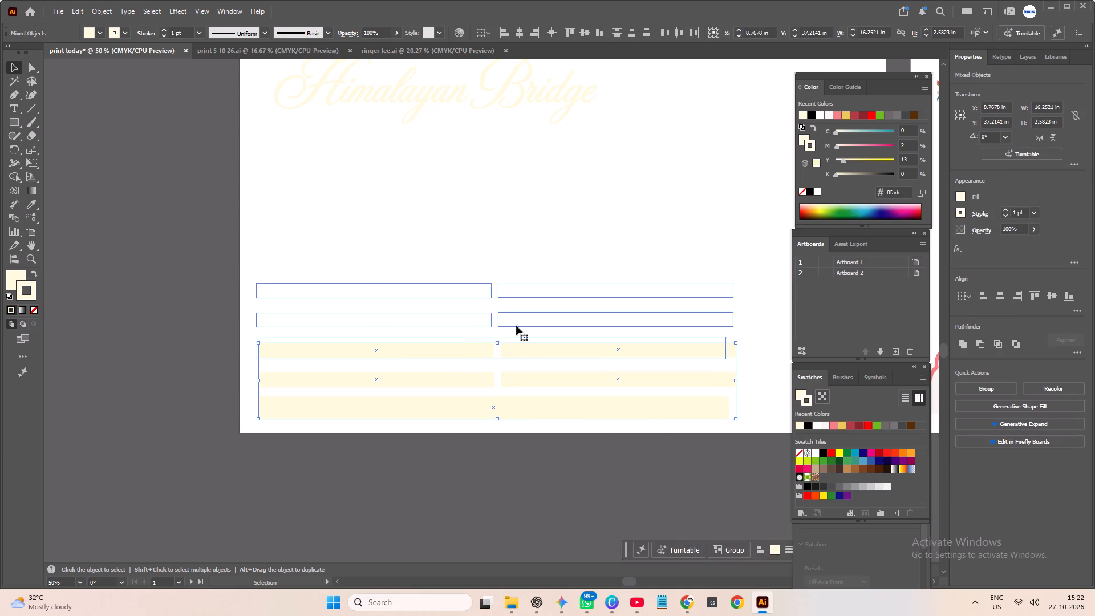
left_click(183, 377)
Duplicate the 16 x 0.75 in cream bar and place the copy directly below the original, near Artboard 1's bottom edge.
left_click(352, 345)
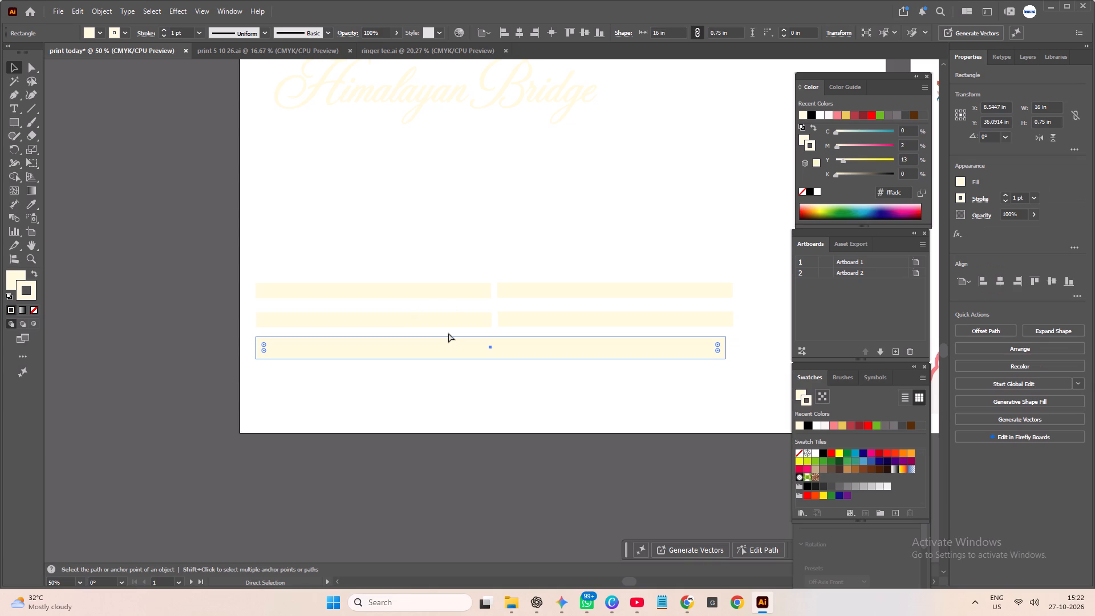
key("ctrl+c")
key("ctrl+v")
left_click_drag(467, 311, 469, 381)
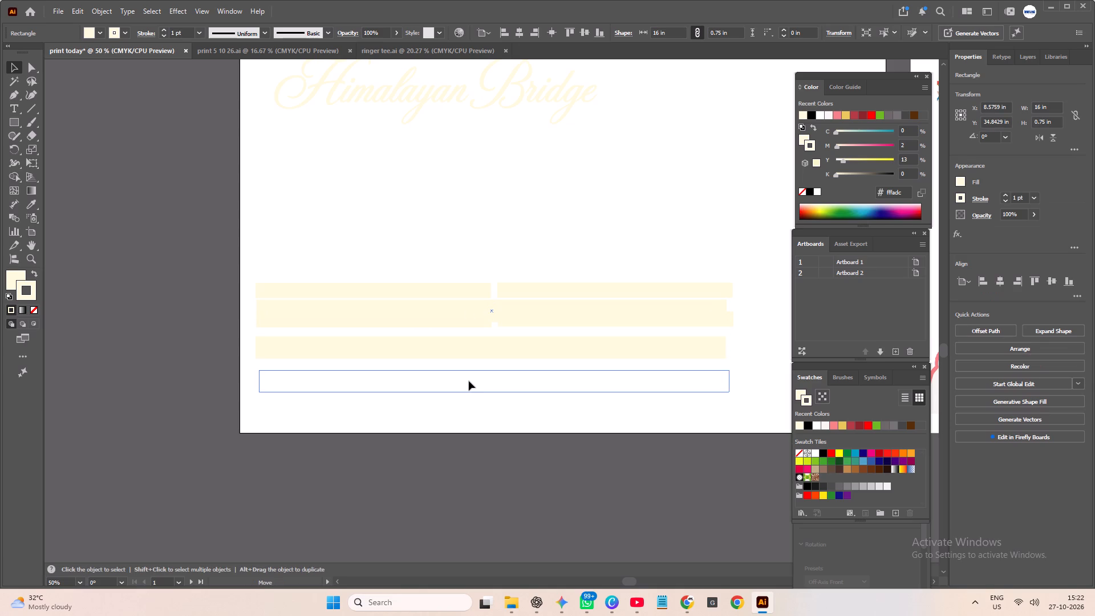
left_click_drag(469, 381, 468, 390)
left_click(177, 384)
Shift the original 16 in bar slightly down so it lines up with its copy and clears the 8 in bars above.
left_click(451, 354)
left_click_drag(486, 347, 489, 354)
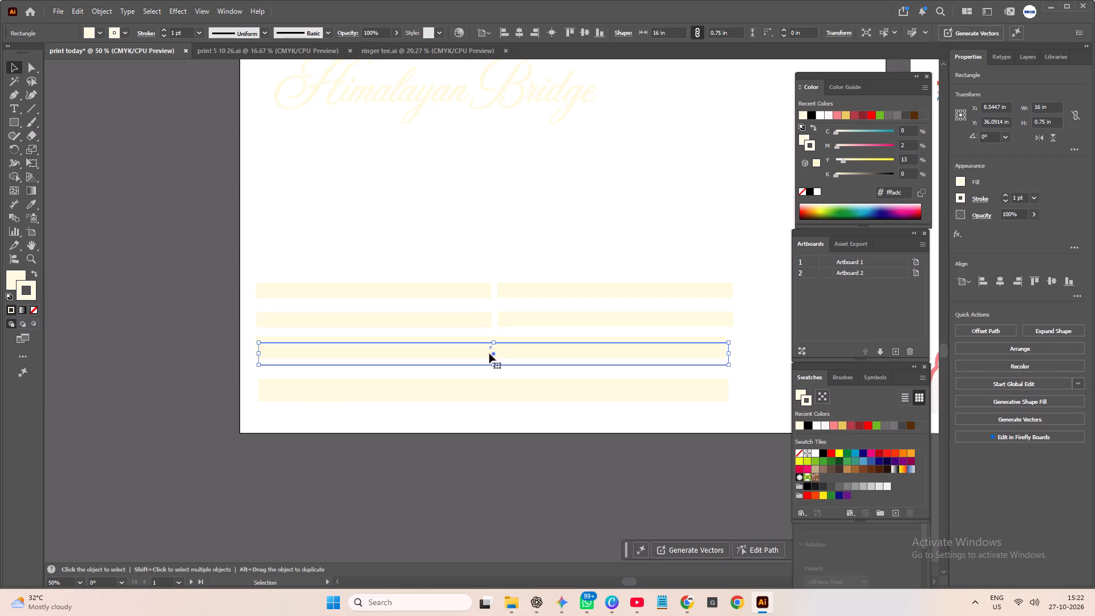
left_click(221, 367)
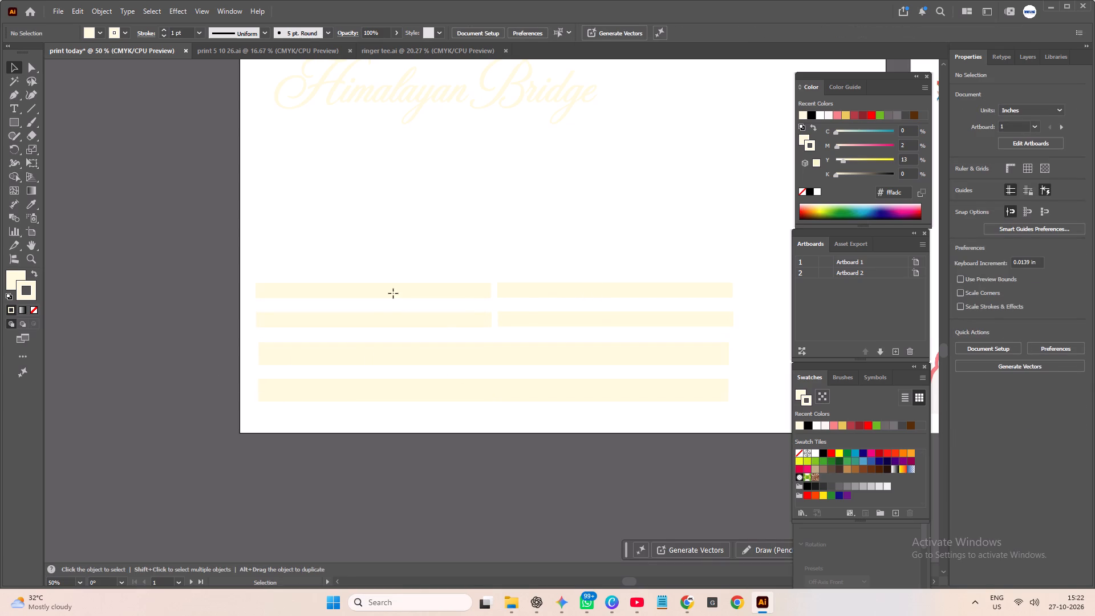
Move the two grouped pairs of 8 in cream bars slightly apart to widen the gap between them.
left_click(393, 293)
left_click_drag(451, 288, 447, 289)
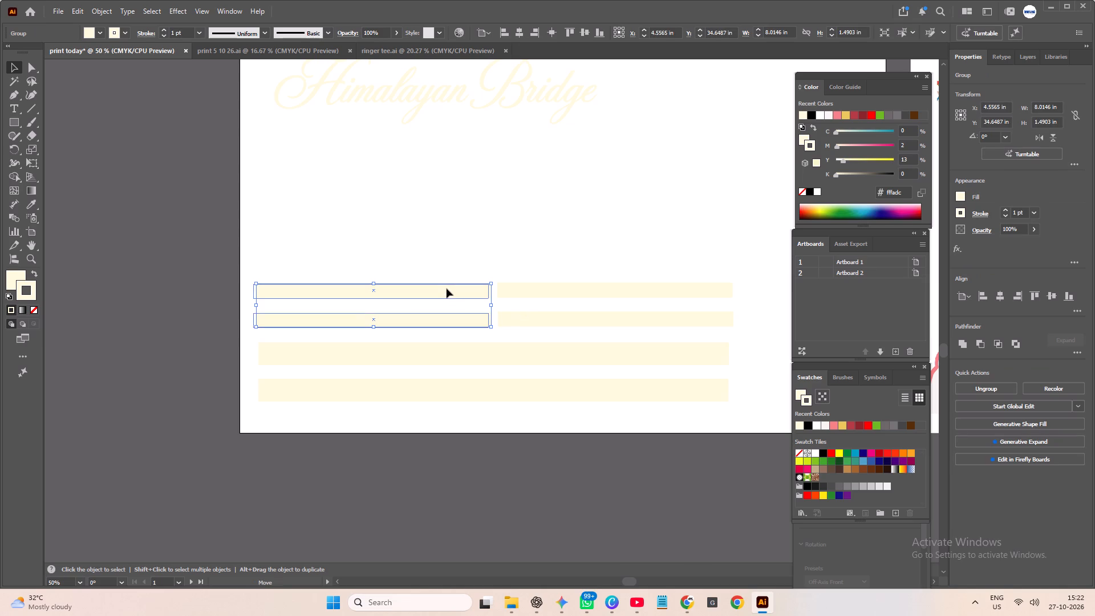
left_click_drag(447, 289, 445, 289)
double_click(582, 290)
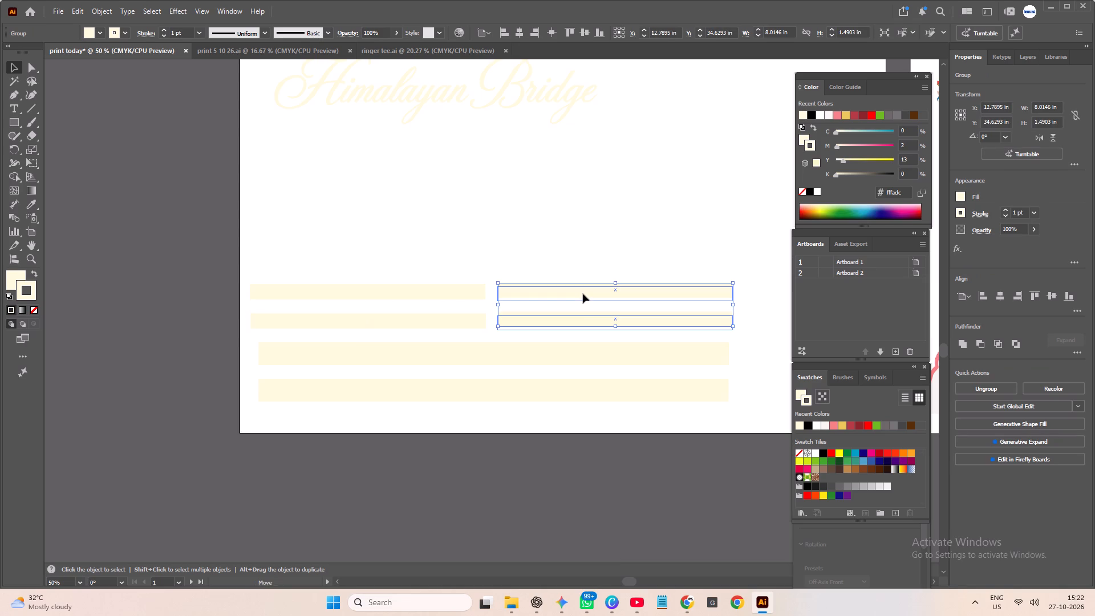
left_click(517, 468)
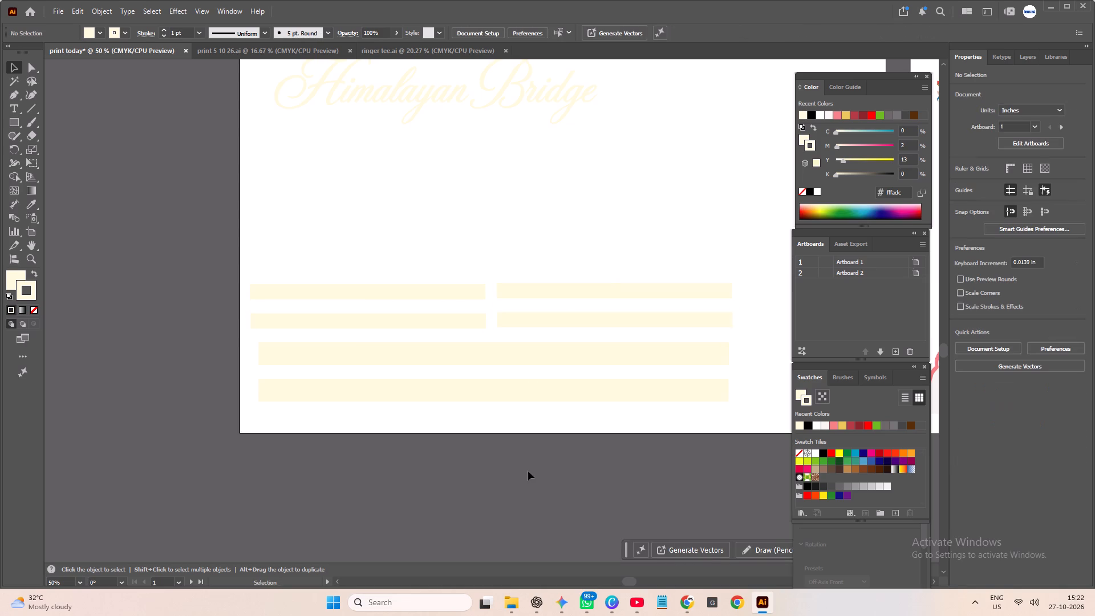
left_click(549, 291)
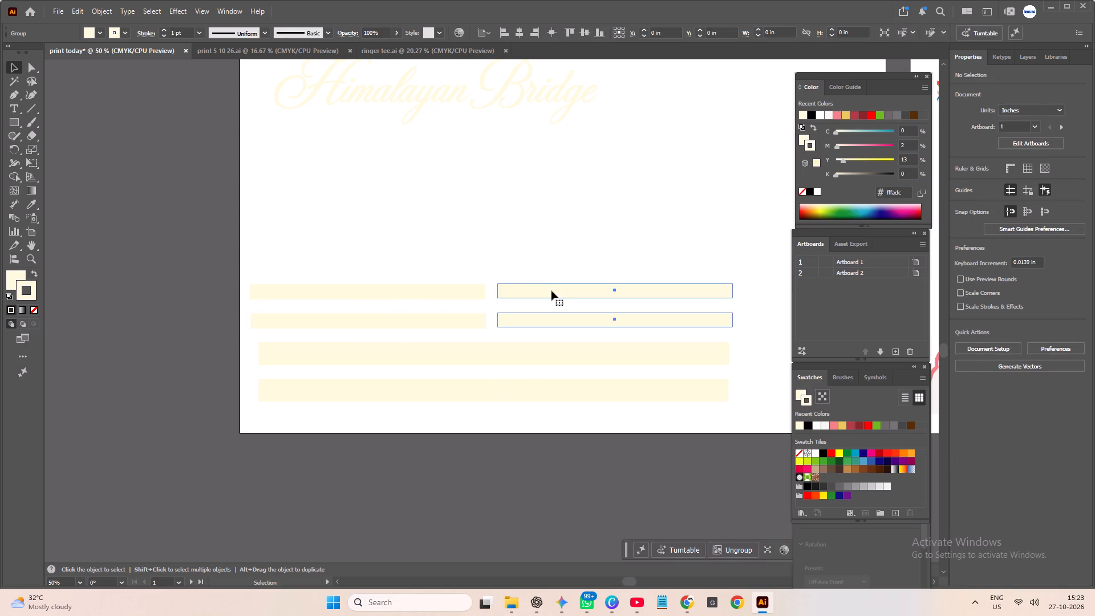
left_click(553, 291)
left_click(501, 466)
Nudge the left pair of 8 in bars slightly back toward the right pair and bring both pairs level with each other.
double_click(383, 291)
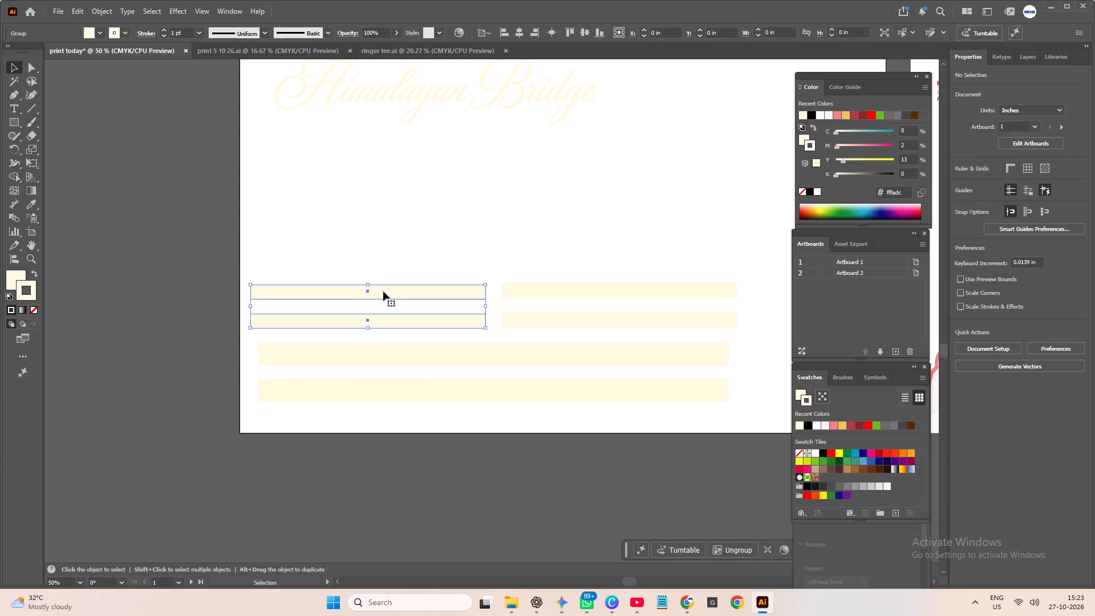
double_click(160, 289)
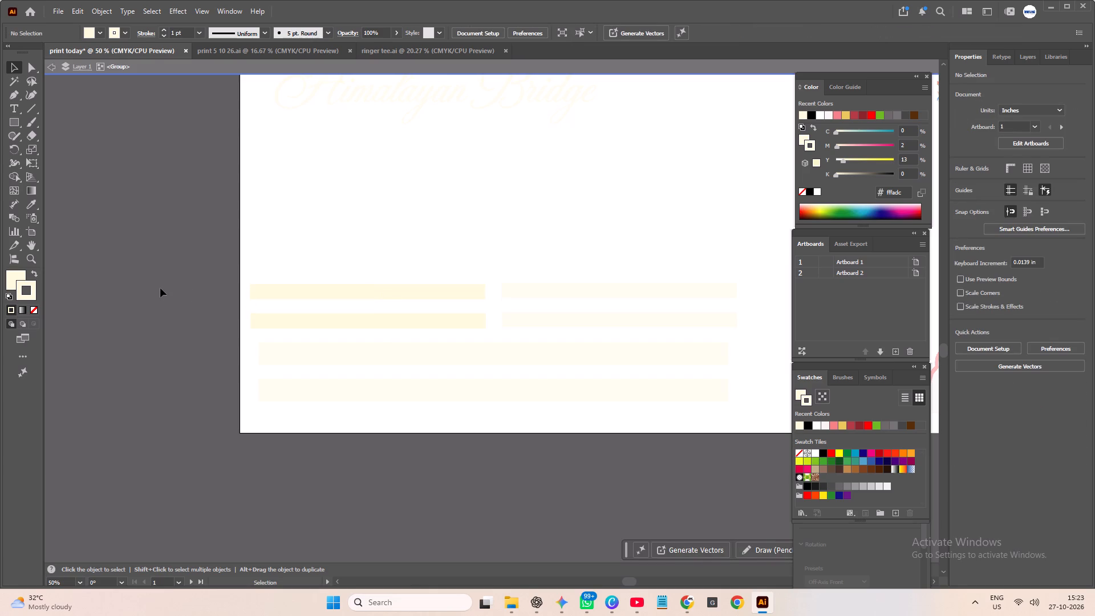
double_click(160, 288)
left_click(350, 289)
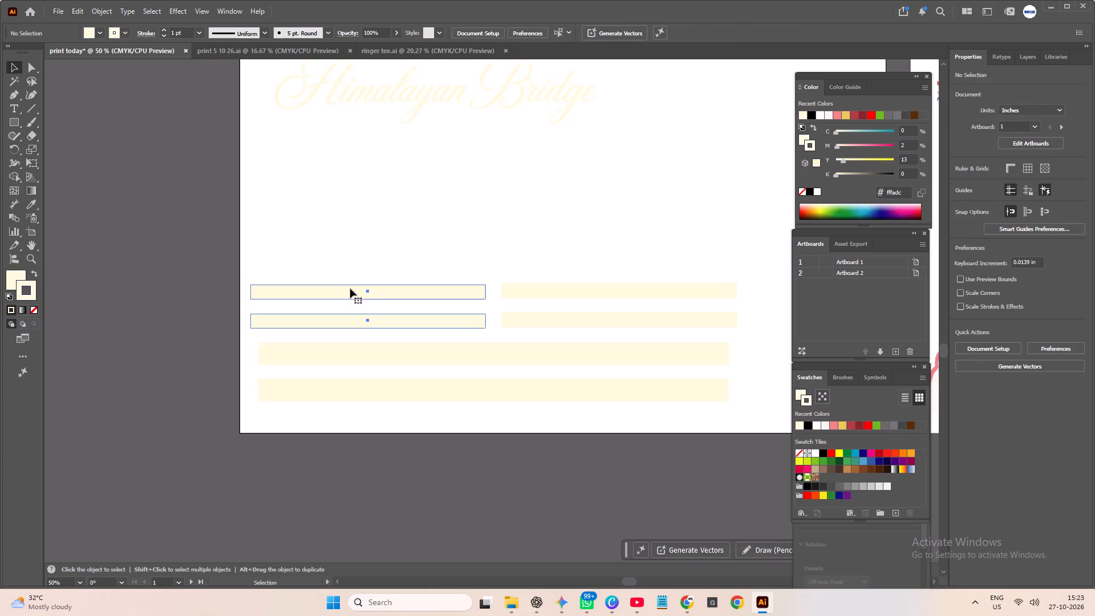
left_click(347, 291)
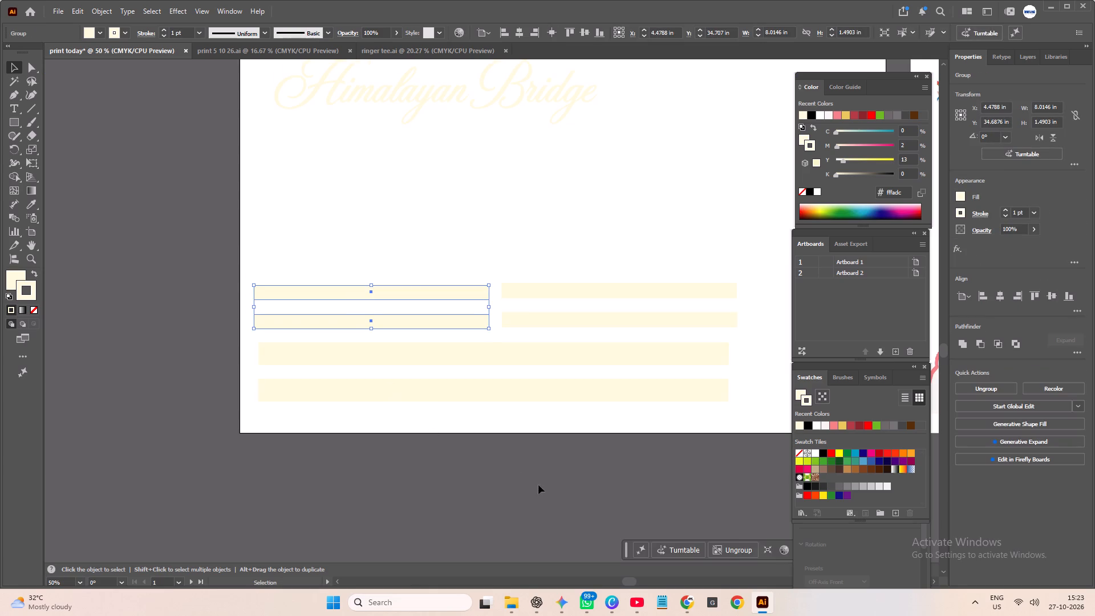
left_click(538, 485)
left_click(576, 292)
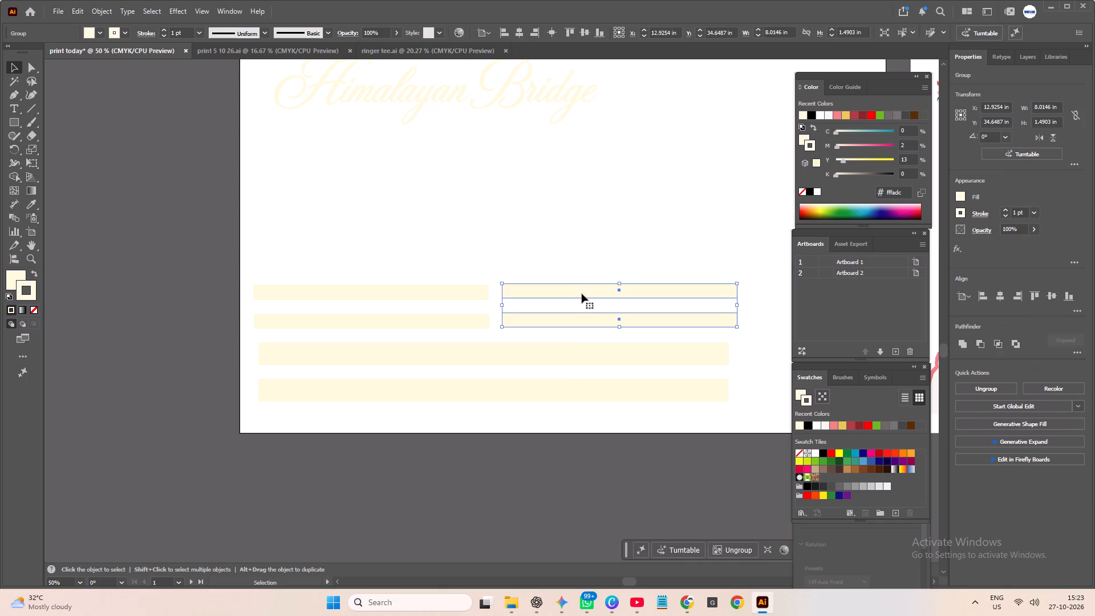
left_click(578, 291)
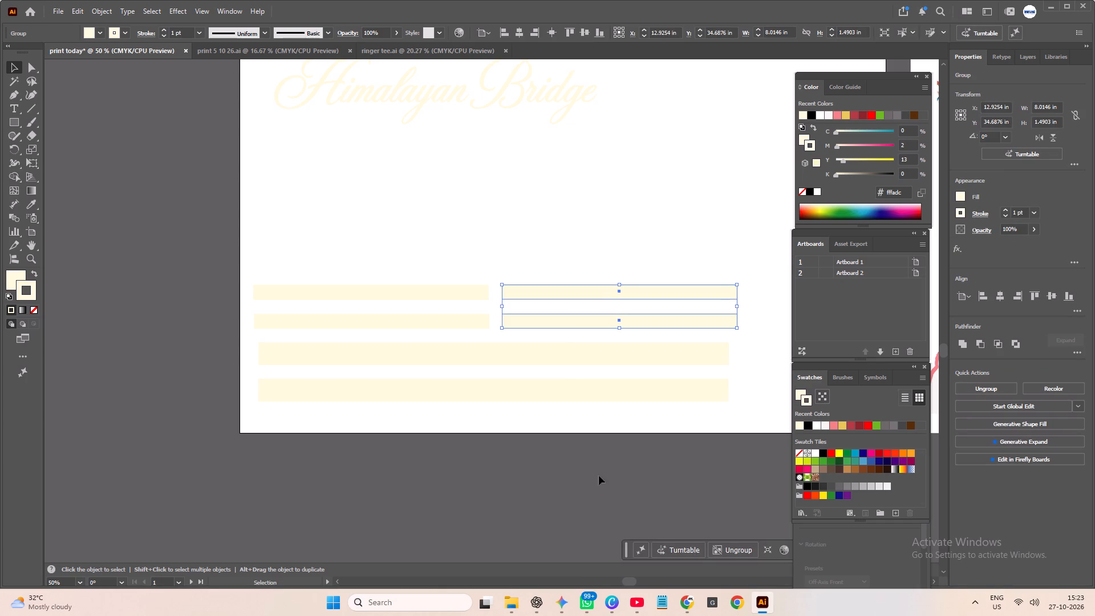
left_click(618, 513)
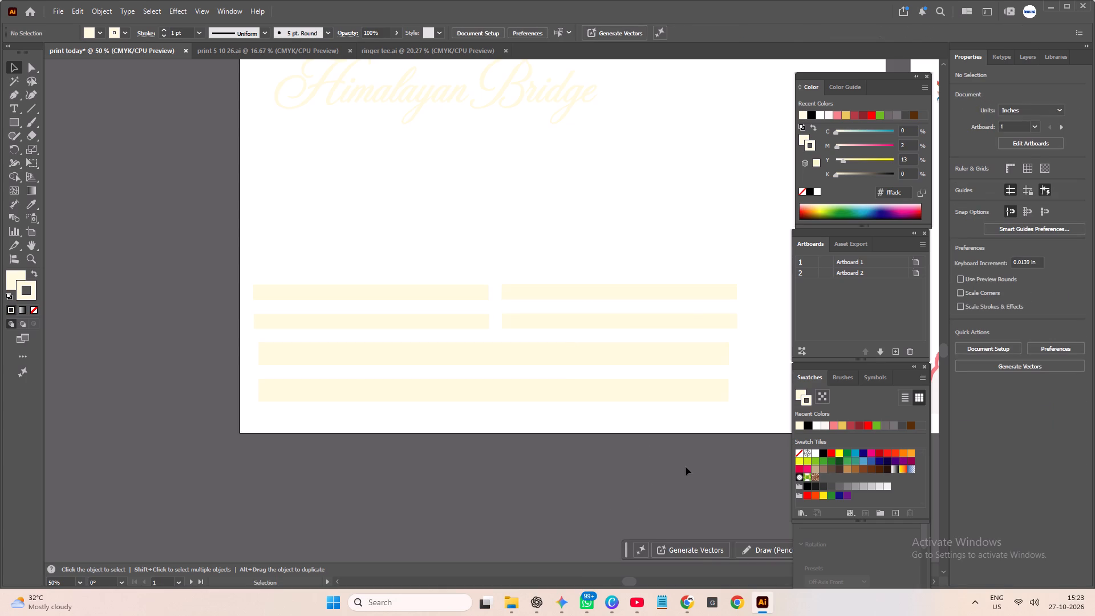
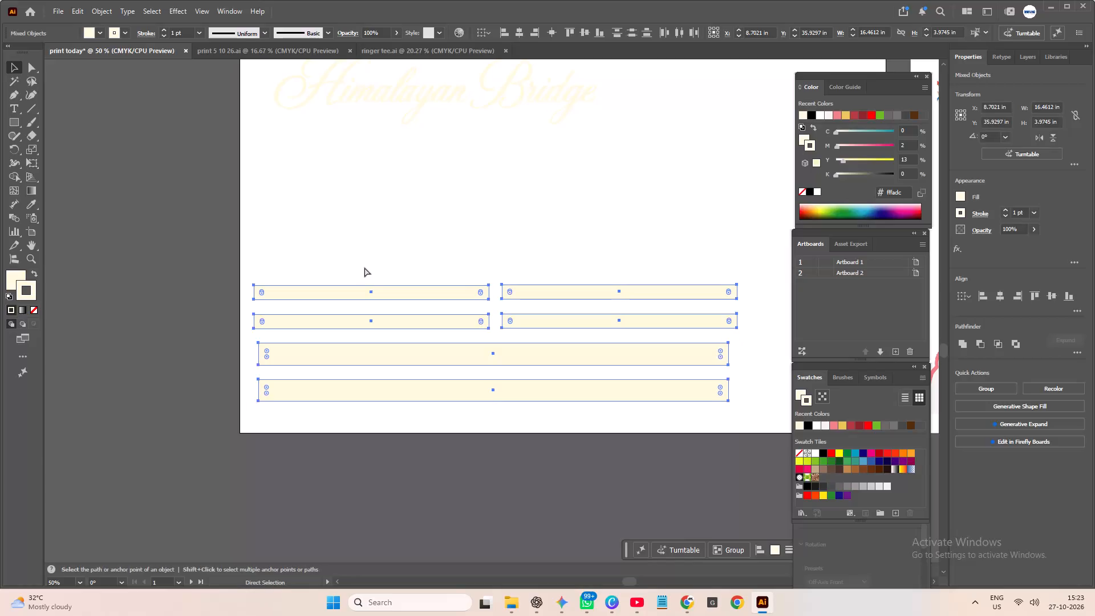
Duplicate the full set of six cream bars and place the copy above the original, just below the cream Himalayan Bridge logo.
key("ctrl+c")
key("ctrl+v")
left_click_drag(532, 289, 537, 226)
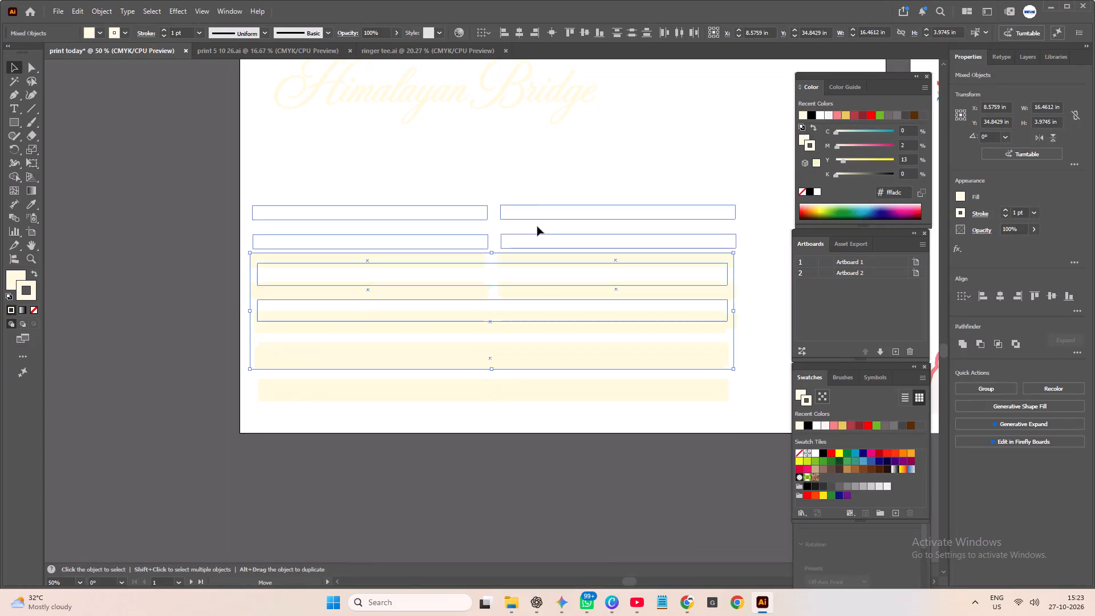
left_click_drag(537, 226, 533, 164)
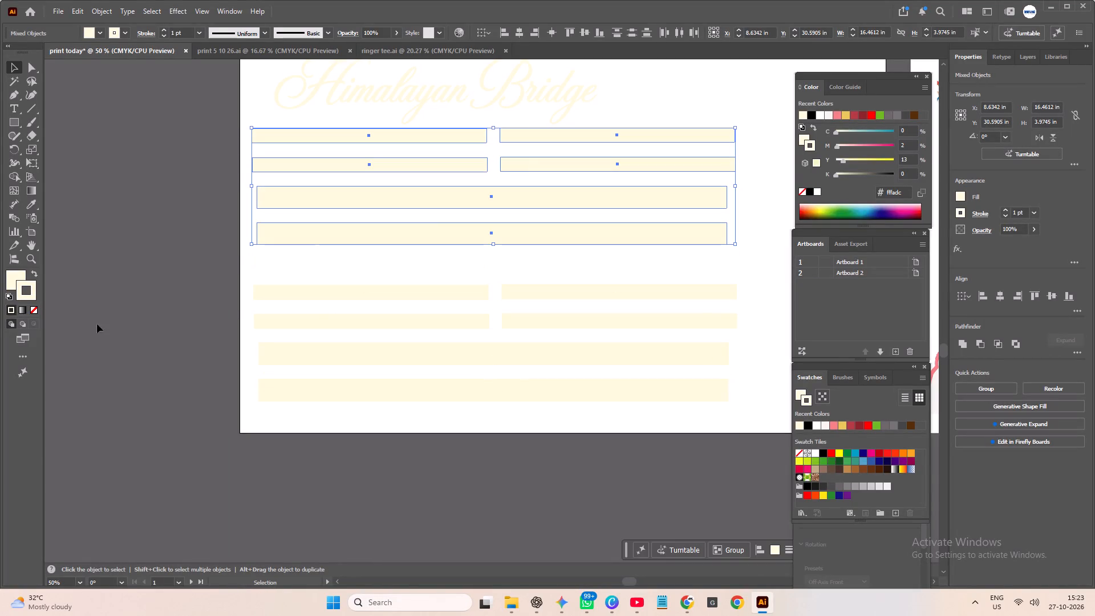
Sample the blue #81bdd3 from the vertical Himalayan Bridge logo and apply it to the upper bar set's fill and stroke.
scroll(106, 326, "up", 10)
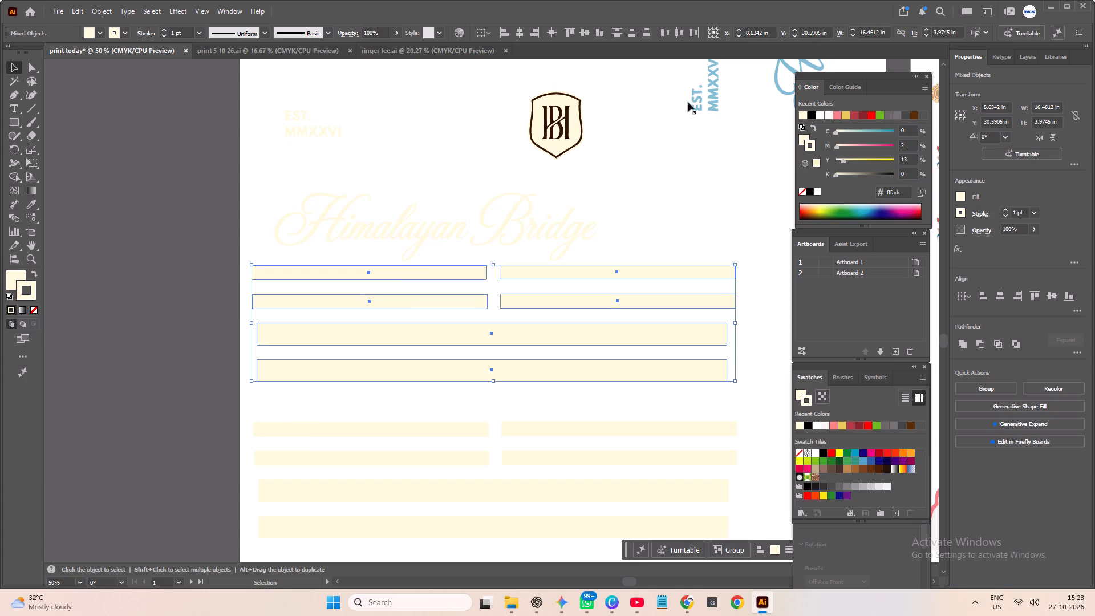
left_click(103, 201)
left_click(33, 123)
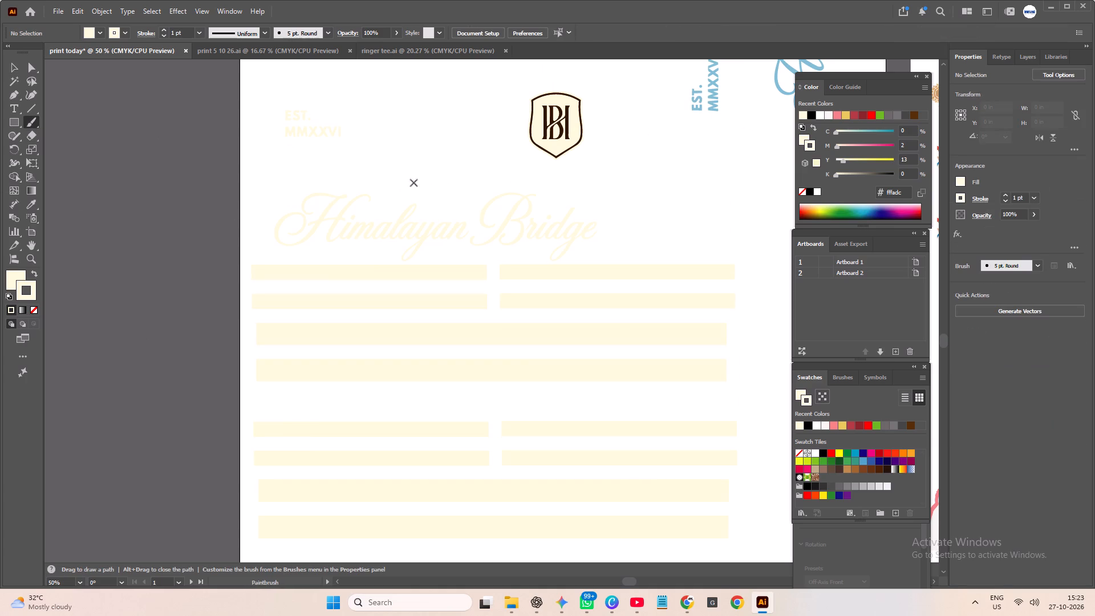
left_click(33, 208)
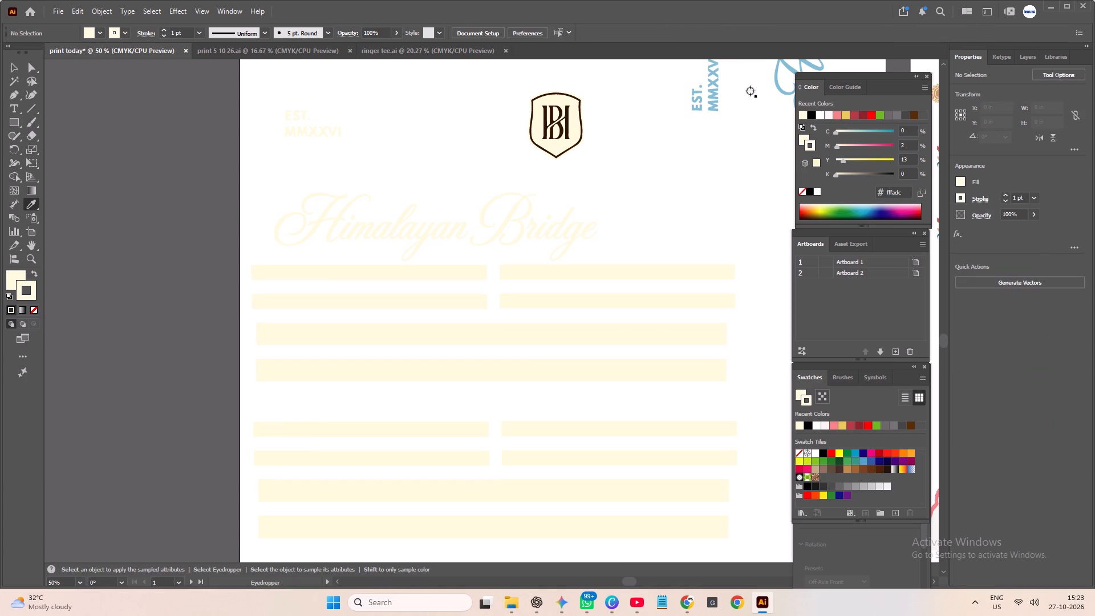
left_click(776, 78)
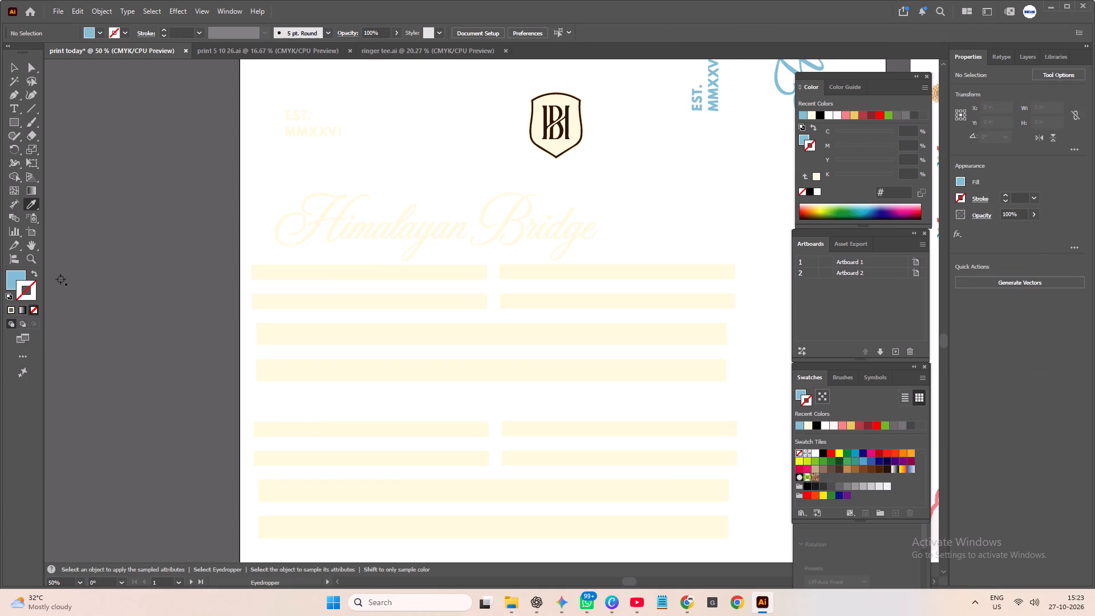
left_click(17, 62)
left_click_drag(193, 278, 378, 302)
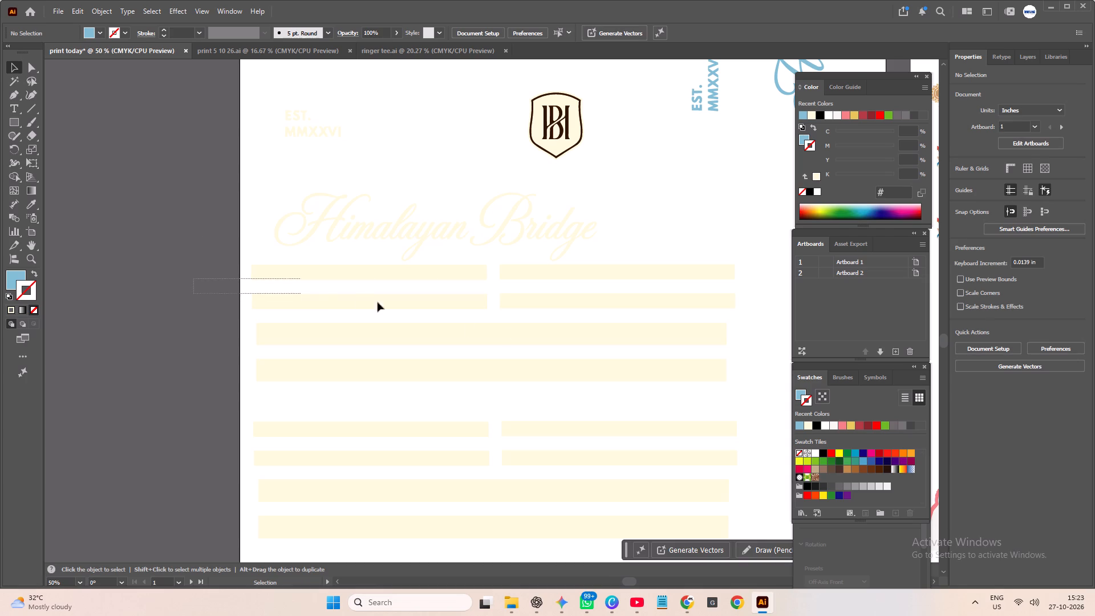
left_click_drag(378, 302, 688, 378)
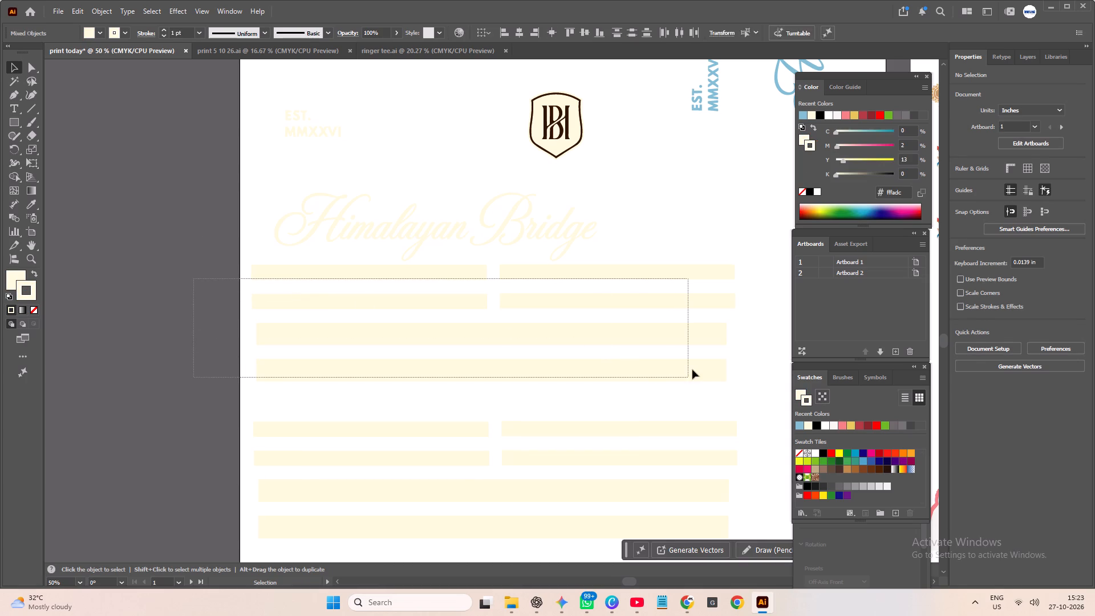
left_click(802, 112)
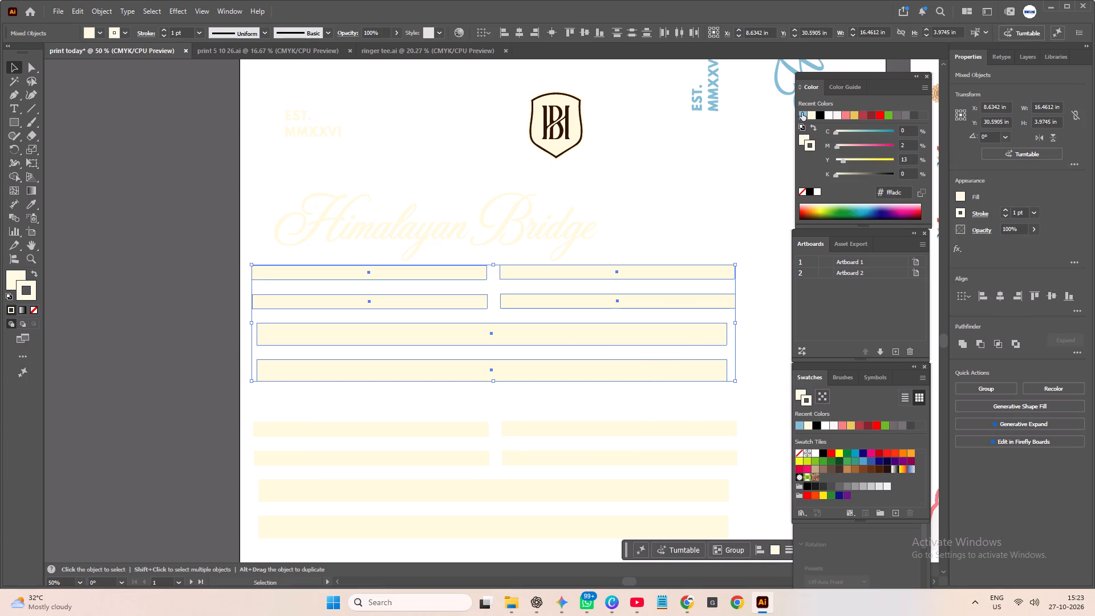
left_click(804, 137)
left_click(800, 110)
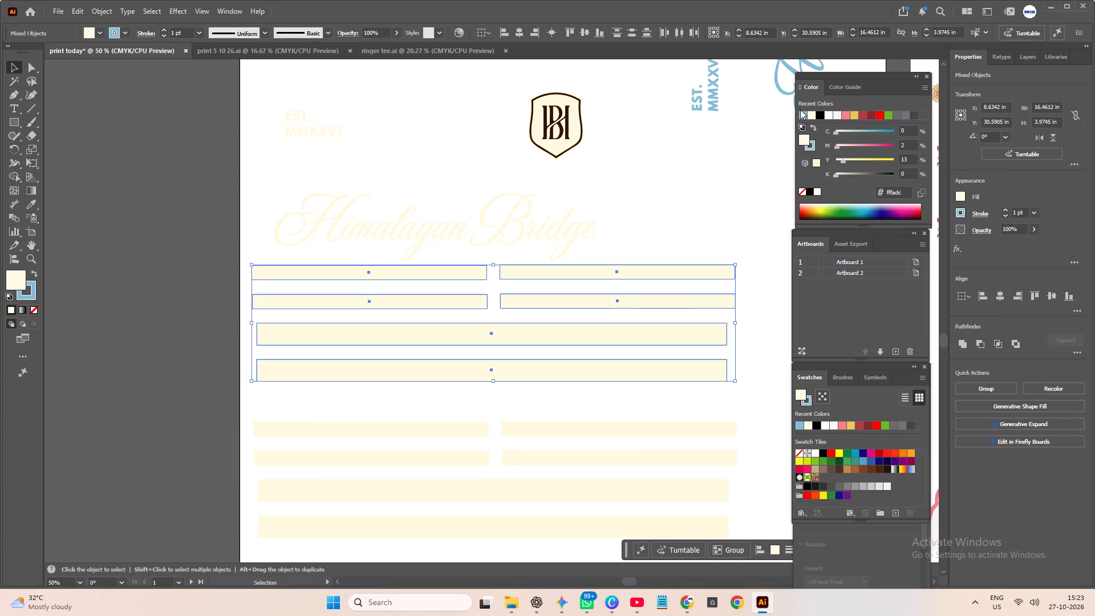
left_click(805, 116)
double_click(131, 319)
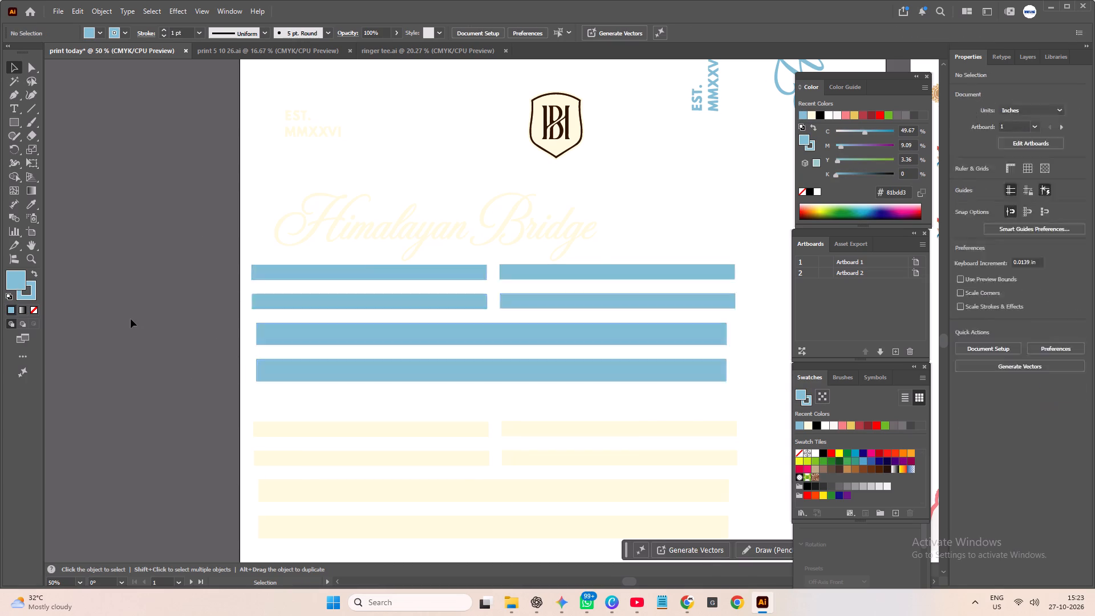
Delete the cream horizontal and blue vertical Himalayan Bridge logo groups from Artboard 1.
scroll(131, 319, "down", 4, "ctrl")
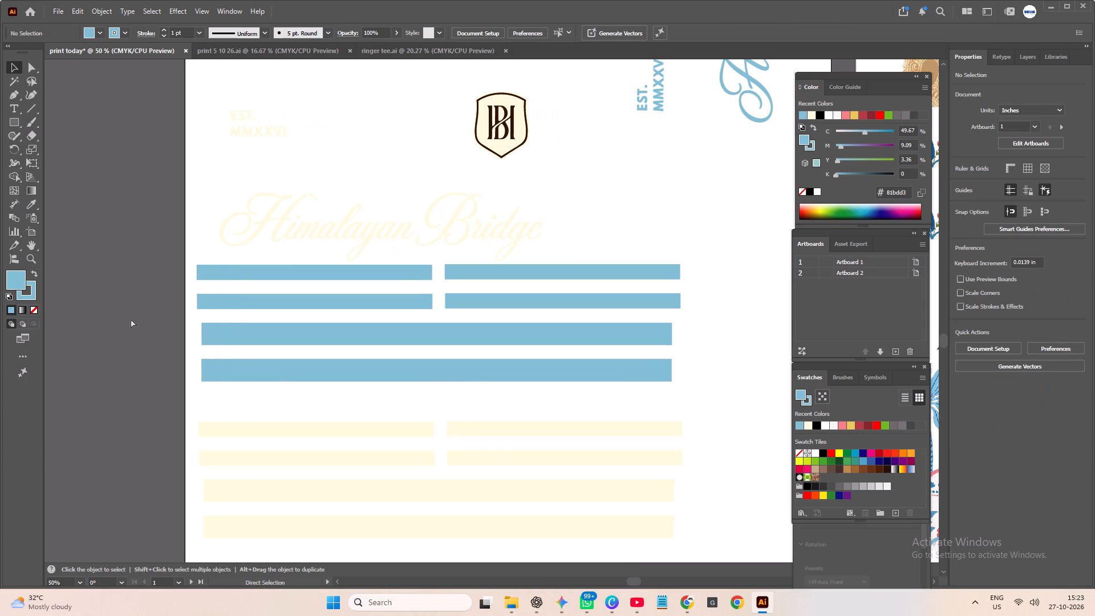
scroll(131, 319, "down", 2, "alt")
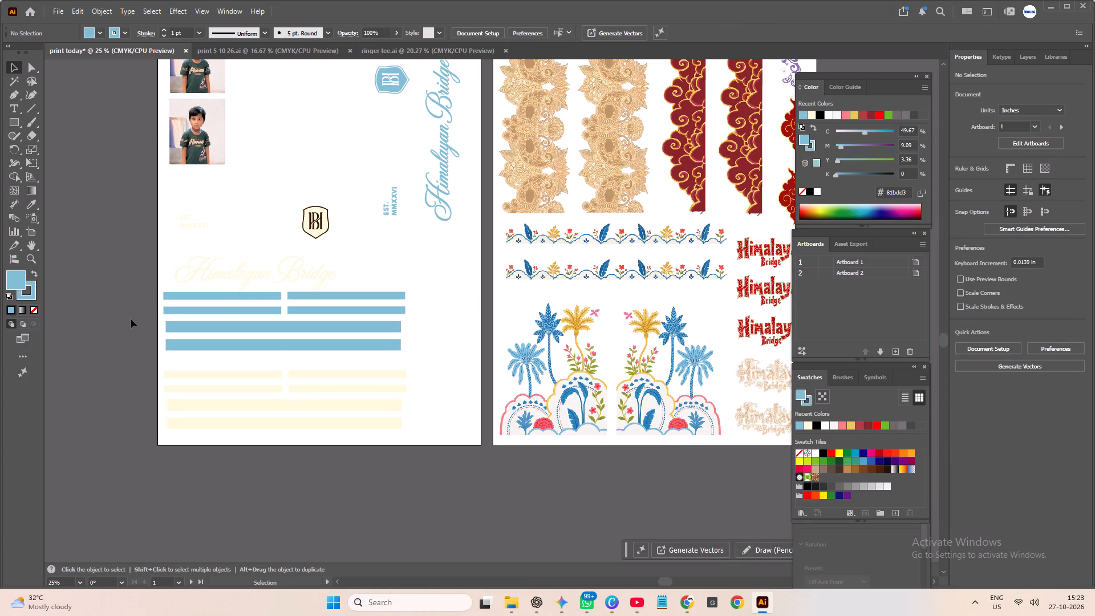
left_click(316, 224)
scroll(352, 310, "up", 4)
scroll(344, 362, "up", 5)
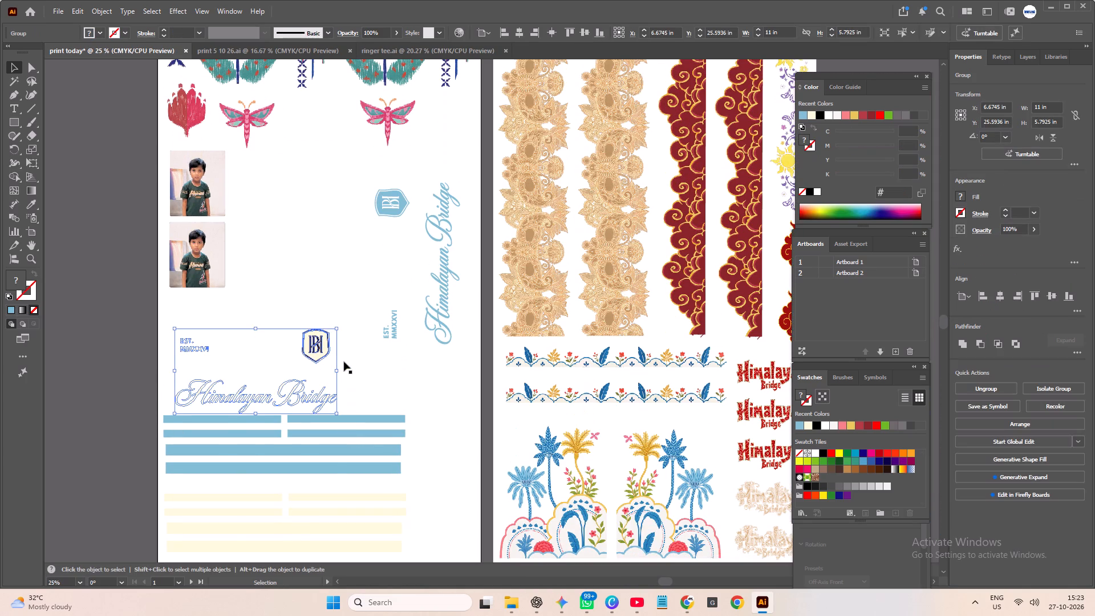
left_click_drag(316, 351, 313, 320)
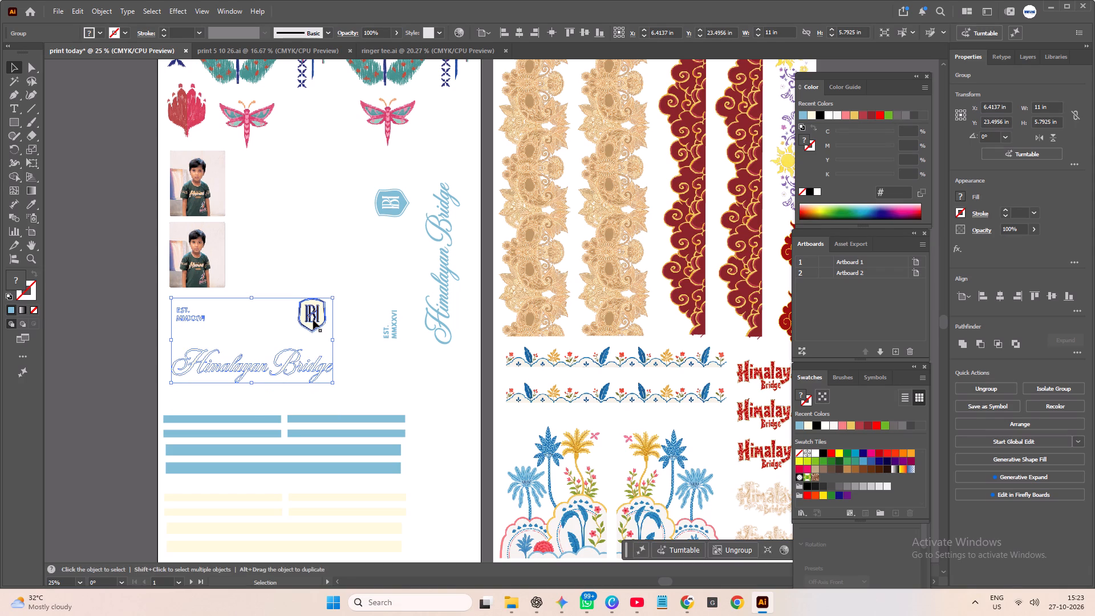
key("Delete")
left_click(443, 291)
key("Delete")
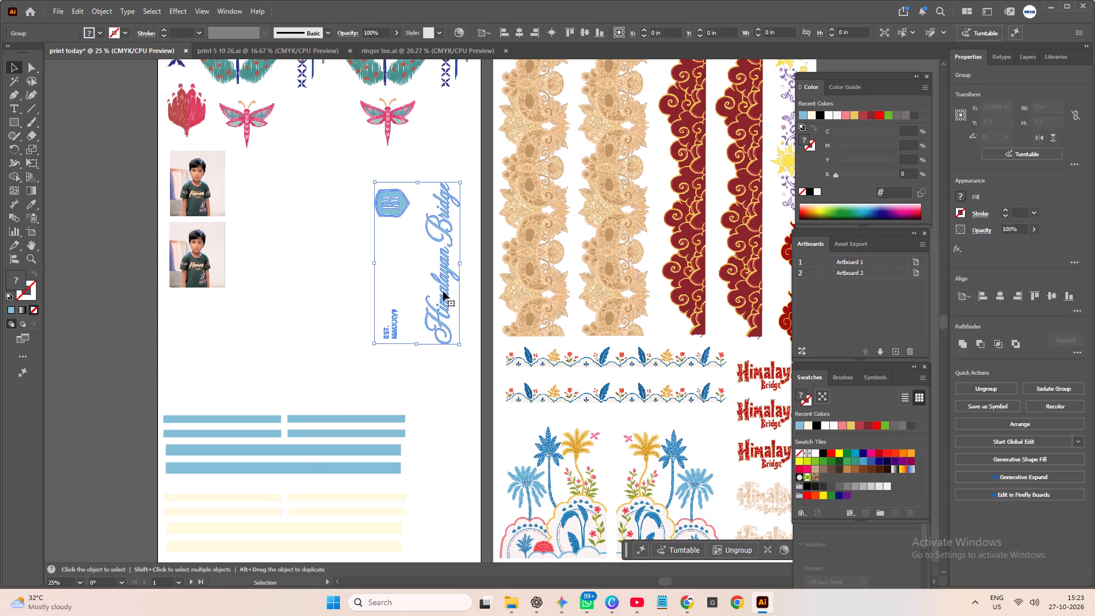
Group the six blue bars together and the six cream bars together as two separate groups.
scroll(212, 358, "down", 4)
left_click(109, 330)
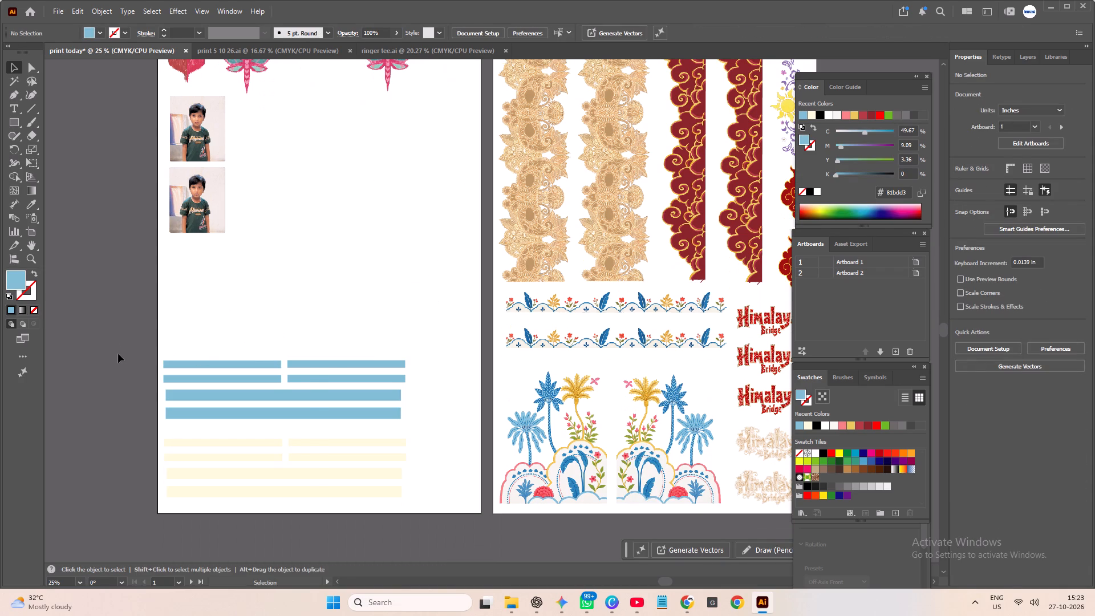
left_click_drag(121, 352, 417, 420)
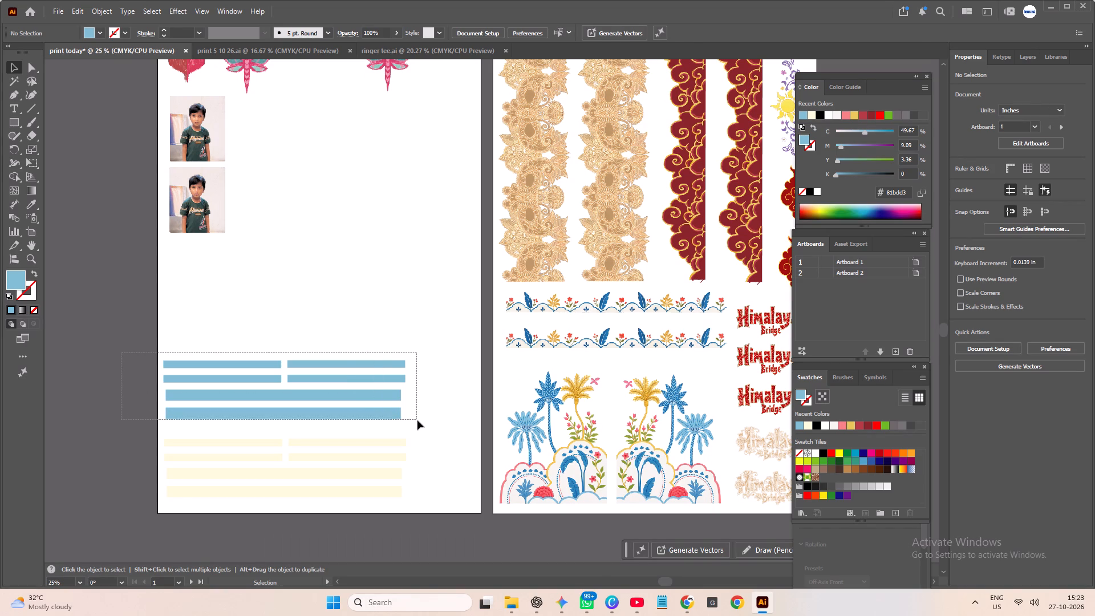
left_click_drag(417, 420, 418, 421)
key("ctrl+g")
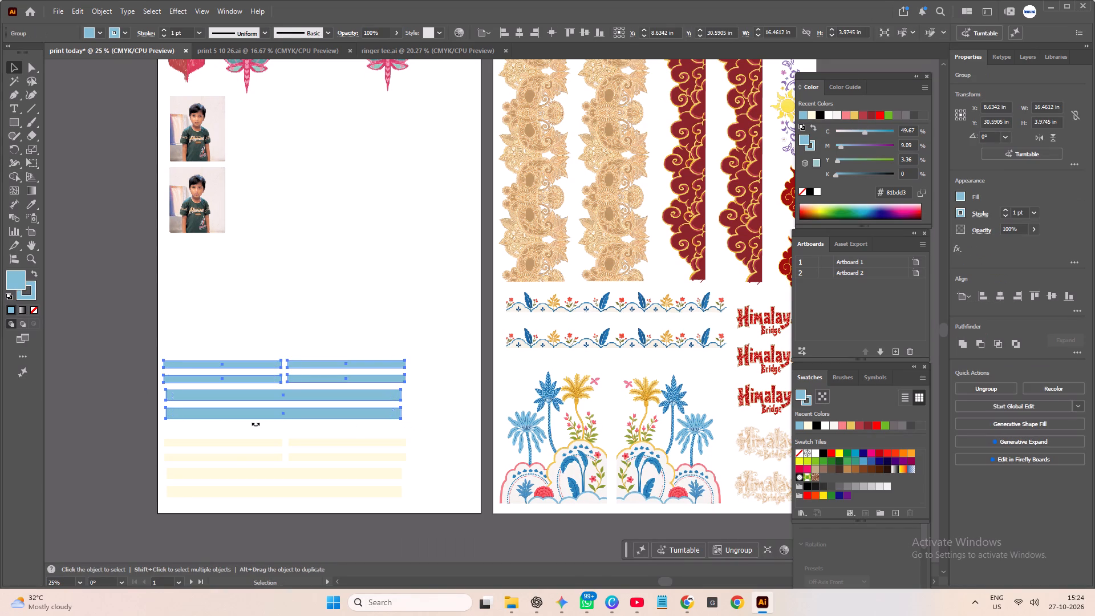
left_click(143, 420)
left_click_drag(142, 437, 427, 507)
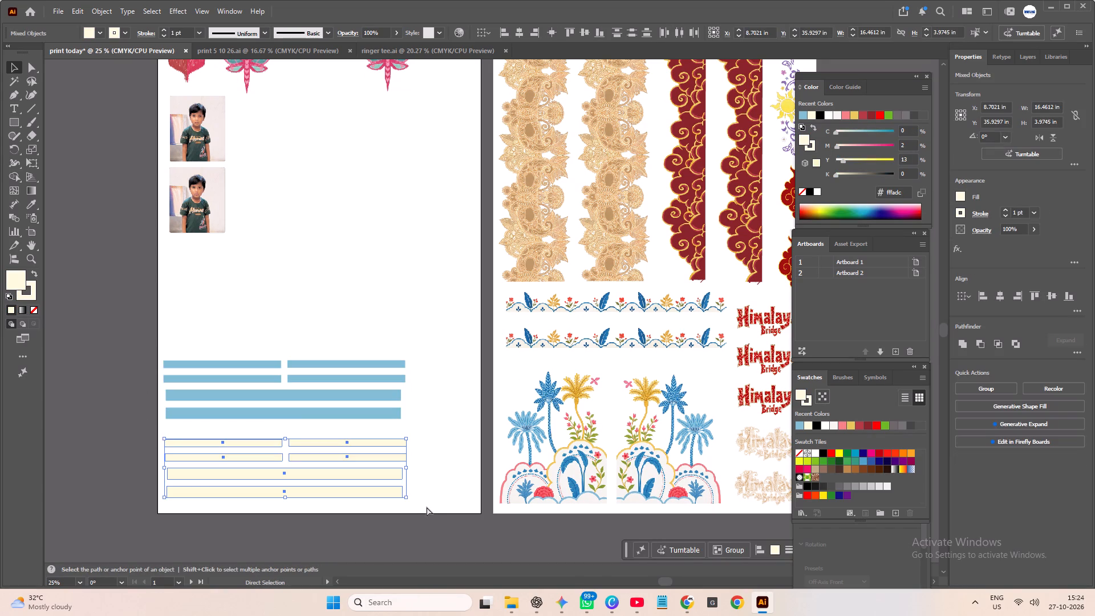
key("ctrl+g")
left_click(131, 468)
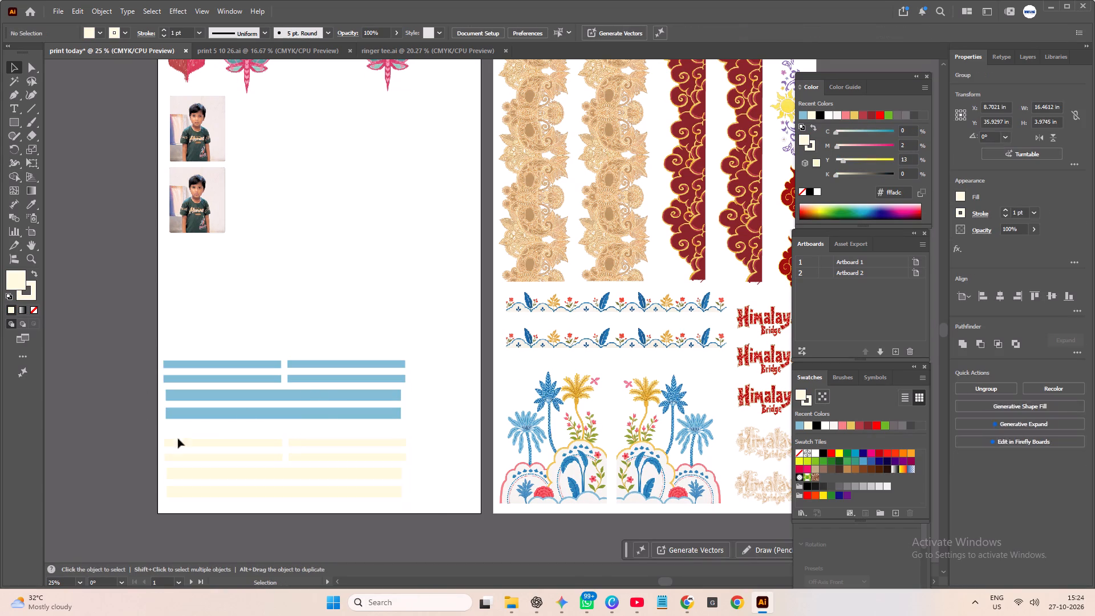
Move the blue bar group slightly down so it sits closer above the cream bar group.
left_click(317, 386)
left_click(331, 396)
left_click_drag(341, 392, 342, 403)
left_click(116, 406)
Duplicate the blue and cream bar groups together and place the copies directly above the originals, below the two boy photos.
left_click_drag(117, 374, 390, 484)
key("ctrl+c")
key("ctrl+v")
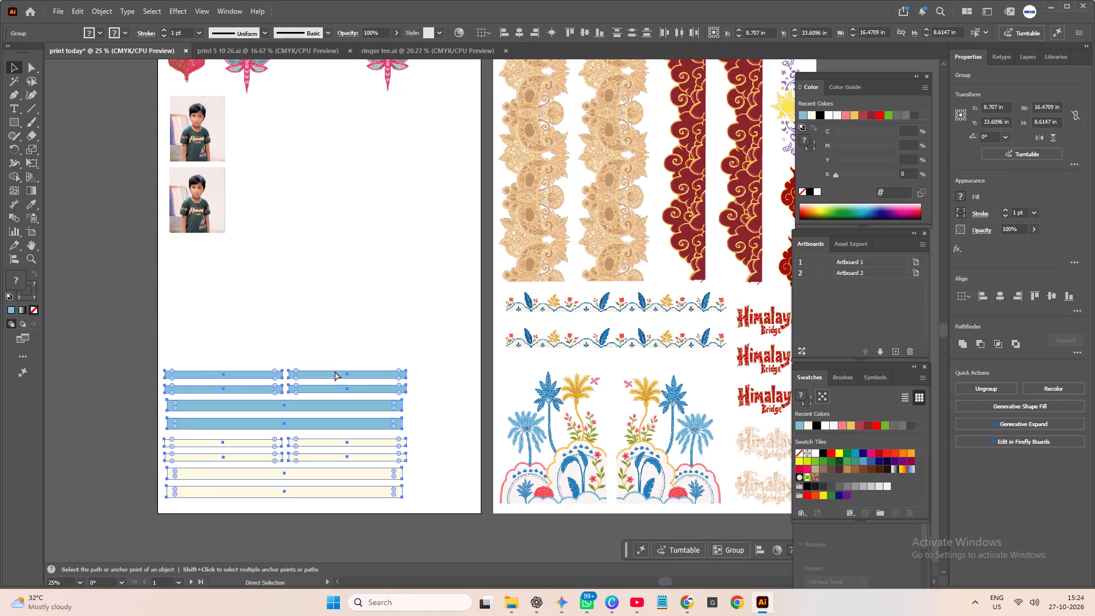
left_click_drag(474, 350, 285, 342)
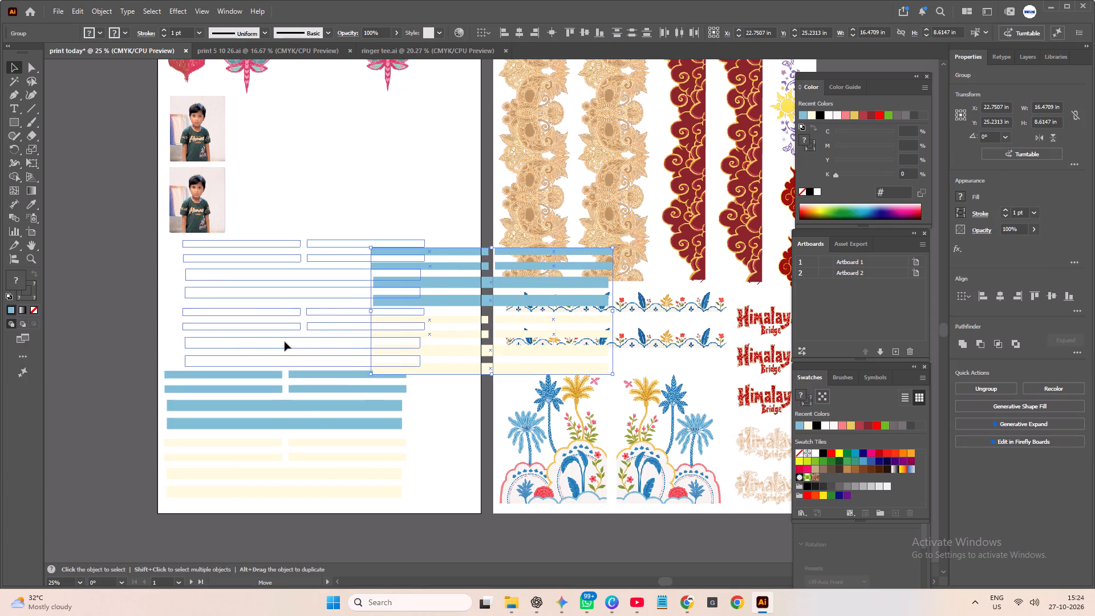
left_click_drag(285, 342, 269, 340)
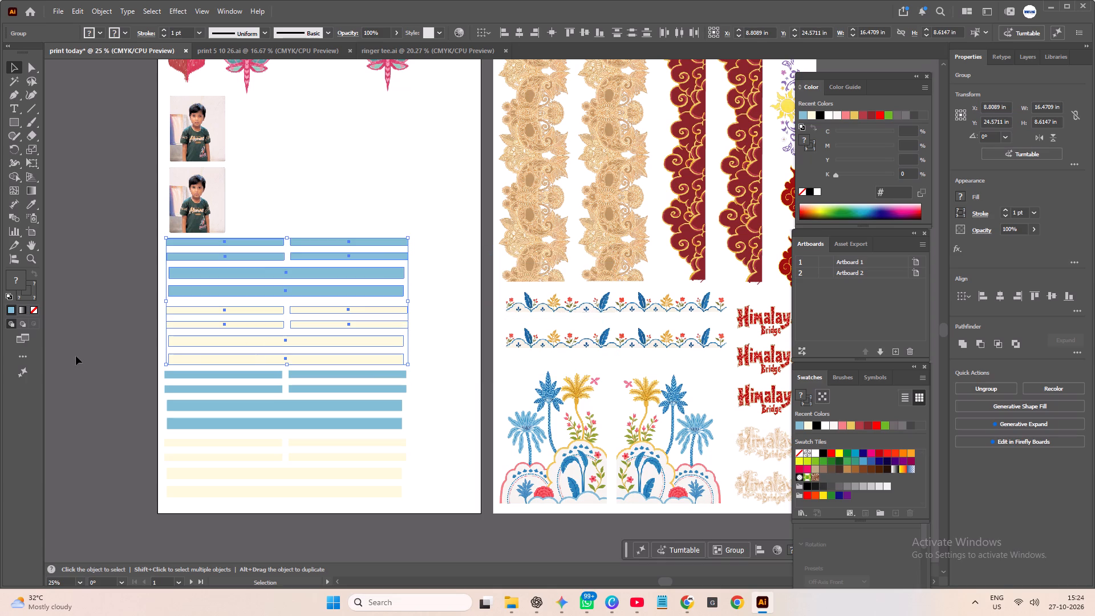
left_click(75, 356)
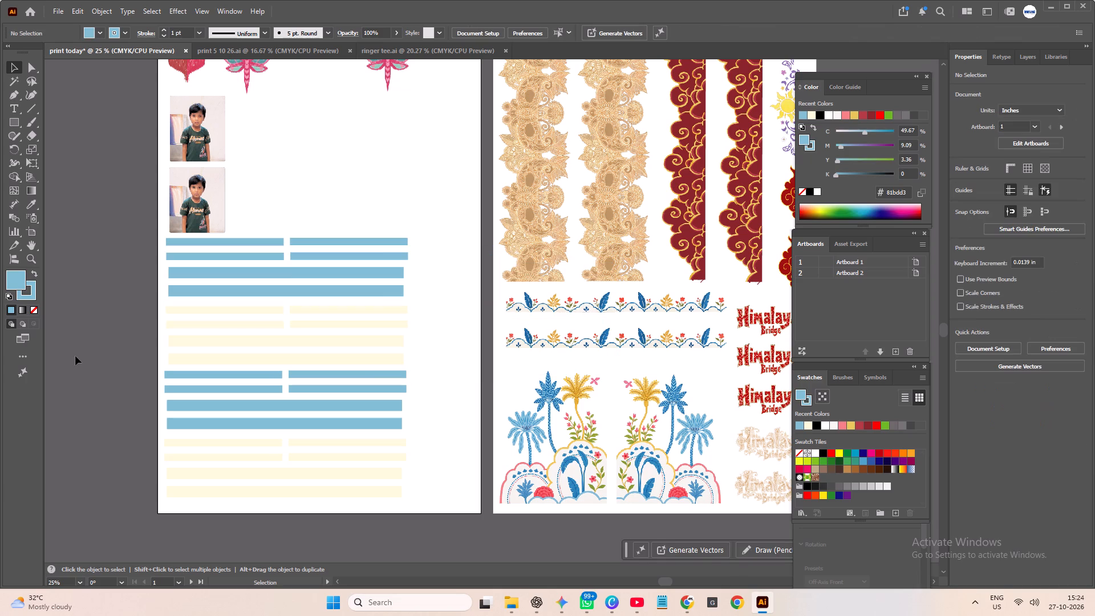
Duplicate the upper cream bar group and place the copy beside the upper boy photo on Artboard 1.
scroll(75, 356, "up", 5)
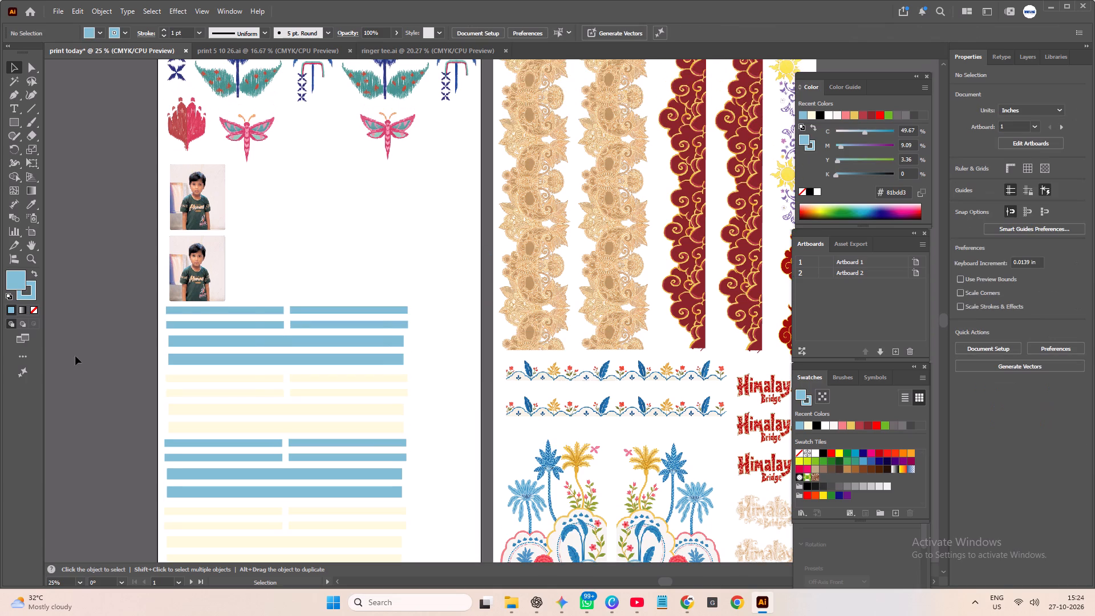
left_click(326, 405)
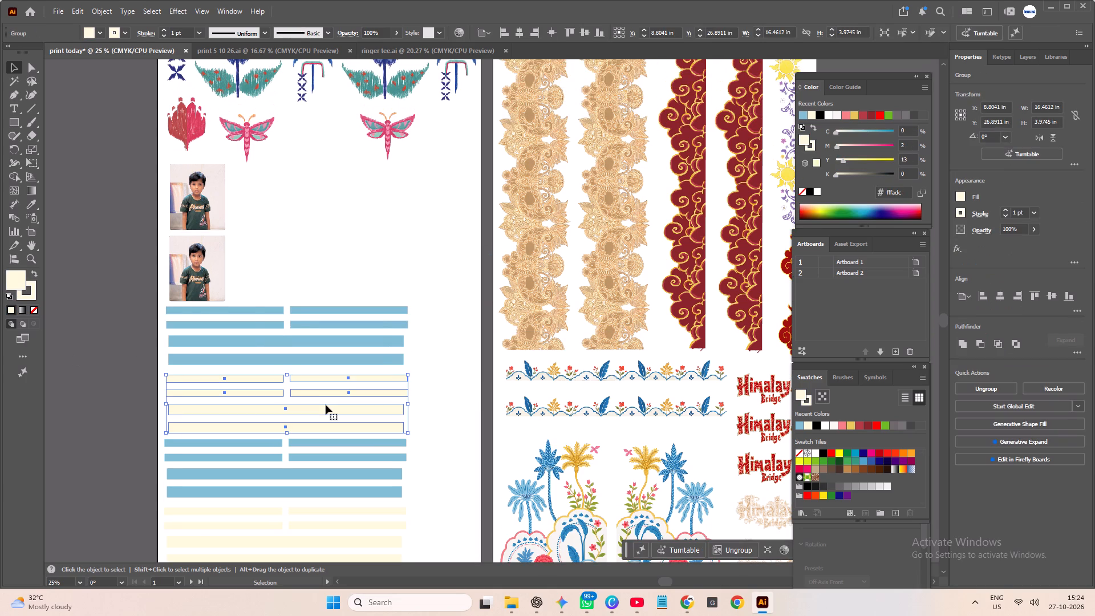
key("ctrl+c")
key("ctrl+v")
left_click_drag(474, 316, 336, 198)
left_click(129, 252)
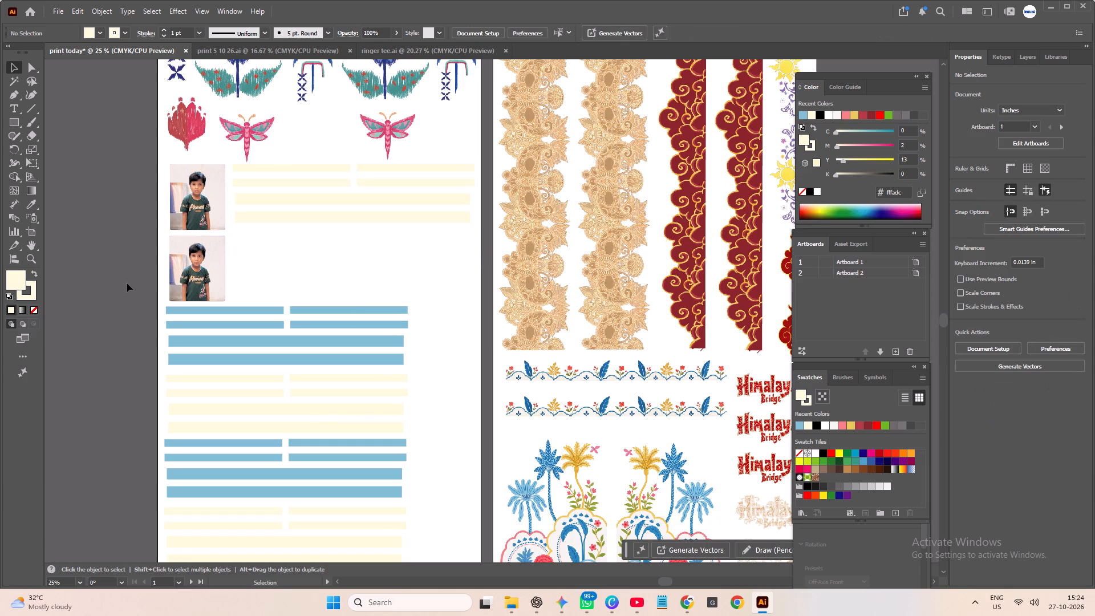
Duplicate the cream bar group beside the upper photo and place the copy beside the lower boy photo.
scroll(127, 283, "down", 2)
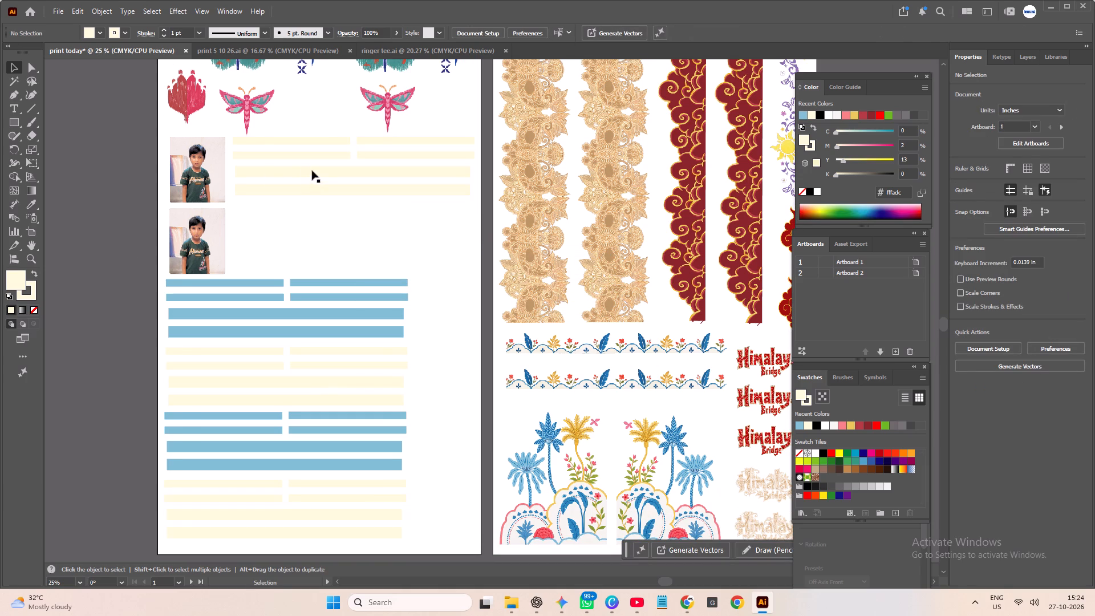
left_click(312, 171)
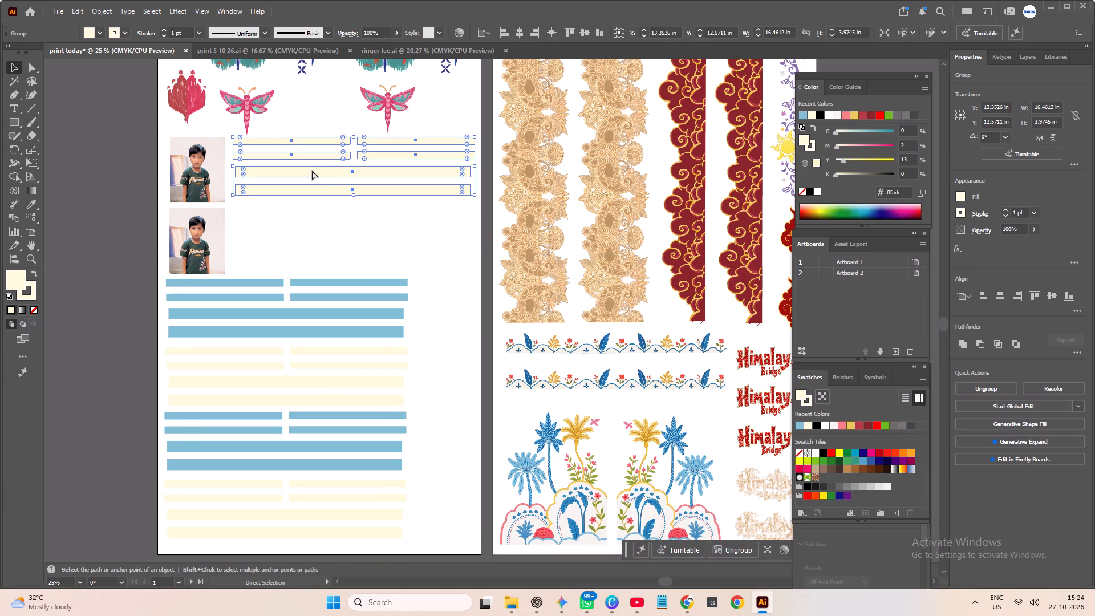
key("ctrl+c")
key("ctrl+v")
left_click_drag(456, 316, 431, 305)
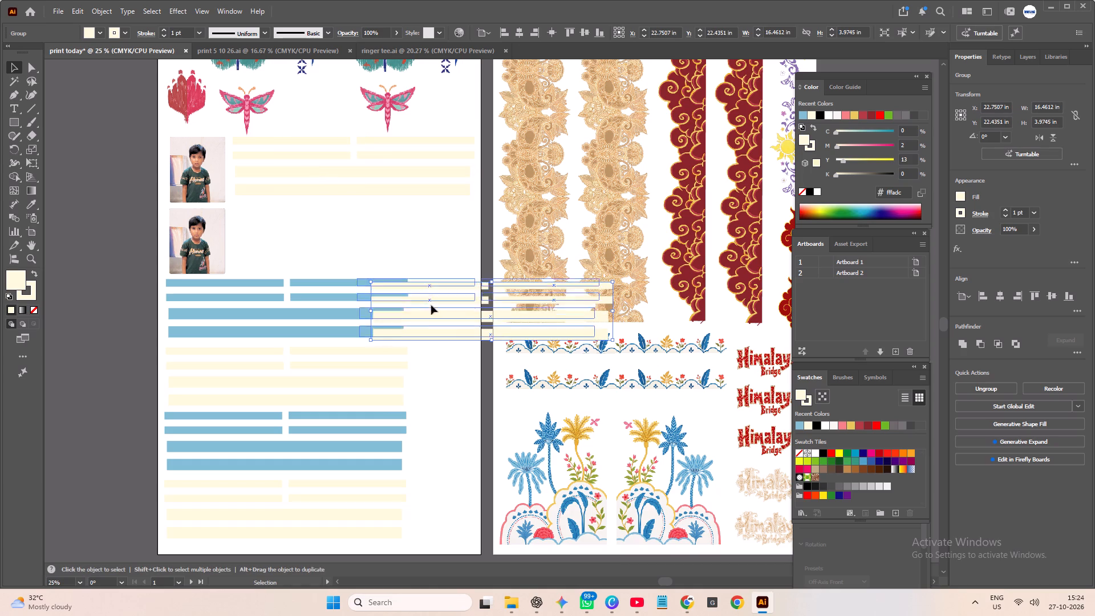
left_click_drag(431, 305, 315, 241)
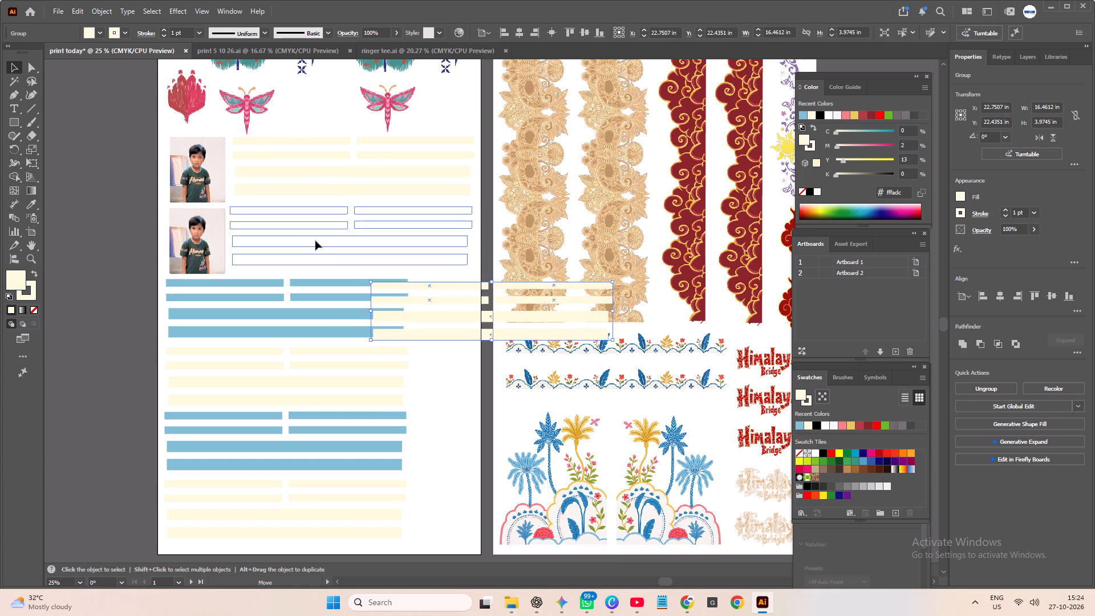
left_click_drag(315, 241, 317, 241)
left_click(78, 281)
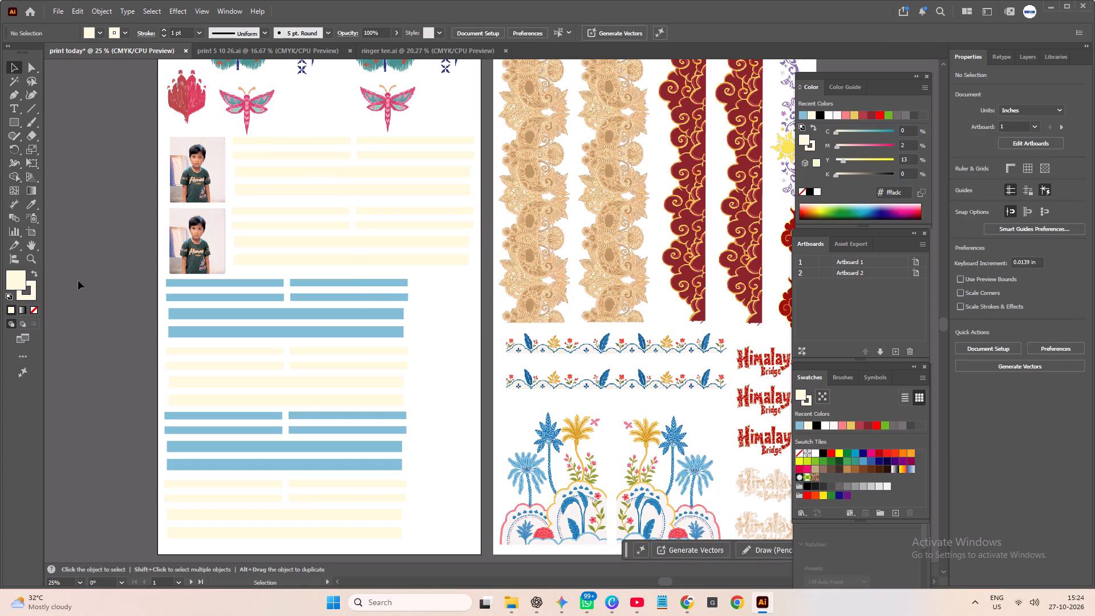
scroll(78, 281, "down", 4, "ctrl")
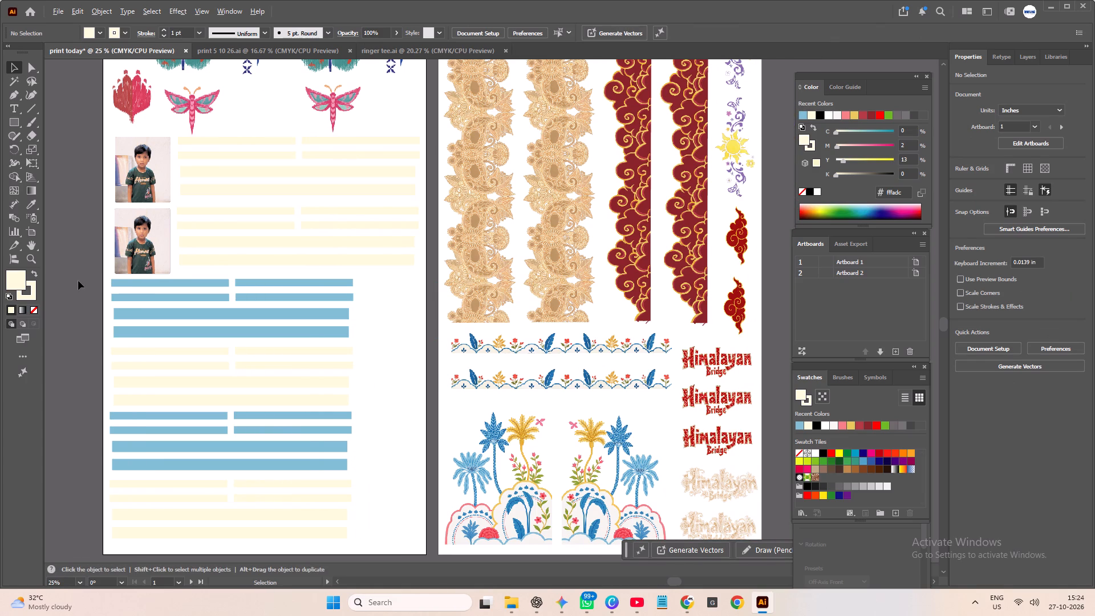
In the print 5 10 26 file, copy the lower bird-card artwork, animal grid, upper small black-and-white image and gold winged-bird ornament together.
scroll(78, 281, "down", 3, "alt")
scroll(175, 258, "up", 1)
scroll(177, 261, "up", 2, "alt")
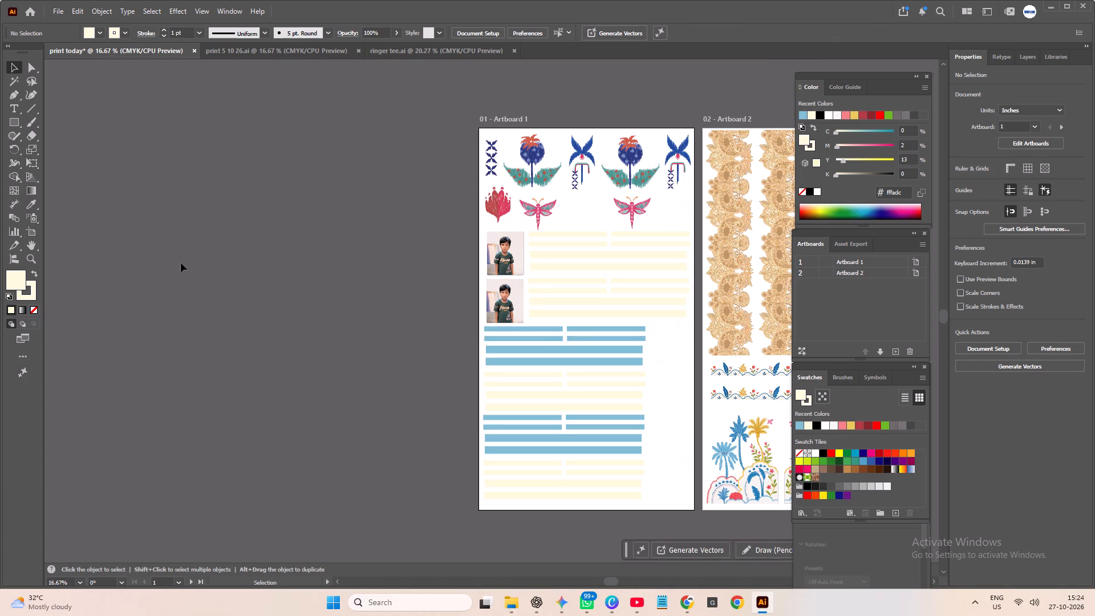
left_click(414, 47)
left_click(321, 52)
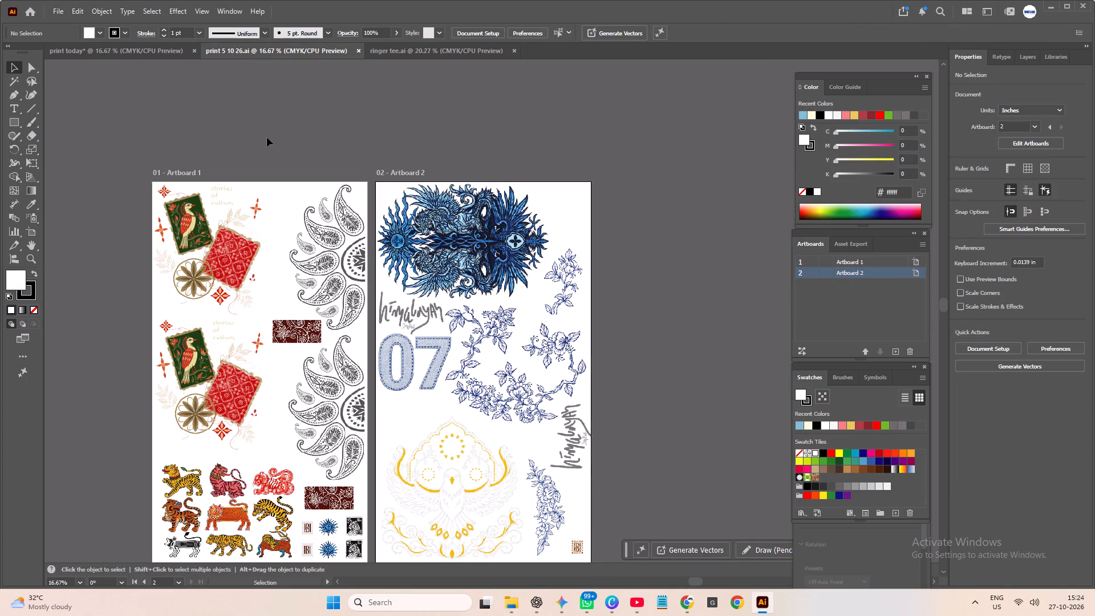
scroll(267, 137, "down", 3)
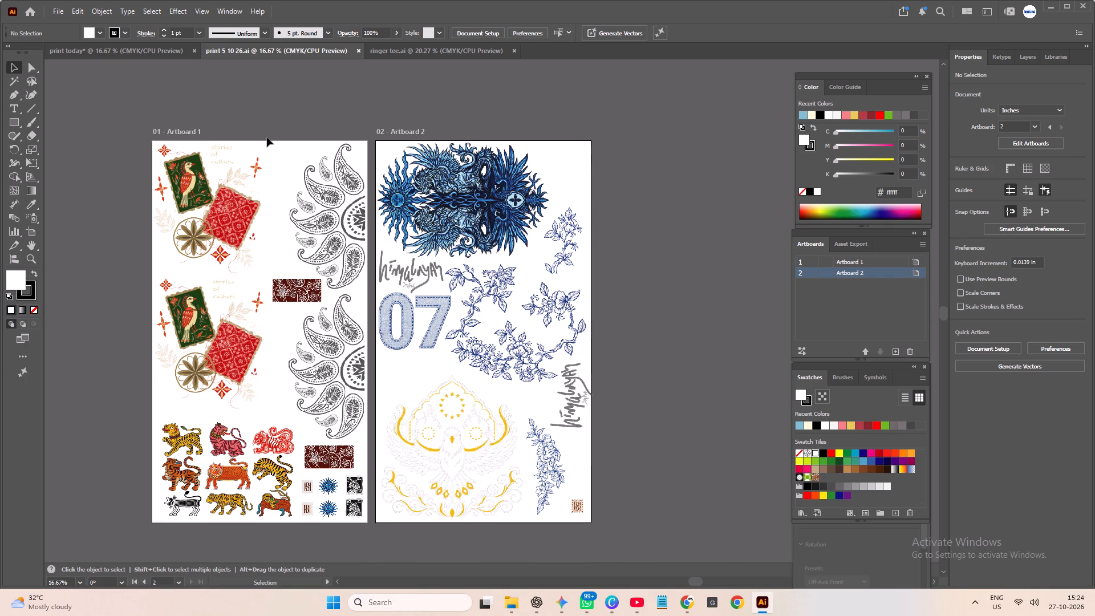
left_click(230, 443)
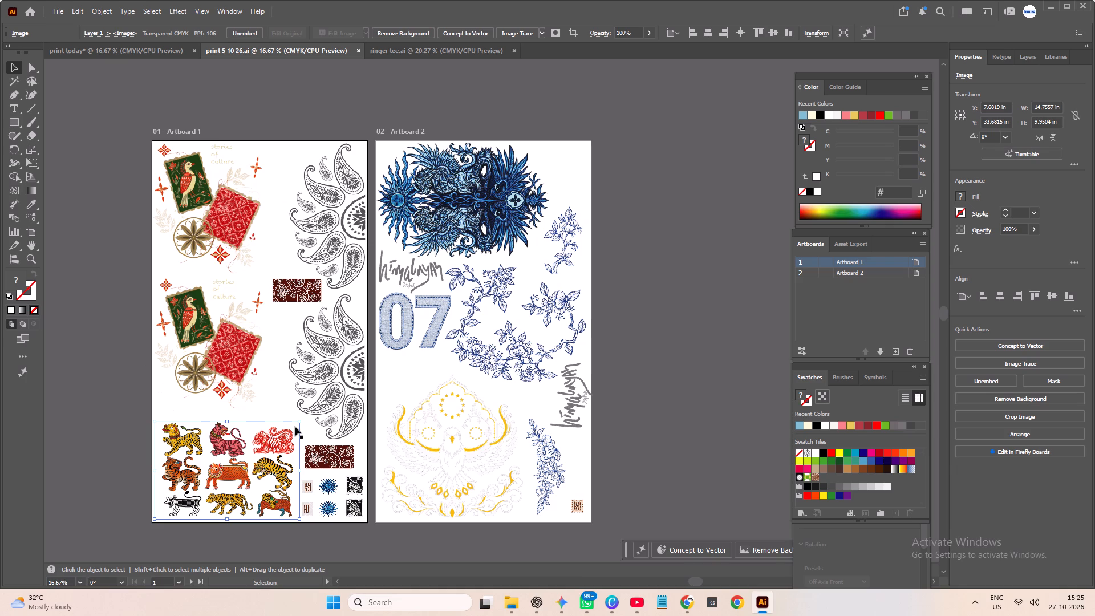
left_click(356, 487, "shift")
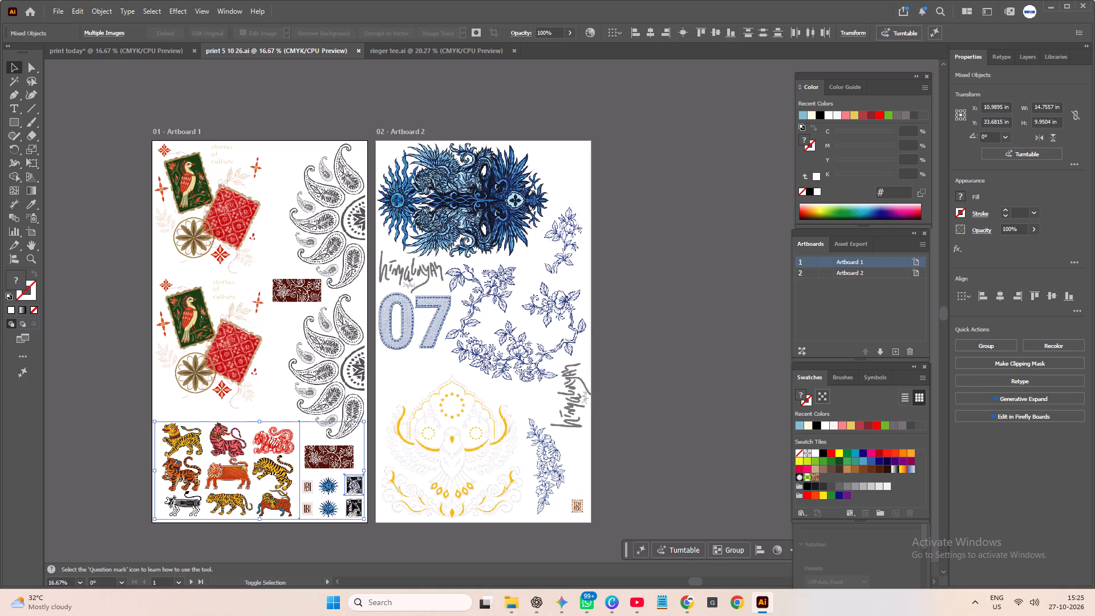
left_click(435, 455, "shift")
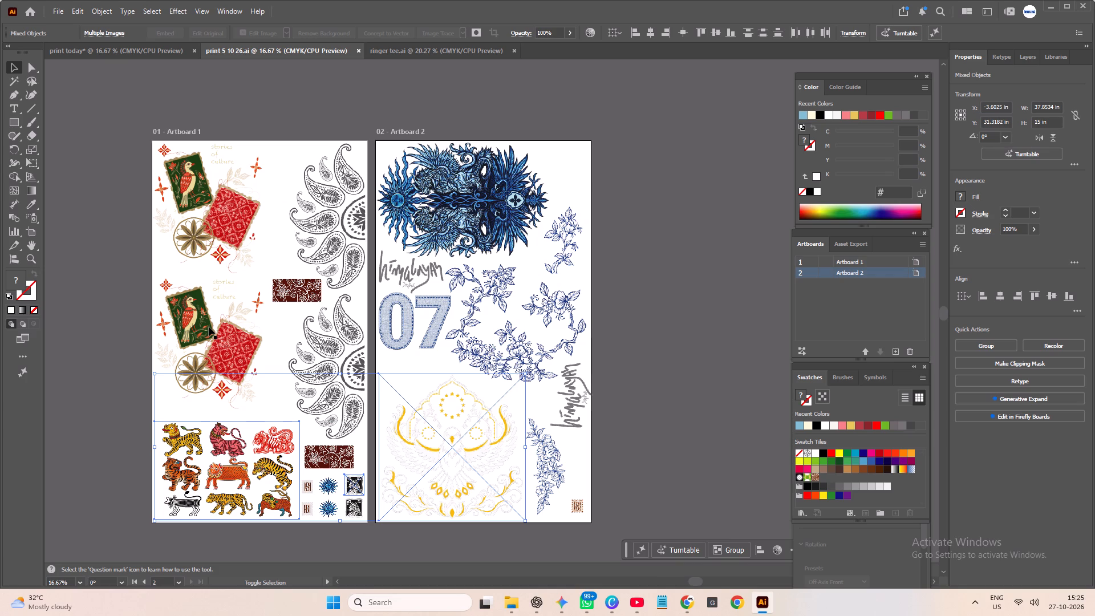
left_click(209, 327, "shift")
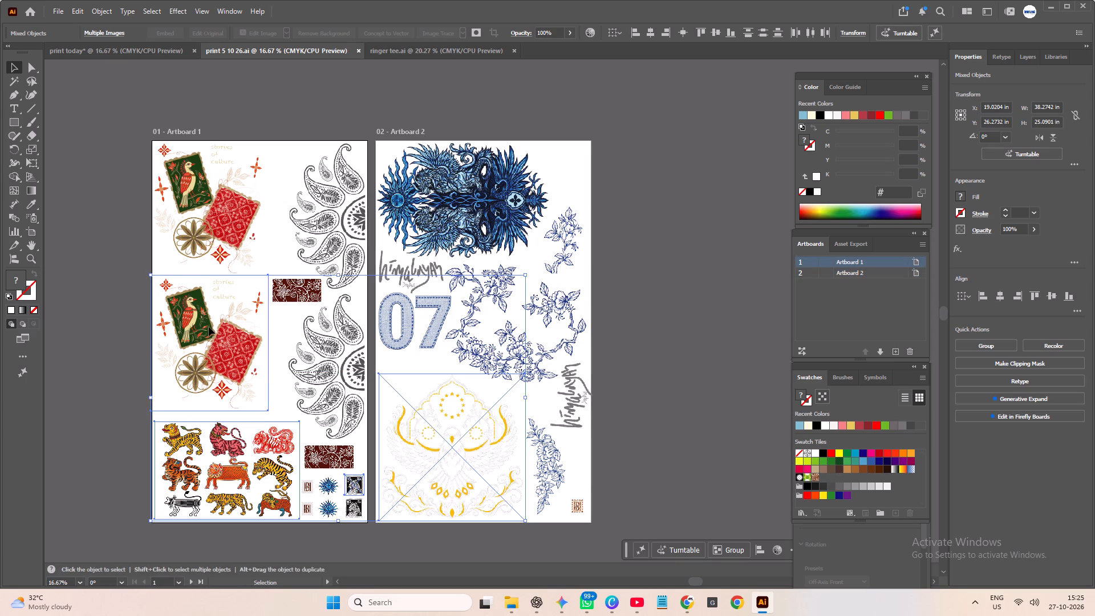
key("ctrl+c")
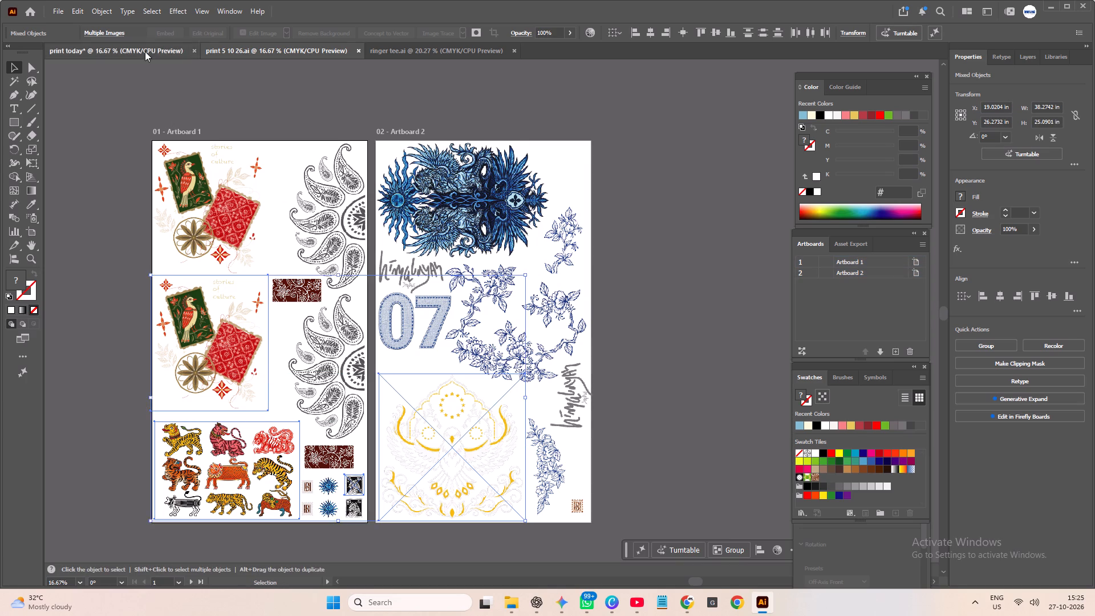
In the print today file, add a new artboard beside Artboard 2 and paste the copied artworks.
left_click(145, 51)
scroll(356, 392, "down", 2)
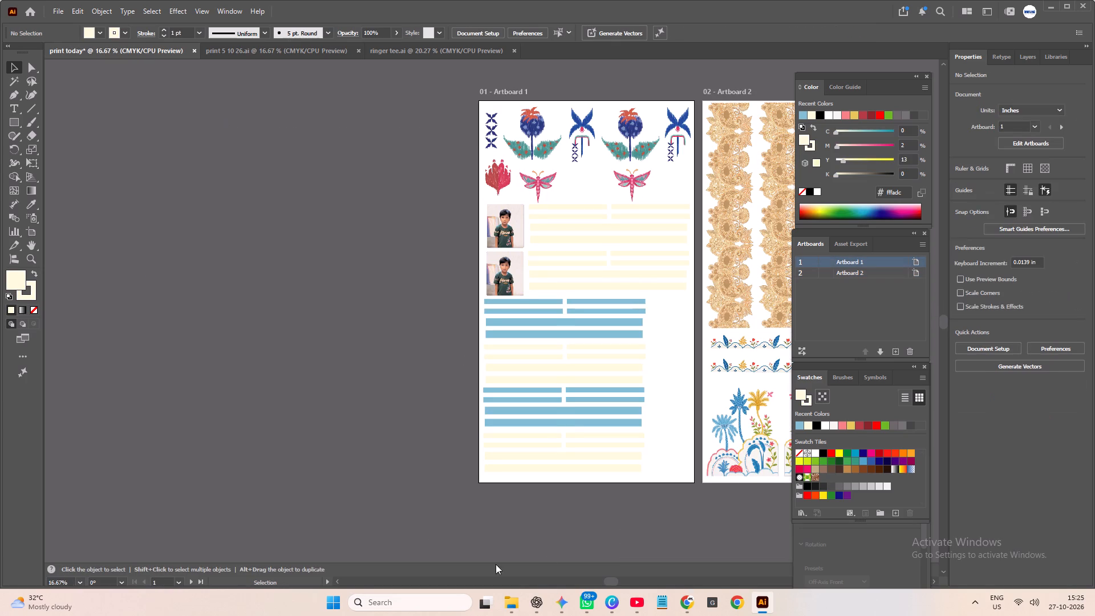
left_click_drag(613, 580, 683, 573)
left_click(897, 351)
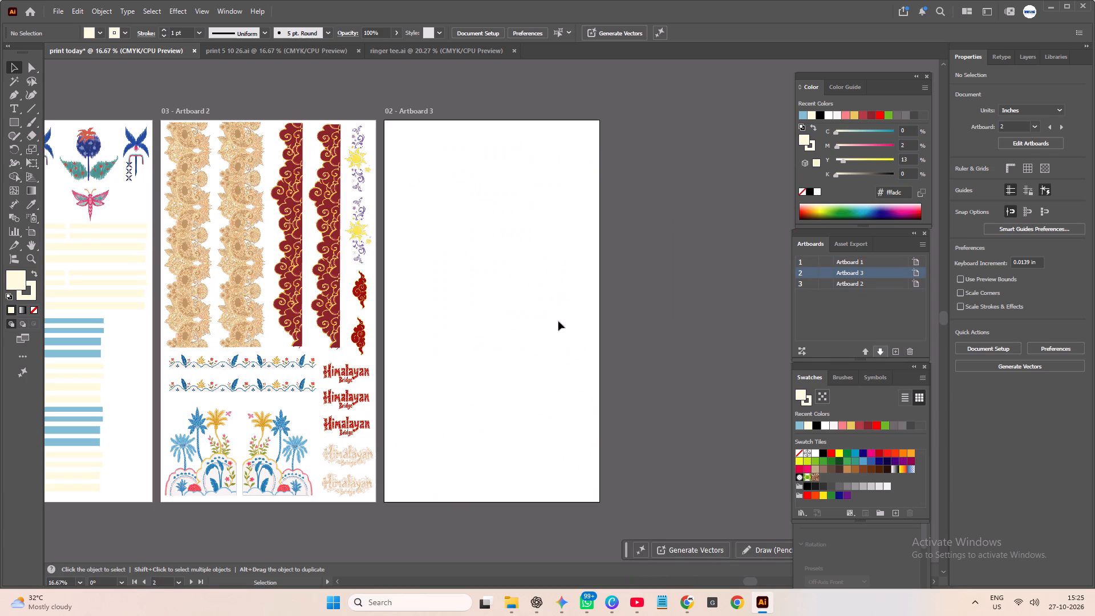
left_click(488, 297)
key("ctrl+v")
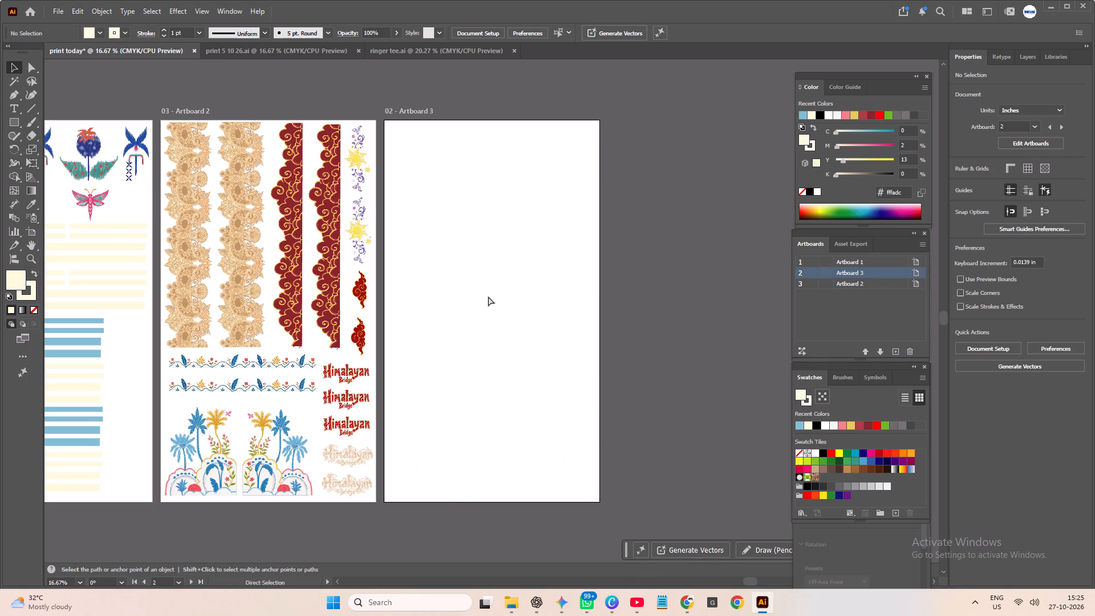
left_click(736, 270)
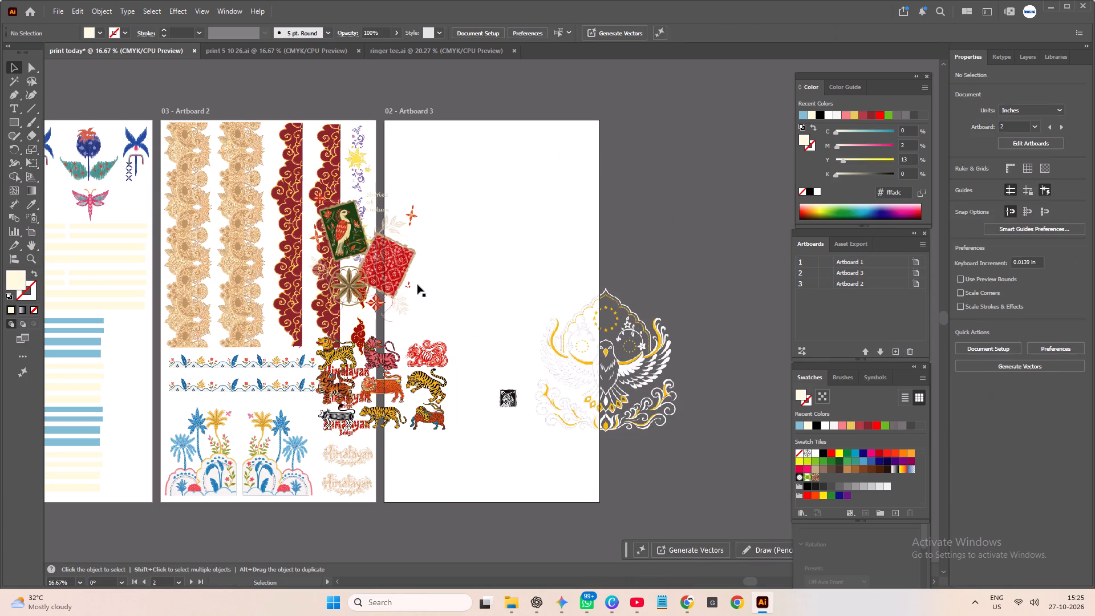
Move the pasted bird-card artwork into the upper left corner of Artboard 3.
left_click(415, 279)
left_click_drag(403, 273, 489, 209)
left_click(686, 248)
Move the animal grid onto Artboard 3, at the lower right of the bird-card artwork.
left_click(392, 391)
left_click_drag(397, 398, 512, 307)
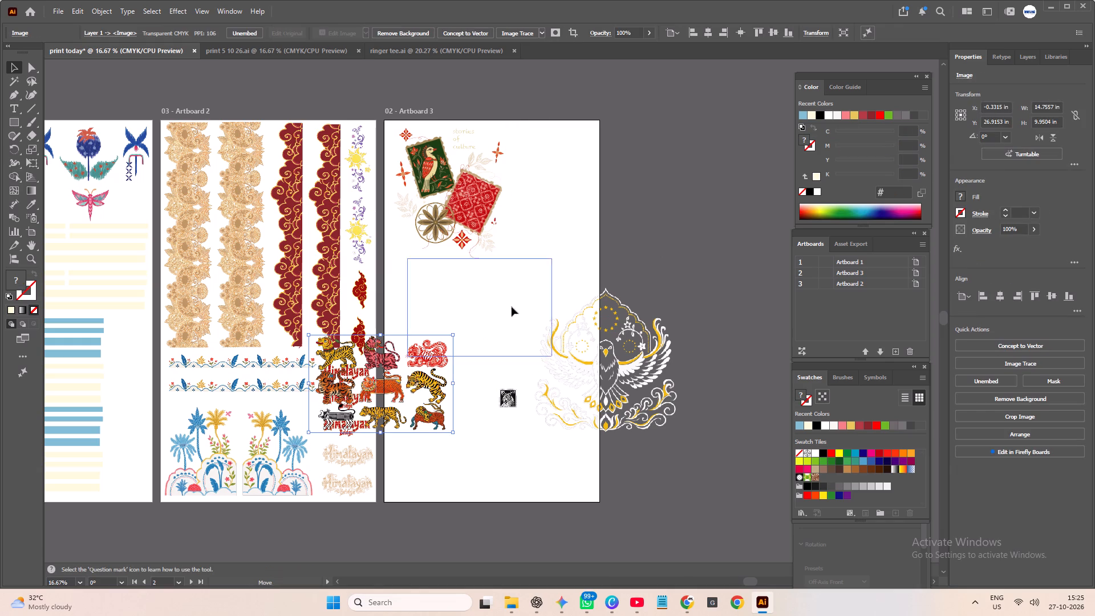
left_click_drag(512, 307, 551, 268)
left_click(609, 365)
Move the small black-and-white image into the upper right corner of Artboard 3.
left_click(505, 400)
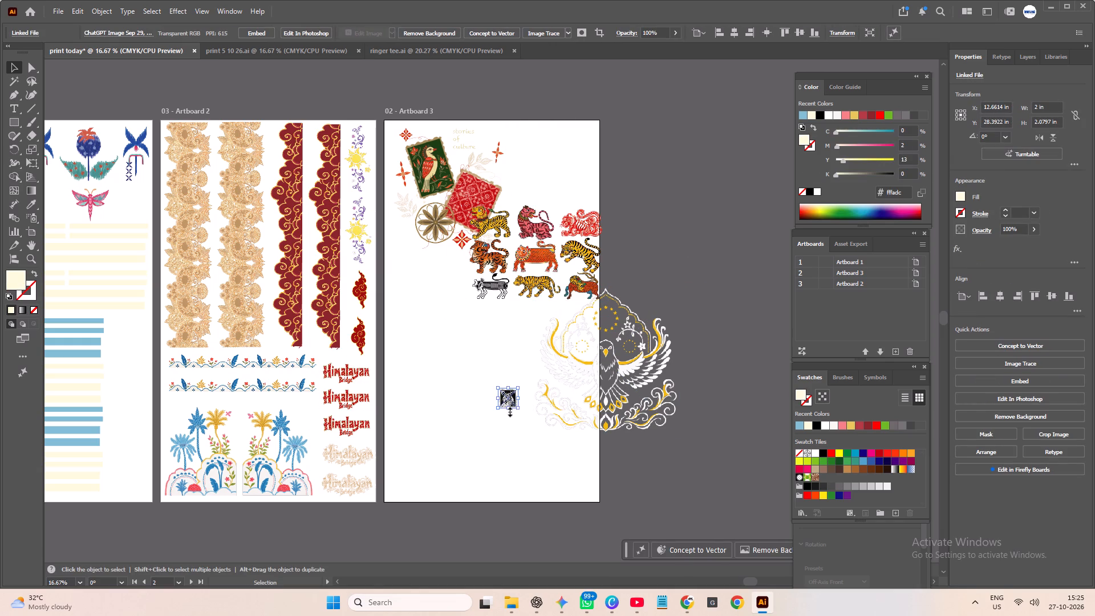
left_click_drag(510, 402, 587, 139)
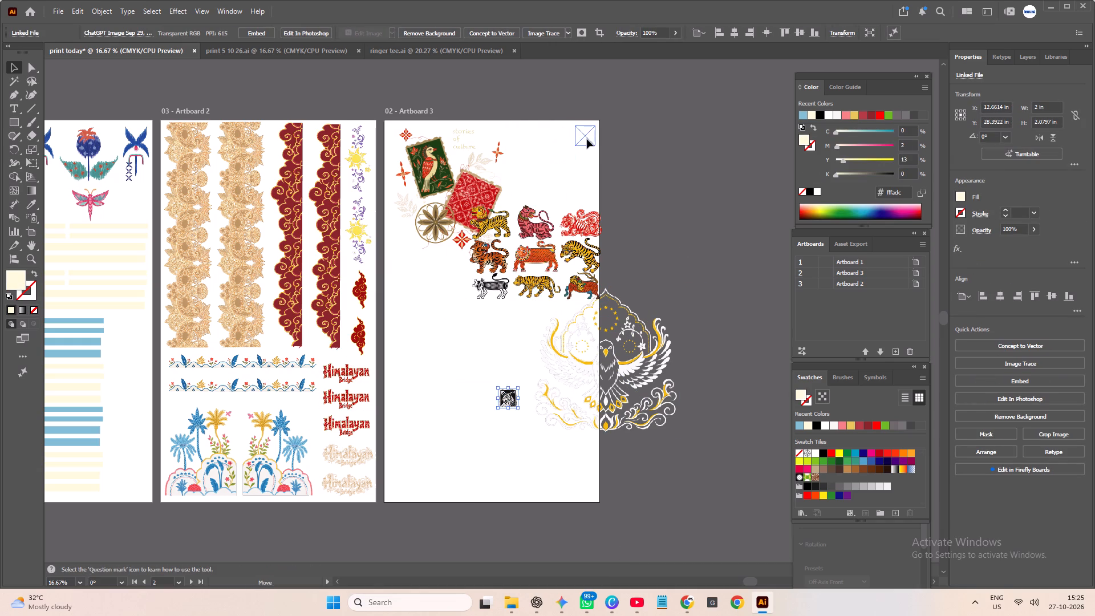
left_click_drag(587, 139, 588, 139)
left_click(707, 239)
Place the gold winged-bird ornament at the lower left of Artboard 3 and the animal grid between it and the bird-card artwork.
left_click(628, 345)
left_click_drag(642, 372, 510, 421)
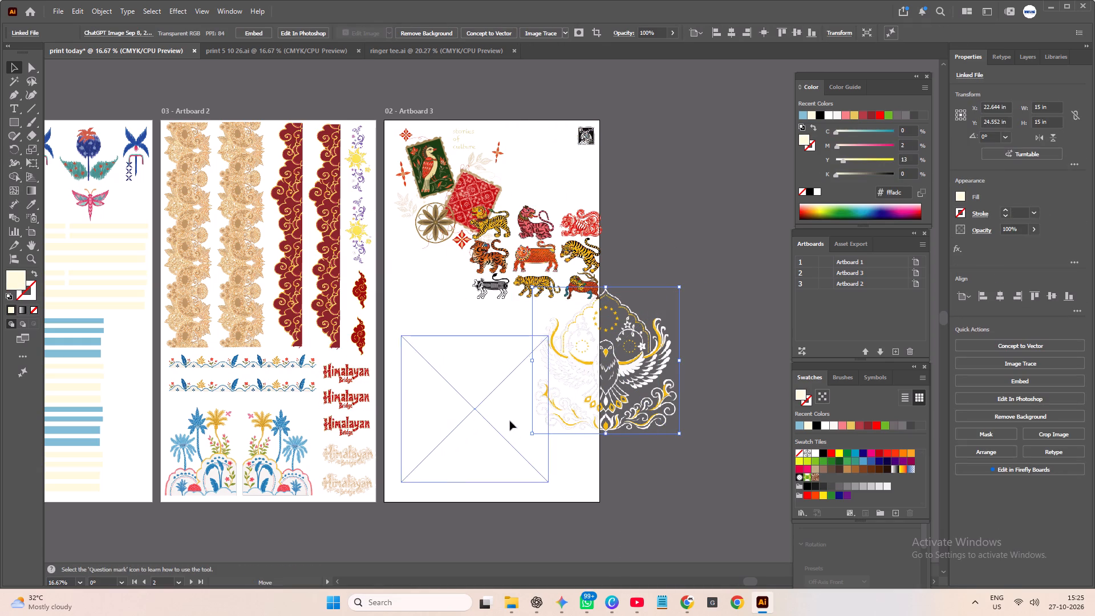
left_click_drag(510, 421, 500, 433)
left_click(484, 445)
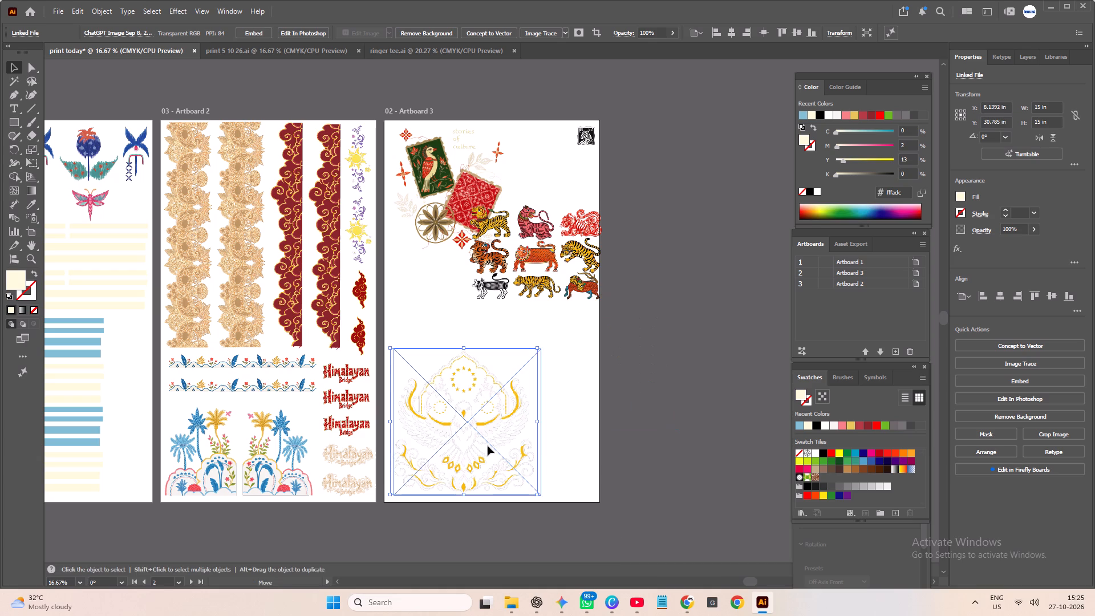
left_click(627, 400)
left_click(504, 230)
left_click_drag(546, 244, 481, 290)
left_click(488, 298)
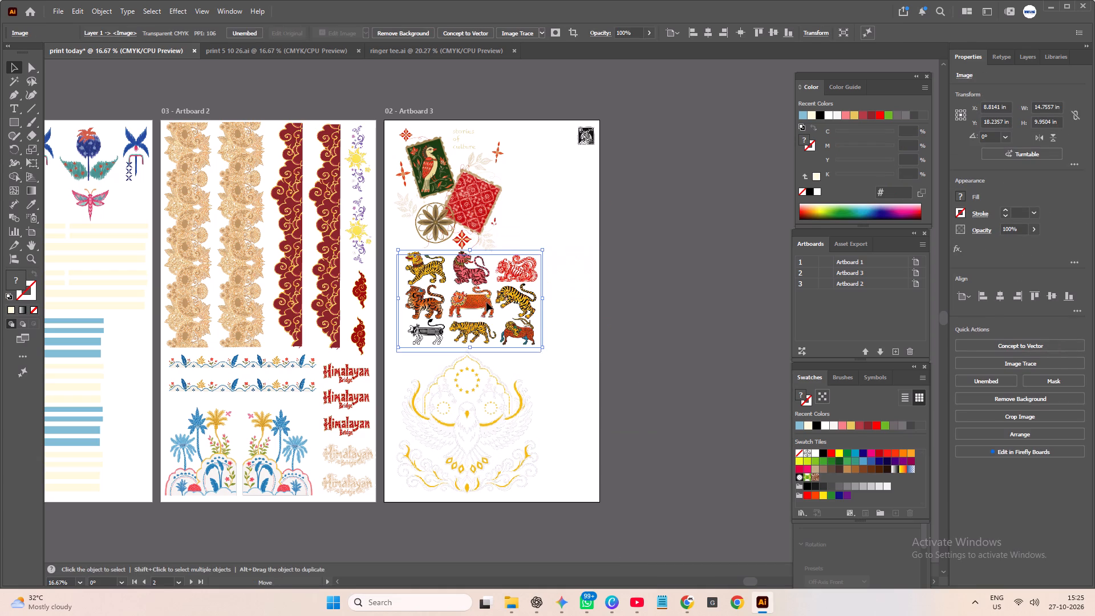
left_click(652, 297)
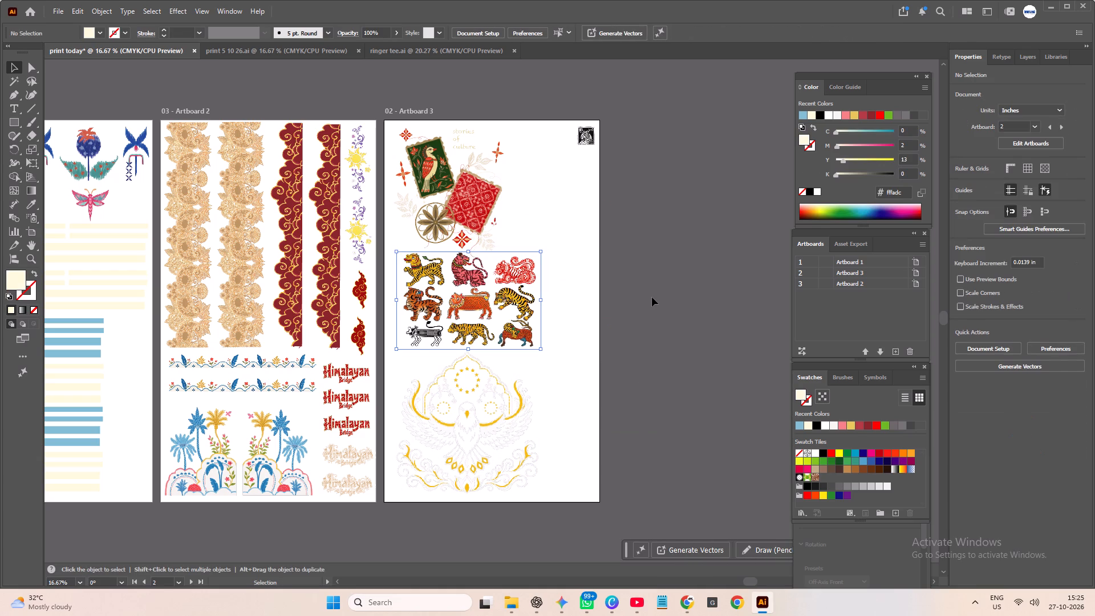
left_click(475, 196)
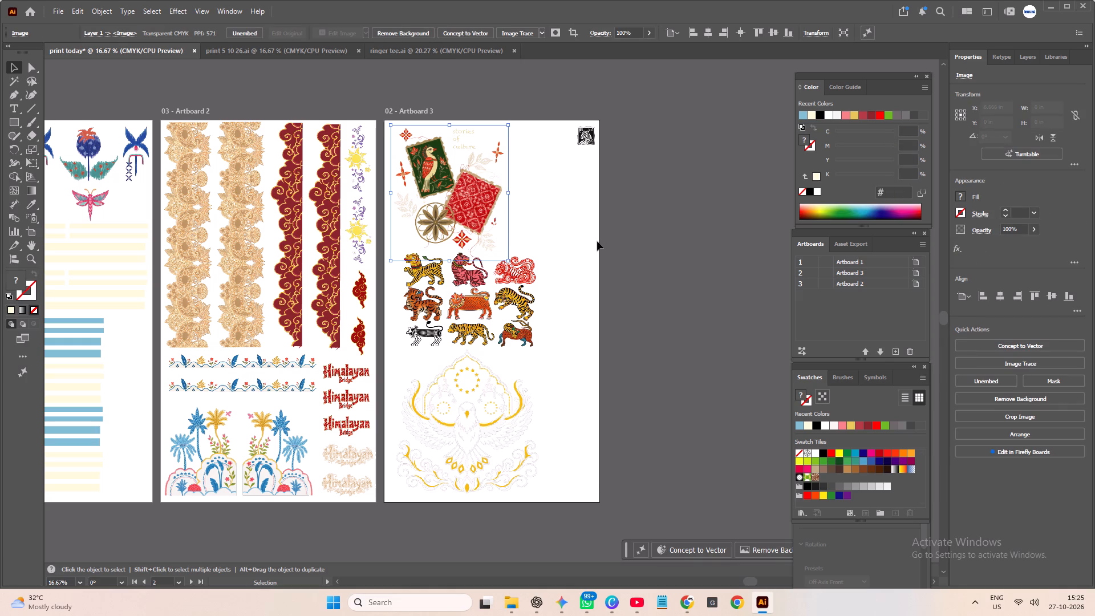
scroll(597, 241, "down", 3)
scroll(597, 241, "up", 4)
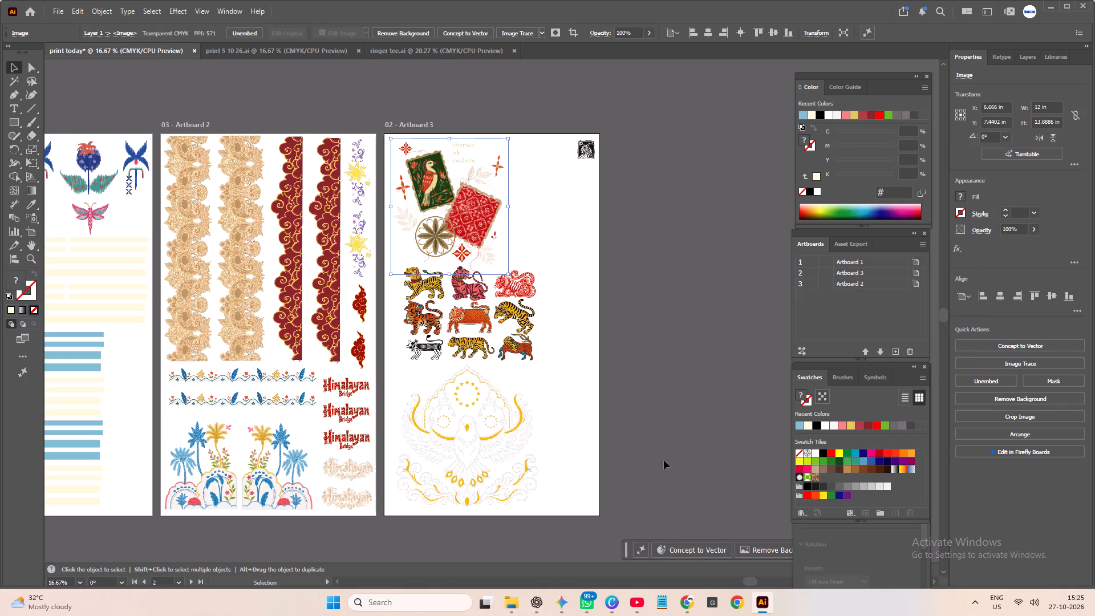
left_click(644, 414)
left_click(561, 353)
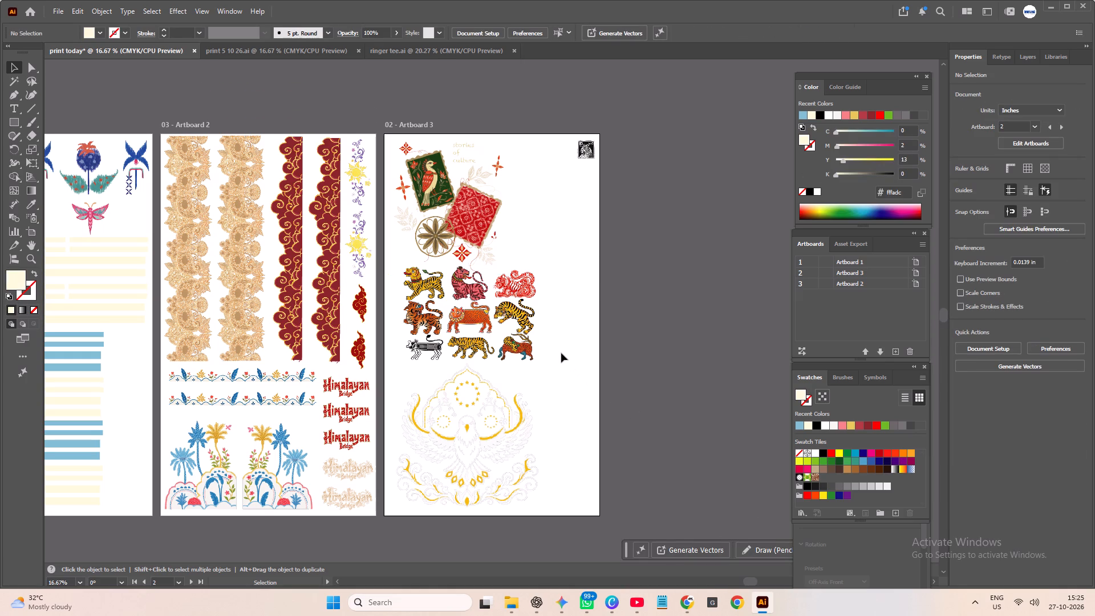
Add another artboard after Artboard 3 and move the animal grid into its upper left corner.
left_click(895, 351)
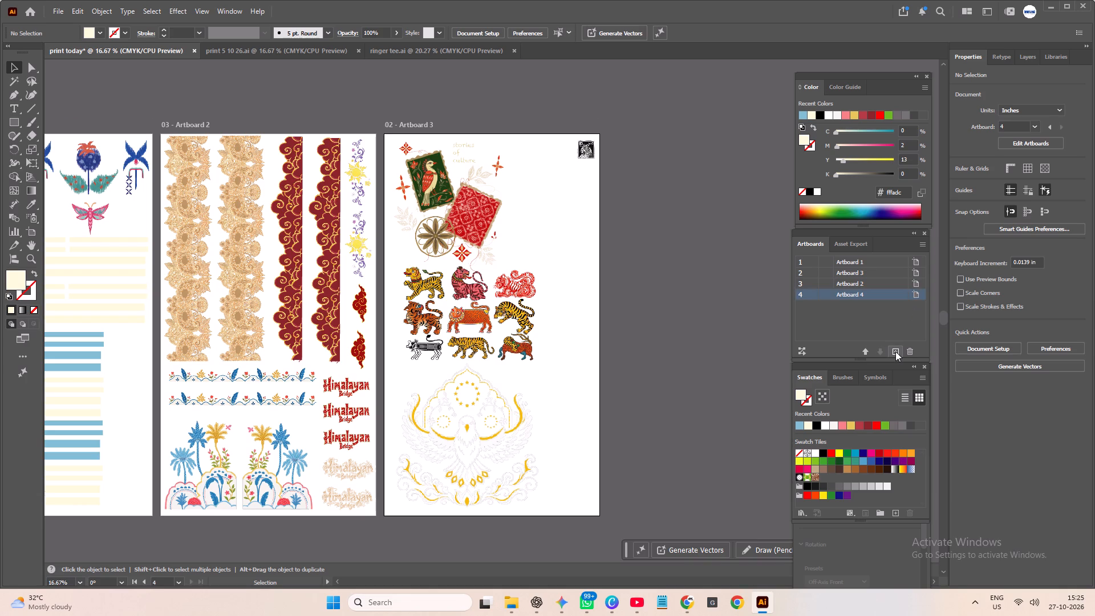
left_click(266, 302)
left_click_drag(254, 300, 474, 180)
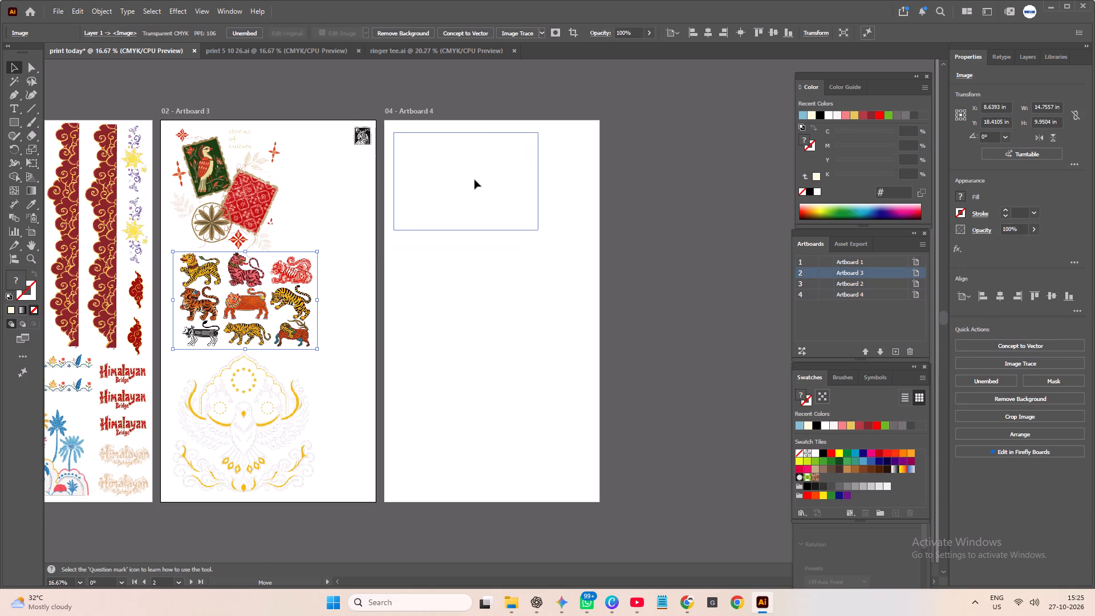
left_click_drag(474, 180, 470, 177)
left_click(685, 337)
Move the gold winged-bird ornament from Artboard 3 to the lower part of Artboard 4.
left_click(233, 224)
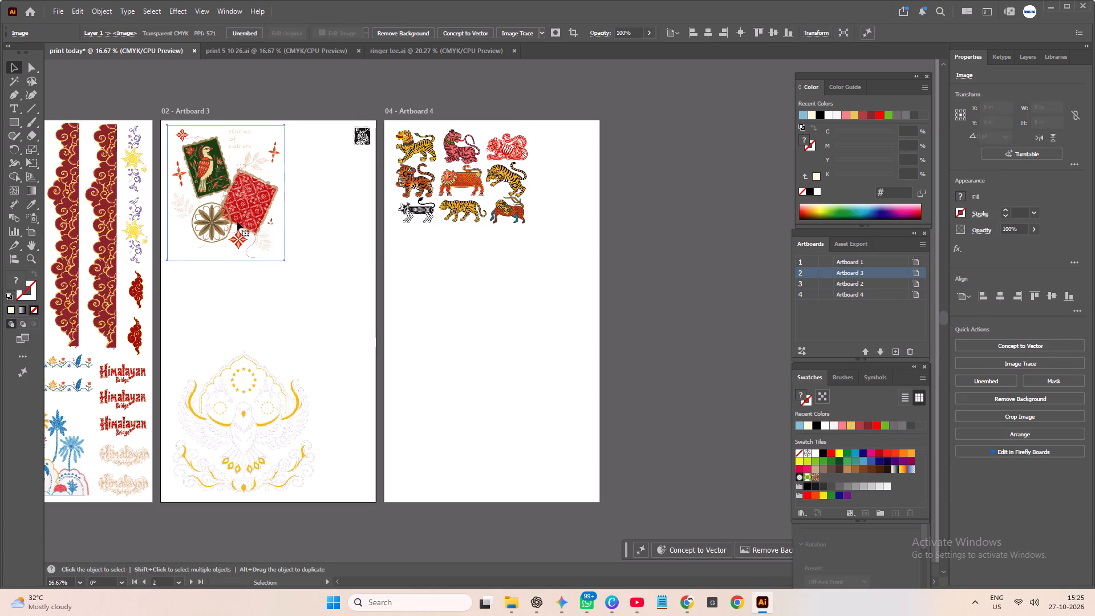
left_click(241, 419)
left_click_drag(248, 436, 471, 435)
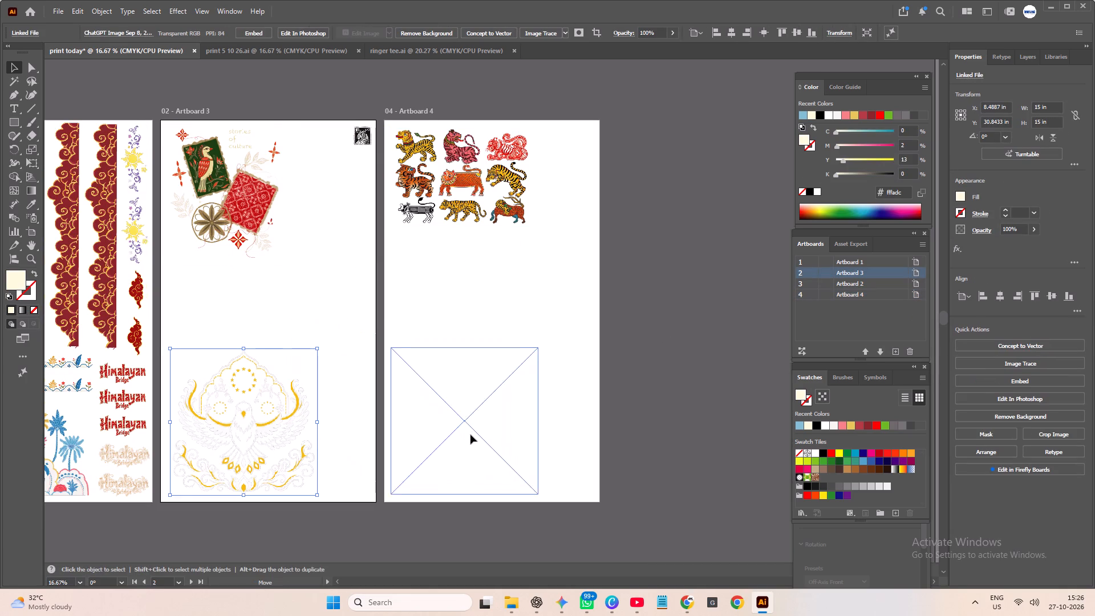
left_click_drag(471, 435, 470, 436)
left_click(647, 356)
Duplicate the animal grid on Artboard 4 and place the copy directly below the original, above the winged-bird ornament.
left_click(504, 182)
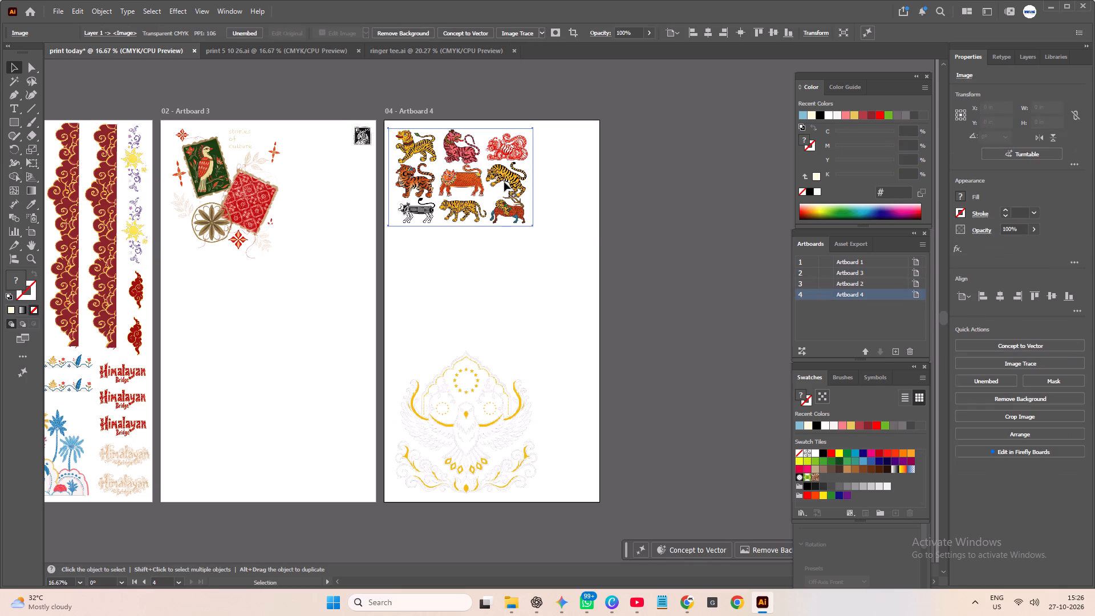
key("ctrl+c")
key("ctrl+v")
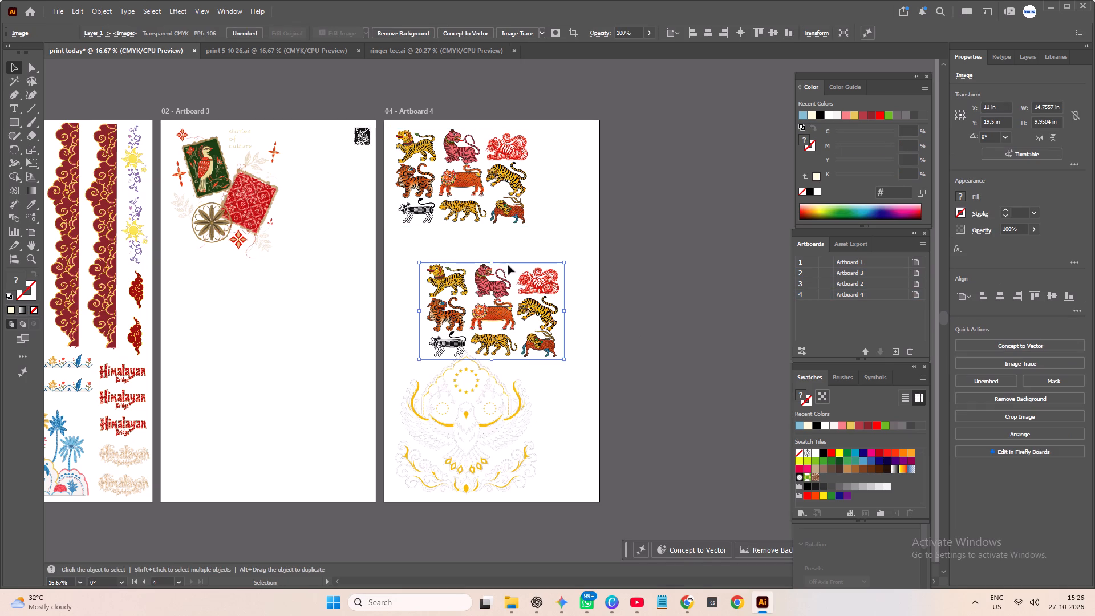
left_click_drag(520, 305, 497, 274)
left_click(701, 285)
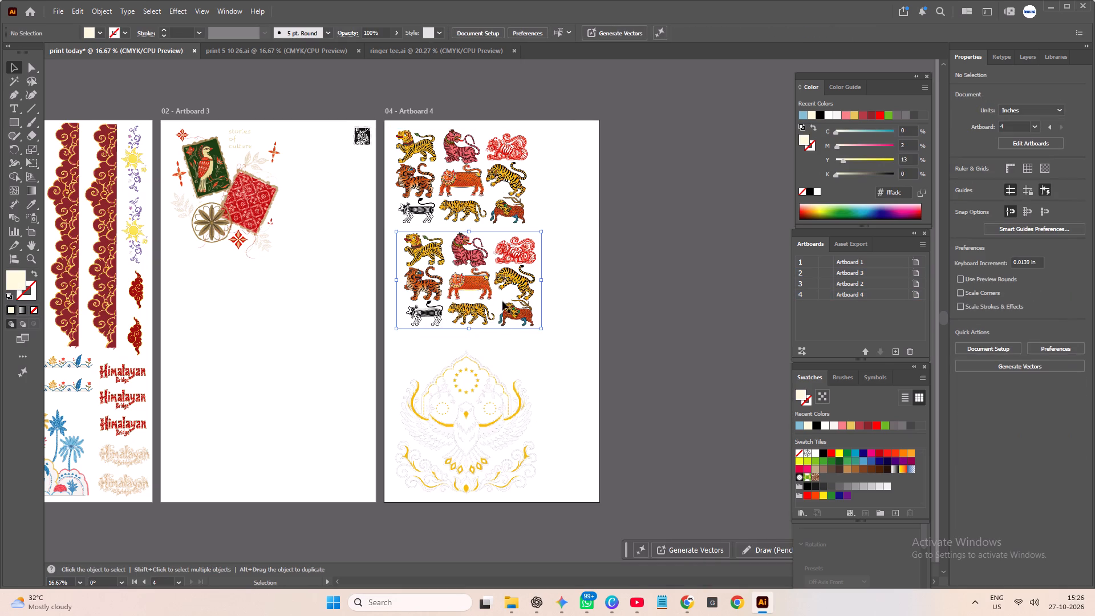
left_click(505, 295)
left_click(688, 294)
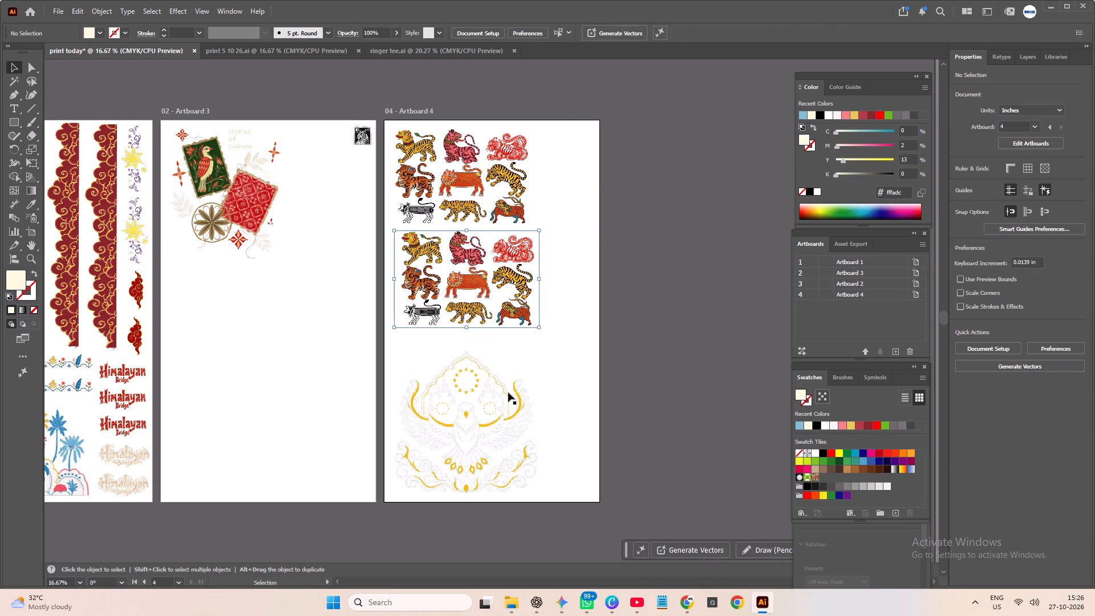
Shift the gold winged-bird ornament on Artboard 4 slightly up and to the right.
left_click(490, 408)
left_click(481, 428)
left_click(655, 403)
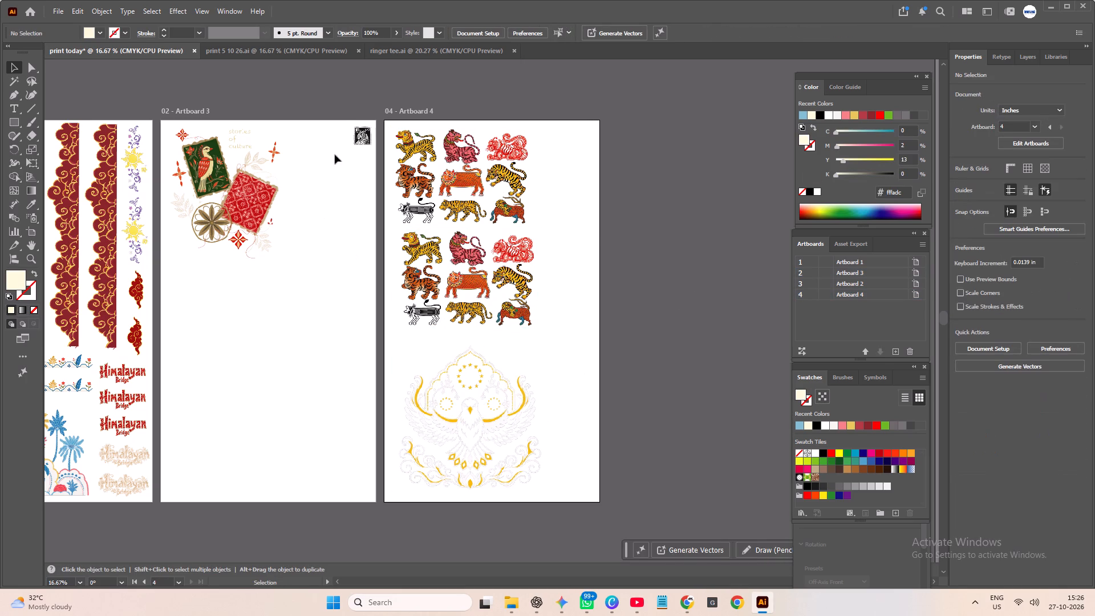
Move the small black-and-white image from Artboard 3 to Artboard 4, just right of the upper animal grid.
left_click(360, 134)
left_click_drag(361, 133, 551, 143)
left_click(662, 184)
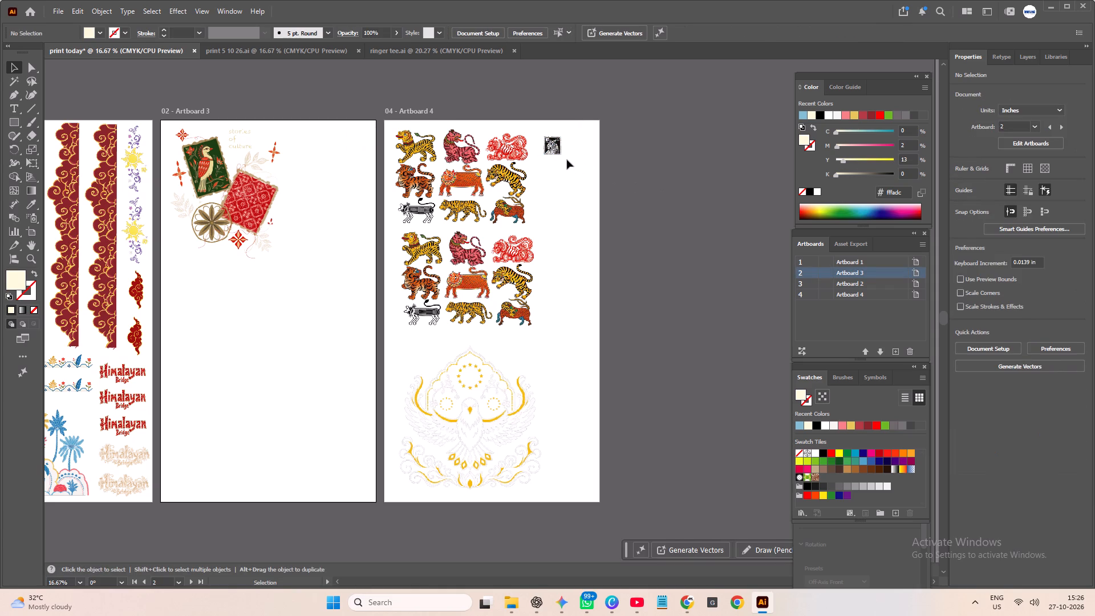
Duplicate the small black-and-white image and place the copy directly below the original on Artboard 4.
left_click(552, 147)
key("ctrl+c")
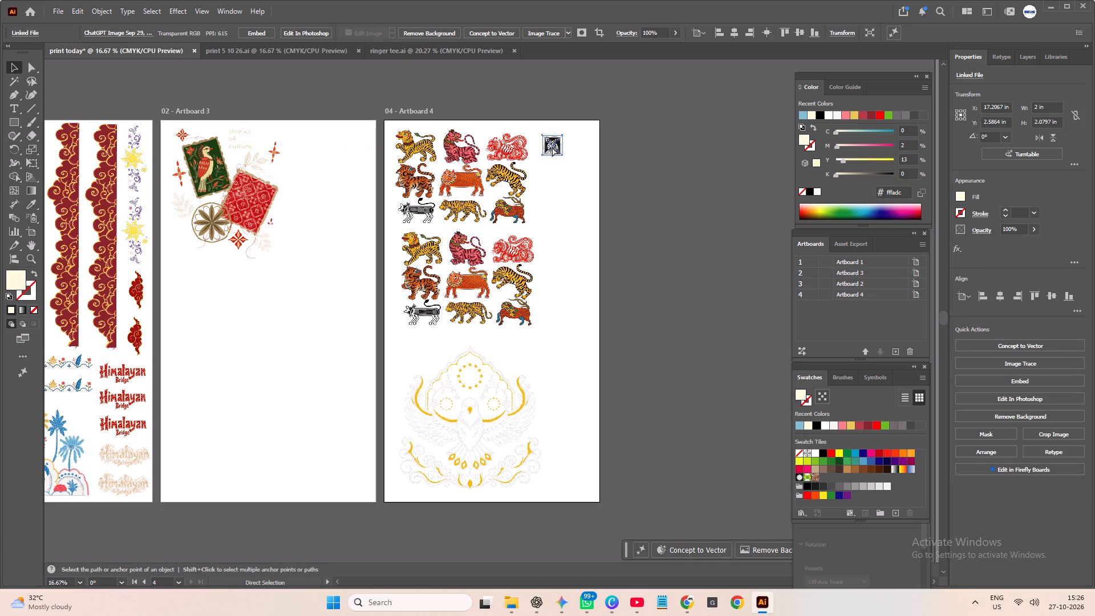
key("ctrl+v")
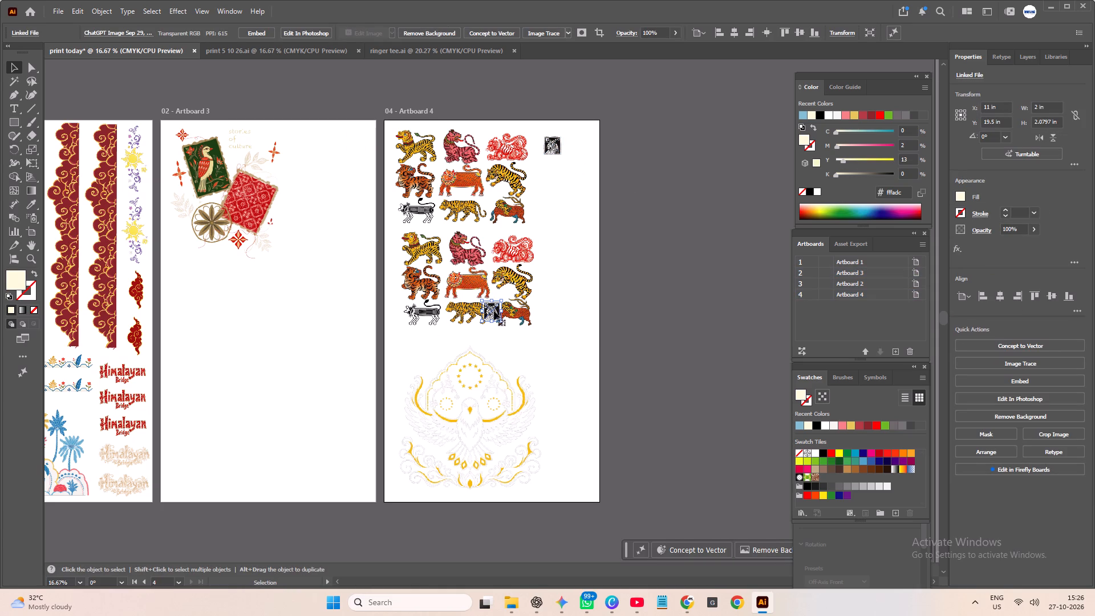
left_click_drag(493, 313, 556, 179)
left_click(651, 205)
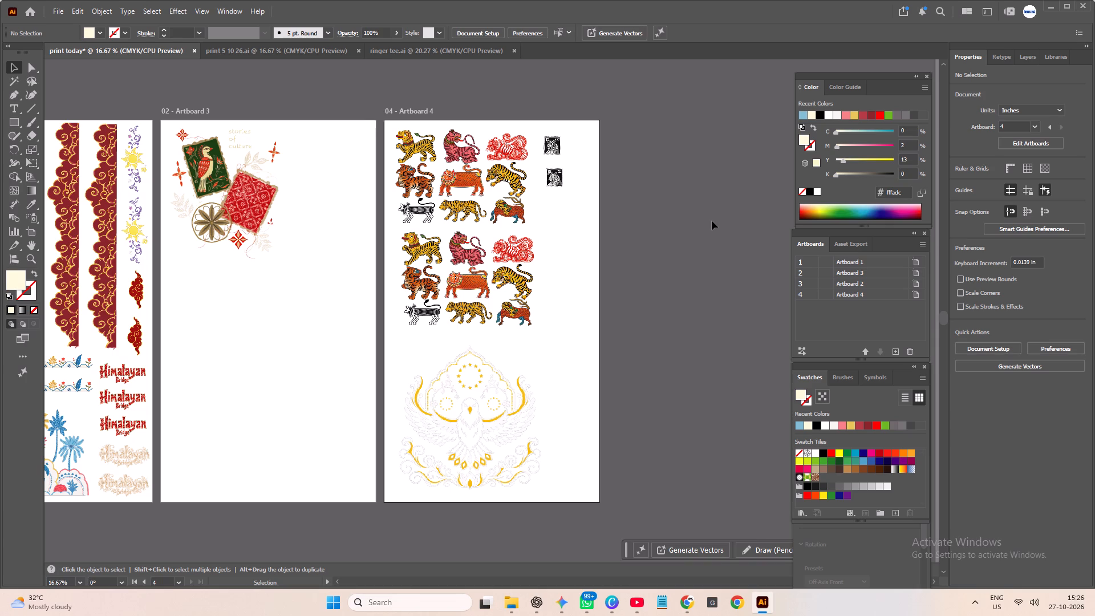
Delete the bird stamp and red card artwork from Artboard 3.
left_click(239, 189)
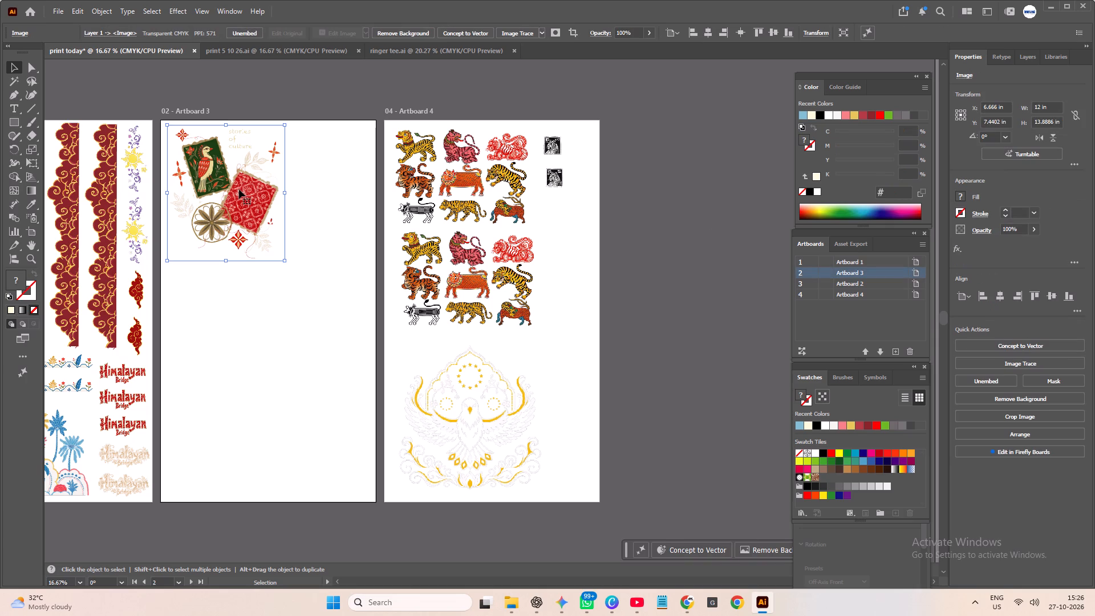
key("Delete")
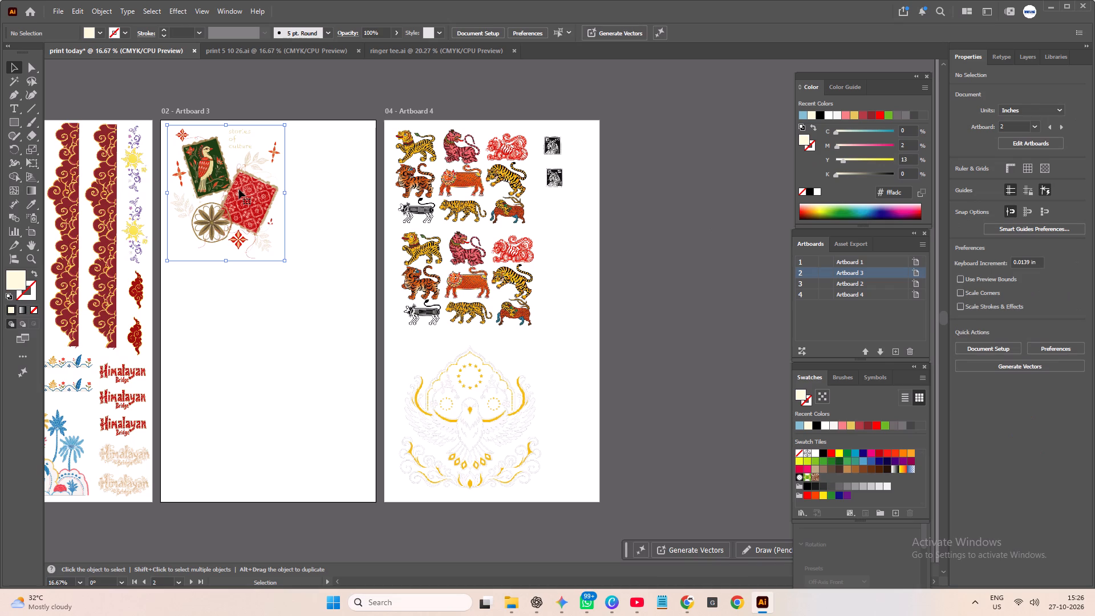
left_click(263, 237)
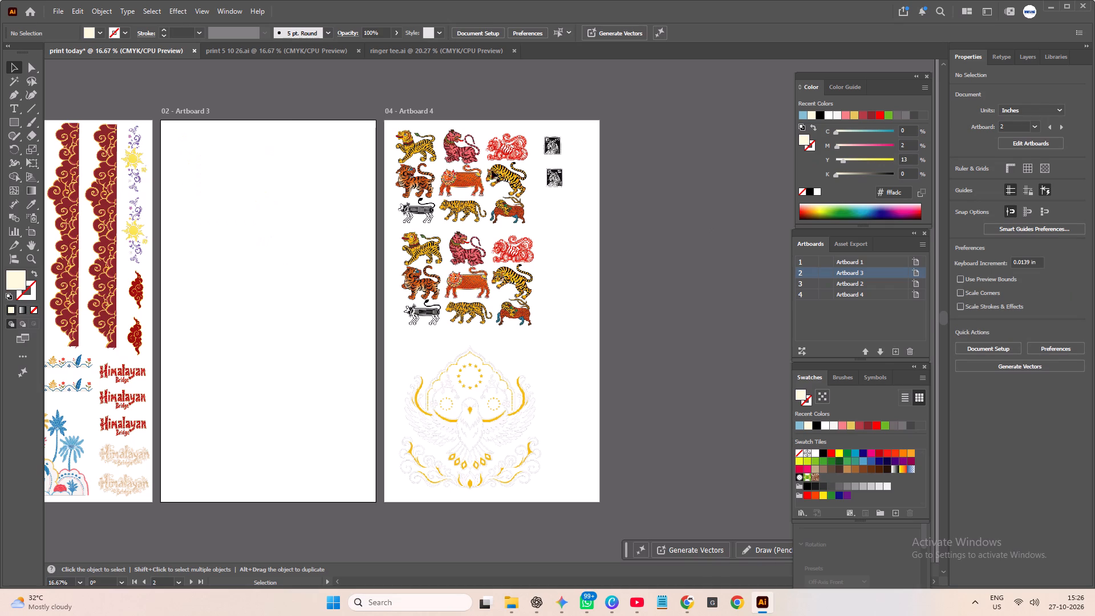
Move all the artwork on Artboard 4, both animal grids, the winged-bird ornament and the two small black-and-white images, onto Artboard 3.
left_click_drag(627, 127, 432, 457)
left_click_drag(492, 432, 450, 439)
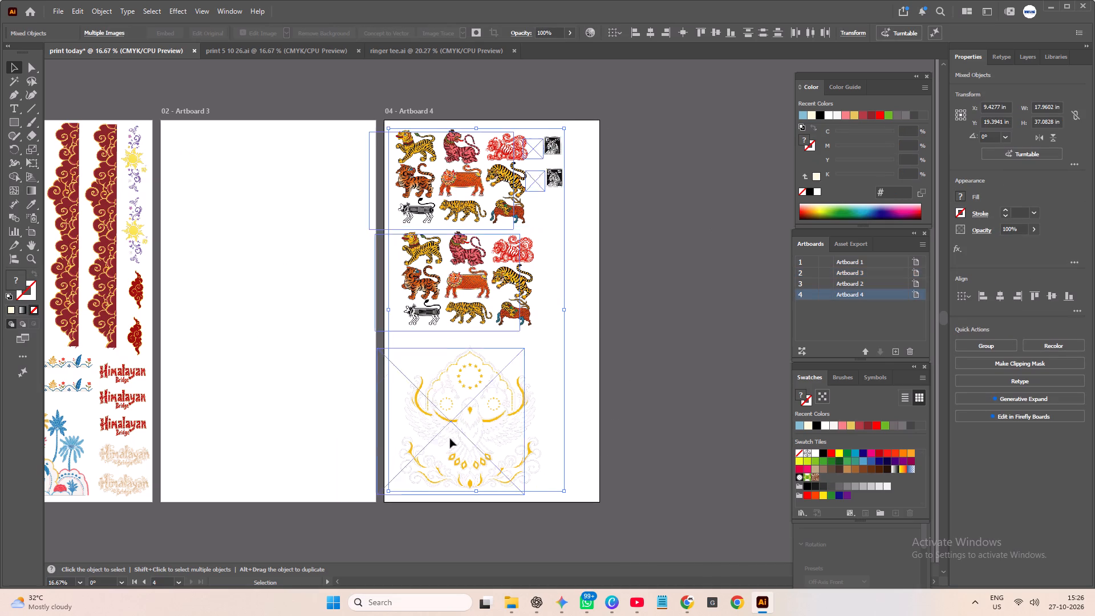
left_click_drag(450, 439, 269, 430)
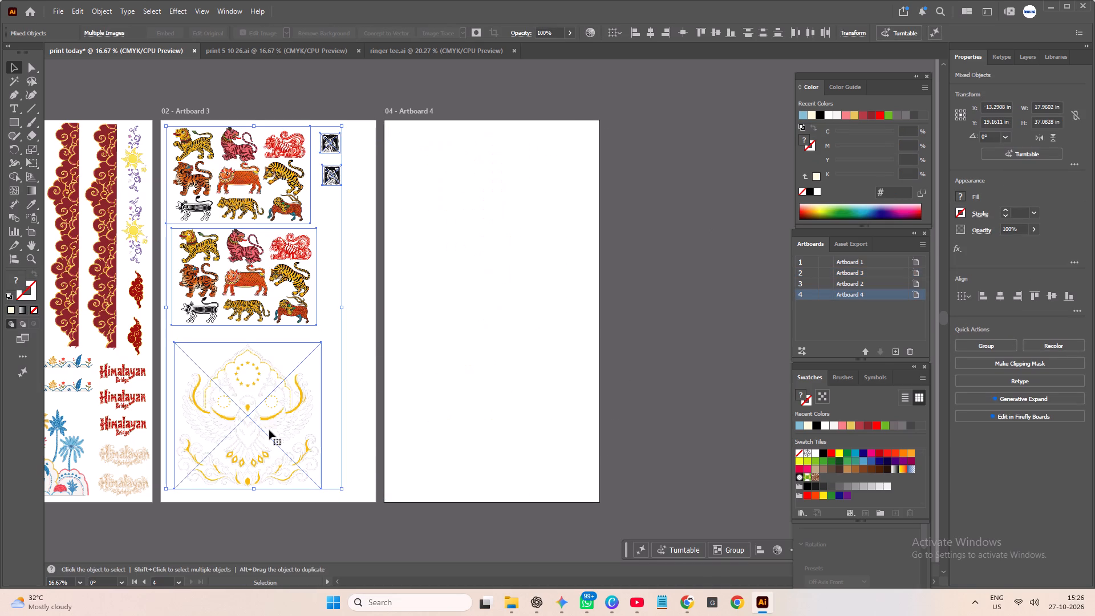
left_click(391, 94)
Shift the lower animal grid on Artboard 3 slightly left to line it up under the upper grid.
left_click(259, 269)
left_click(267, 275)
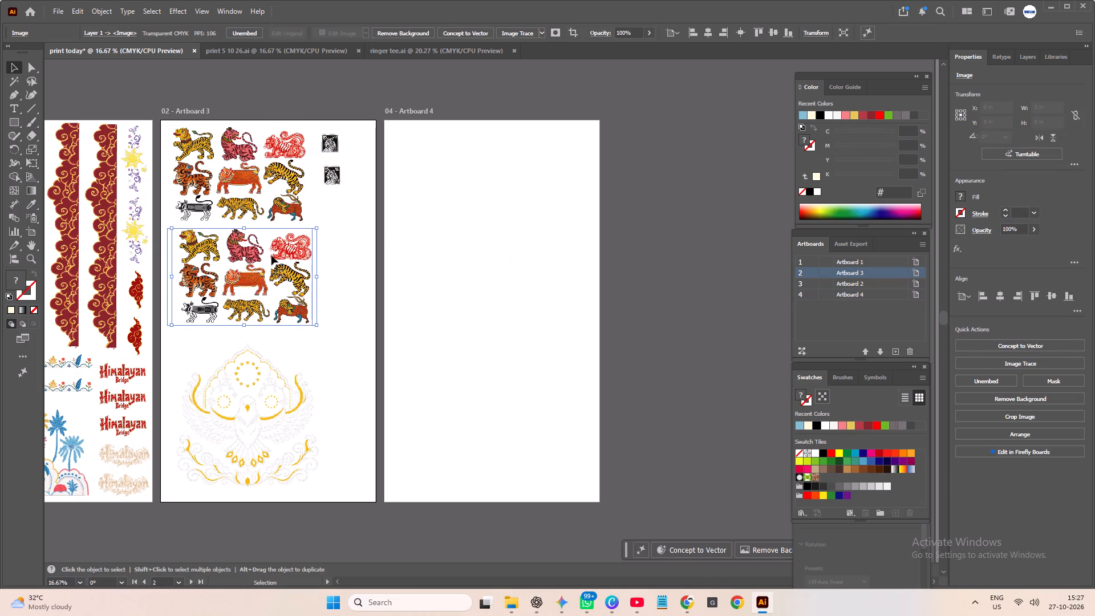
left_click(319, 92)
Move the lower small black-and-white image on Artboard 3 up beside the other one, to its right.
left_click(332, 173)
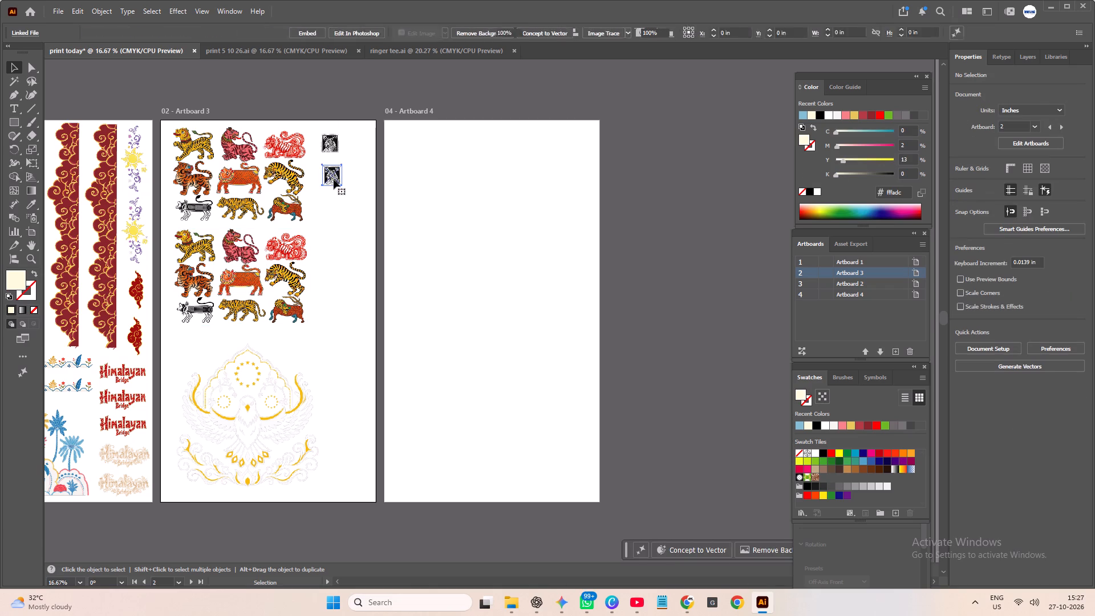
left_click_drag(333, 180, 358, 148)
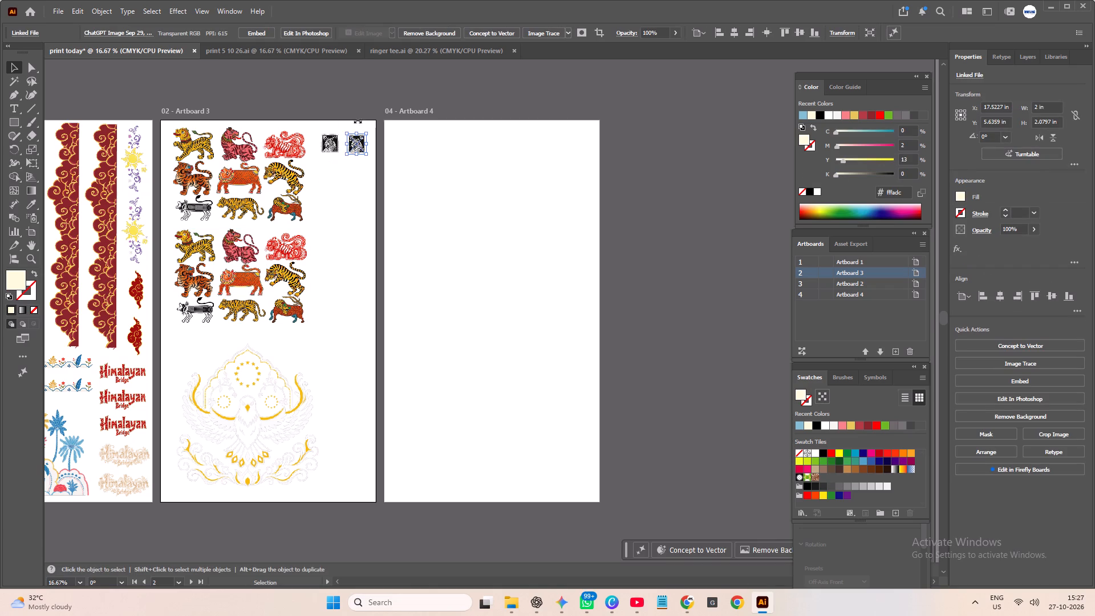
left_click(363, 95)
Copy the right-hand small black-and-white image and place the copy directly below it on Artboard 3.
left_click(357, 145)
key("ctrl+c")
key("ctrl+v")
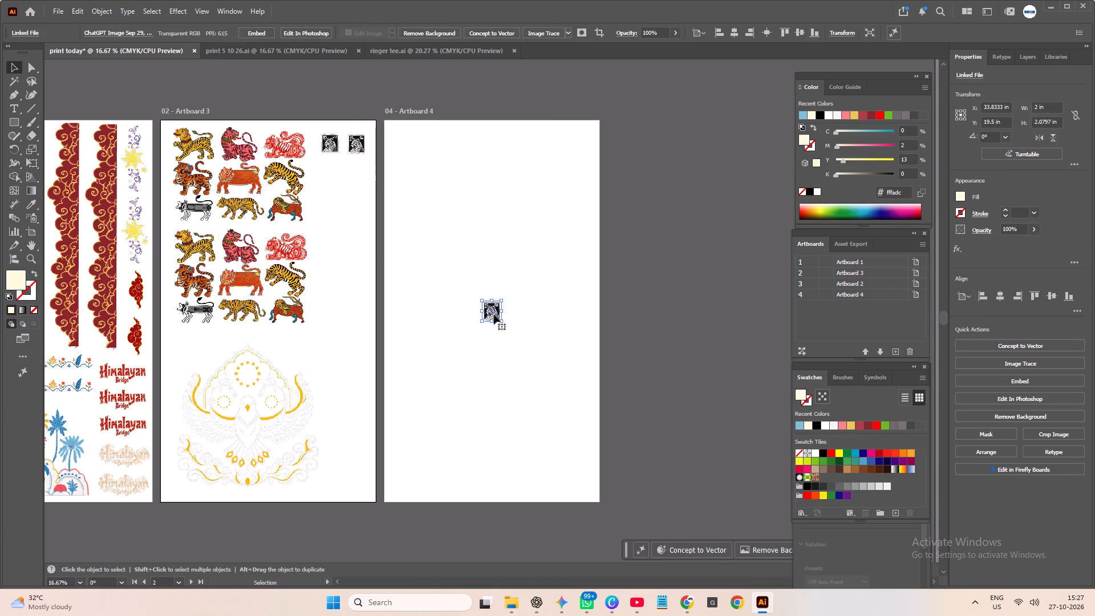
left_click_drag(492, 312, 356, 171)
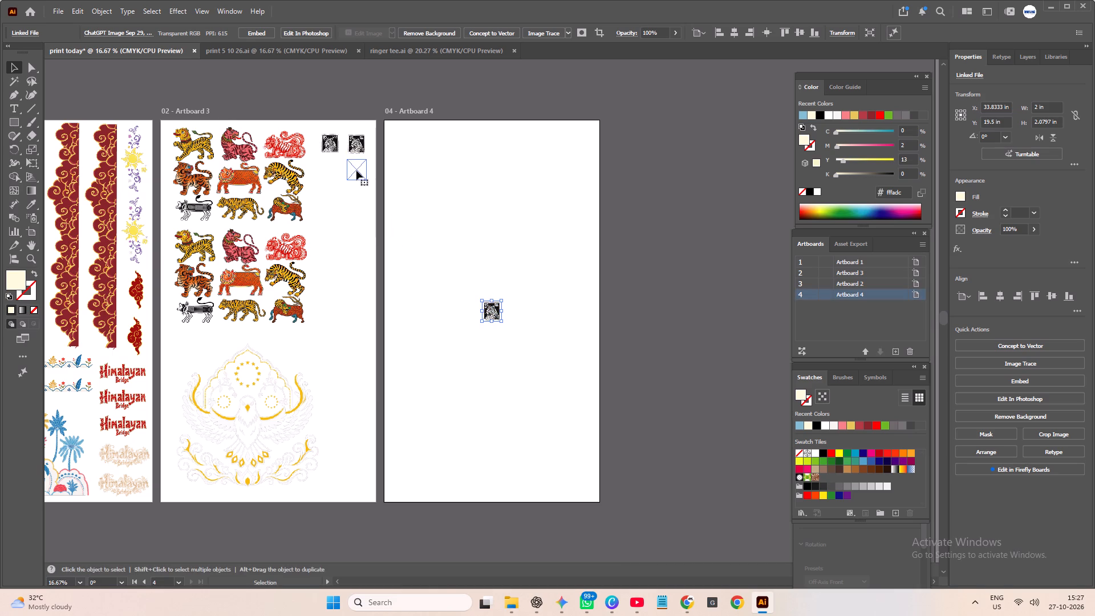
left_click(370, 85)
Shift the gold winged-bird ornament on Artboard 3 slightly to the left.
left_click(273, 421)
left_click(273, 424)
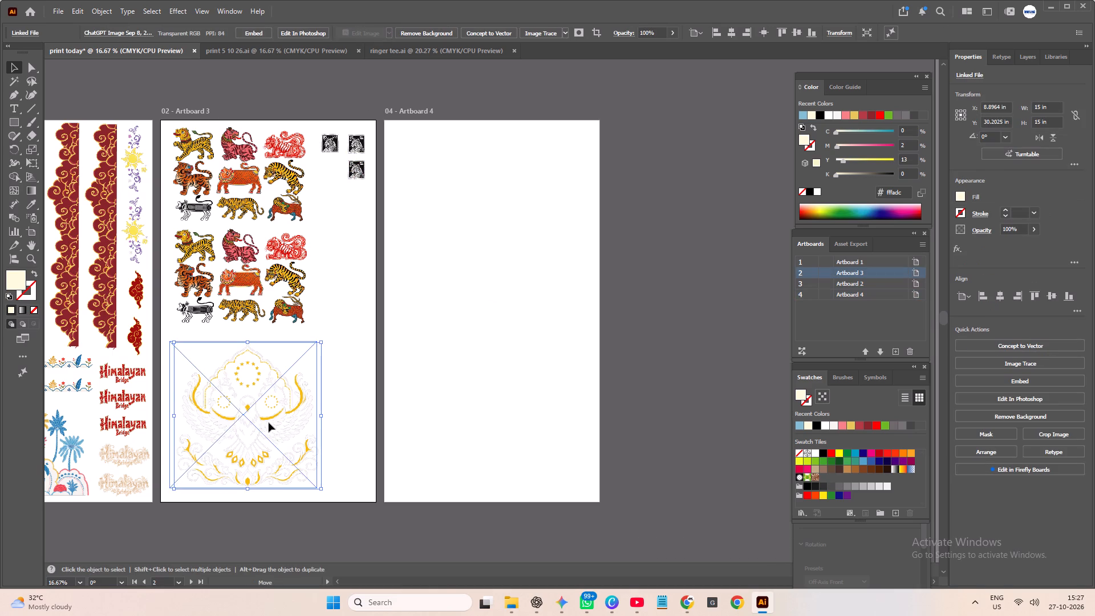
left_click(343, 524)
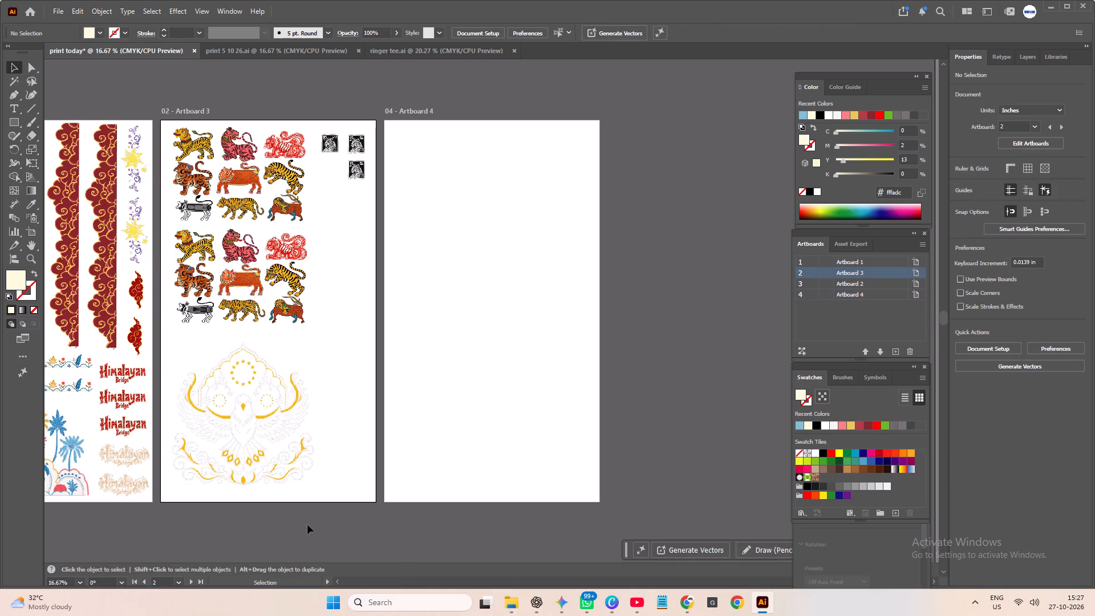
Review the artboards of print today and compare them with the artwork in print 5 10 26.
scroll(284, 516, "down", 2, "ctrl")
scroll(284, 516, "up", 5, "ctrl")
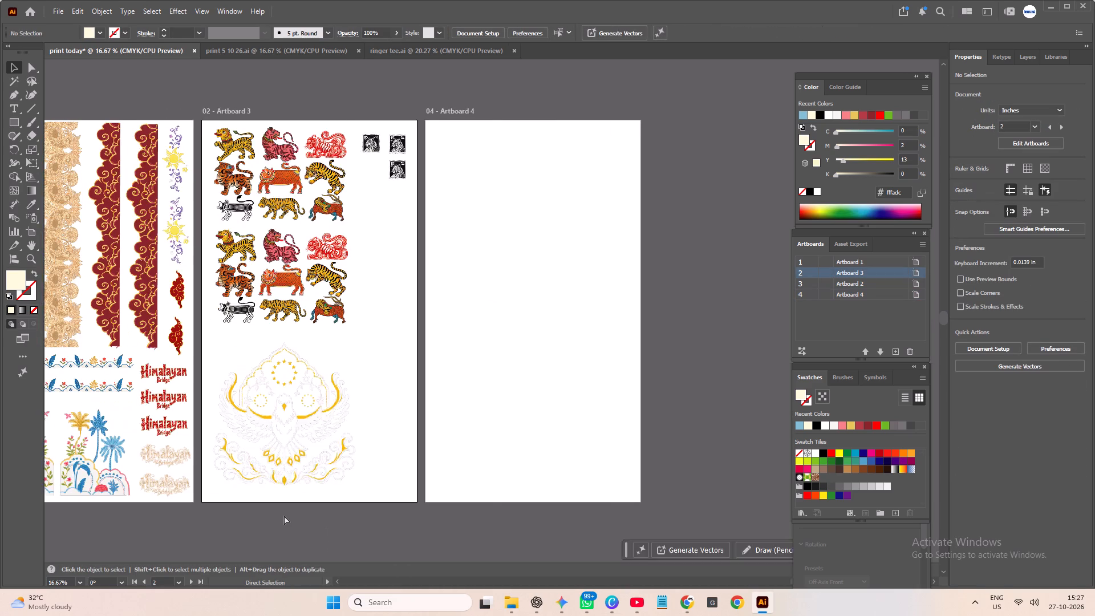
scroll(284, 516, "up", 20, "ctrl")
scroll(284, 516, "up", 5, "ctrl")
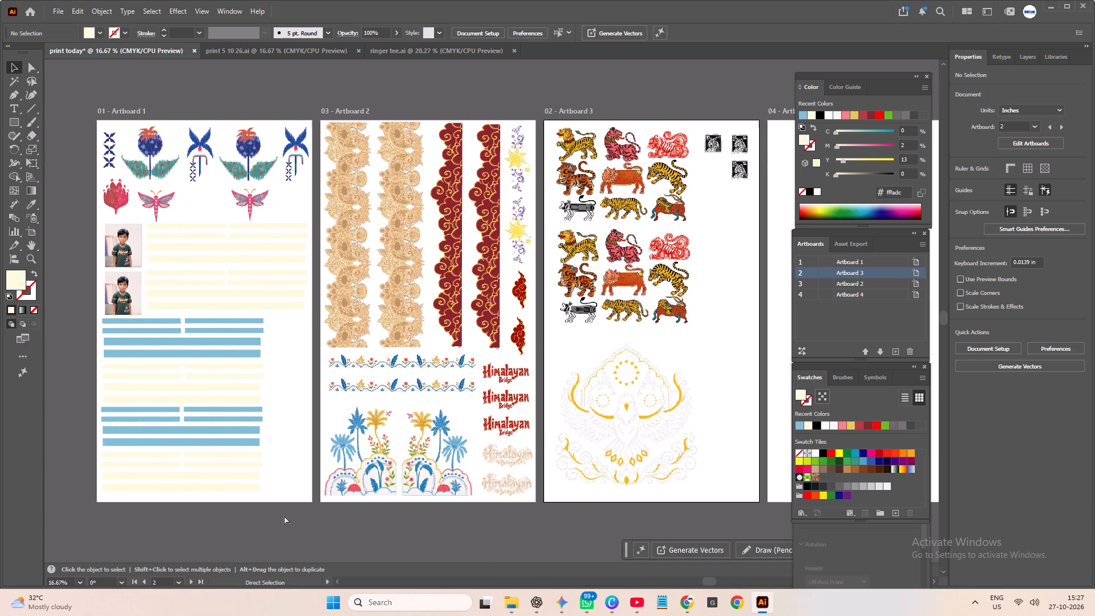
scroll(284, 516, "down", 3, "ctrl")
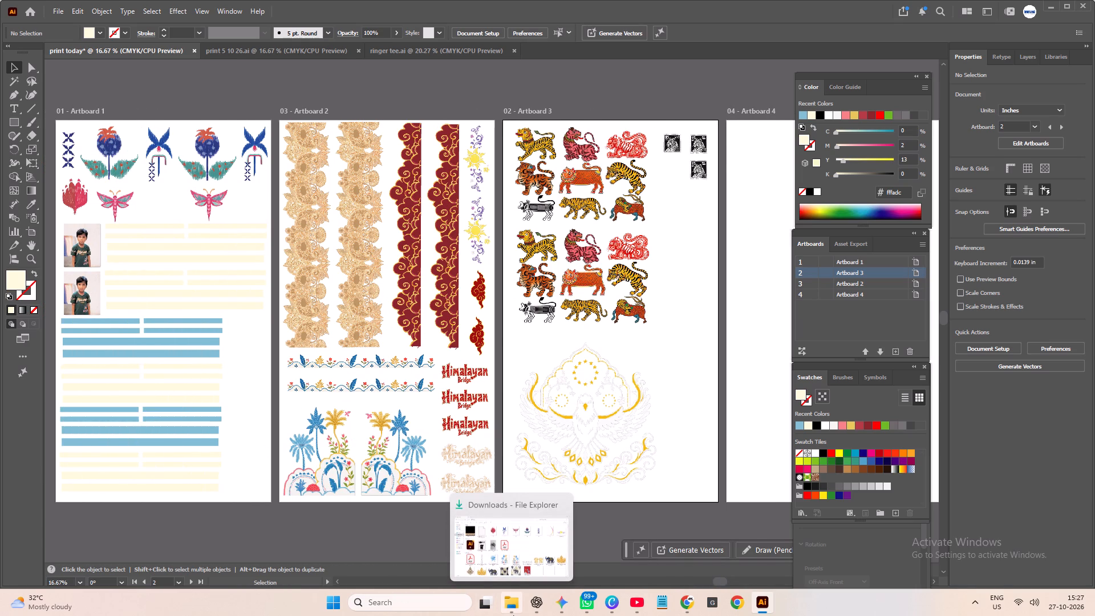
left_click(130, 87)
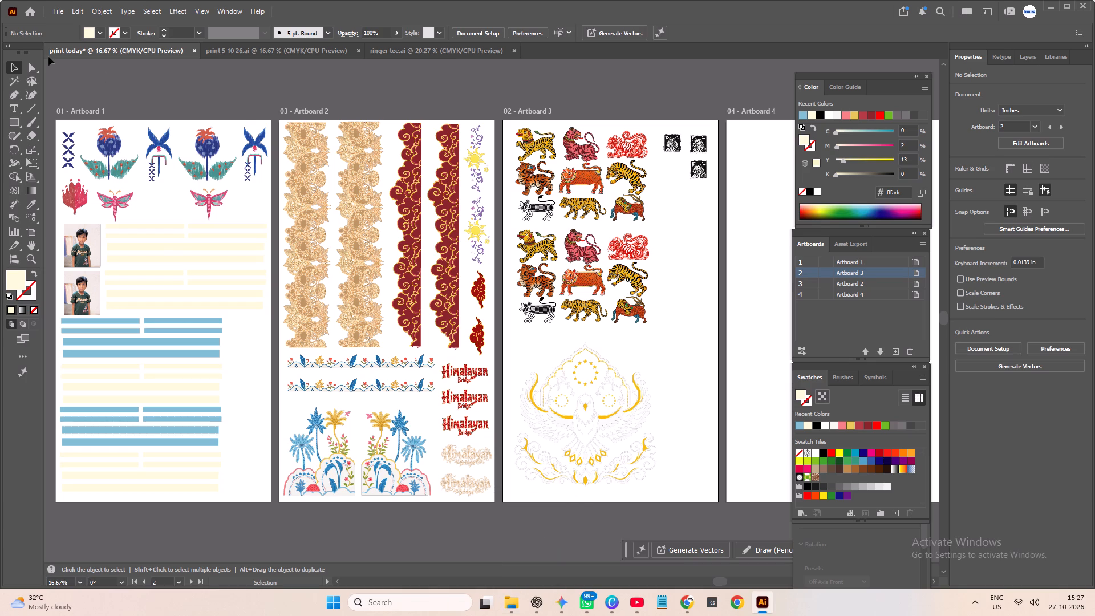
left_click(279, 52)
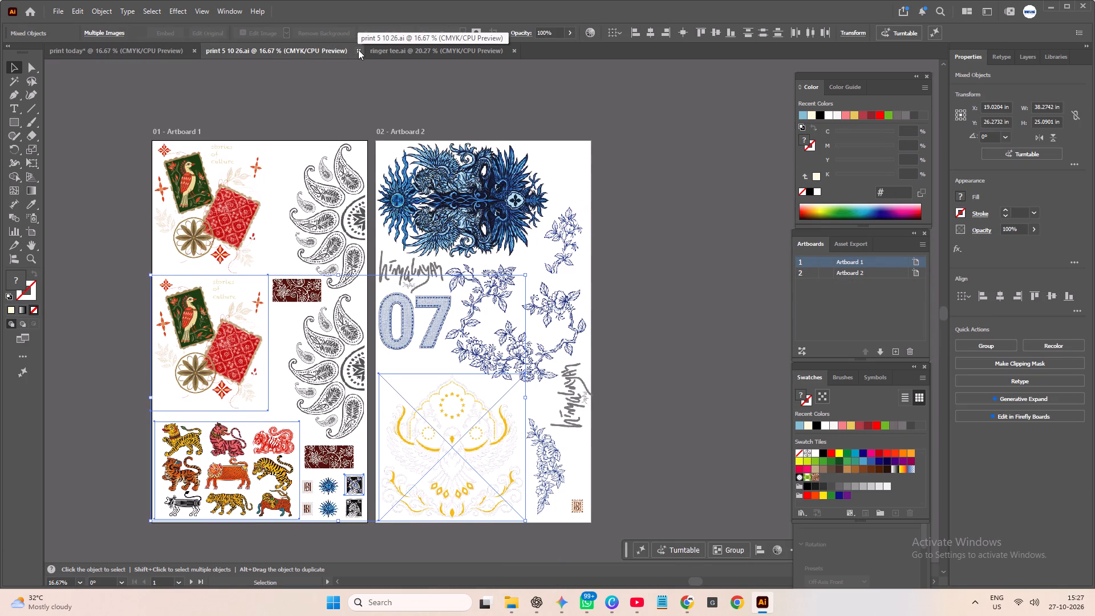
scroll(470, 355, "down", 8)
scroll(470, 355, "up", 6)
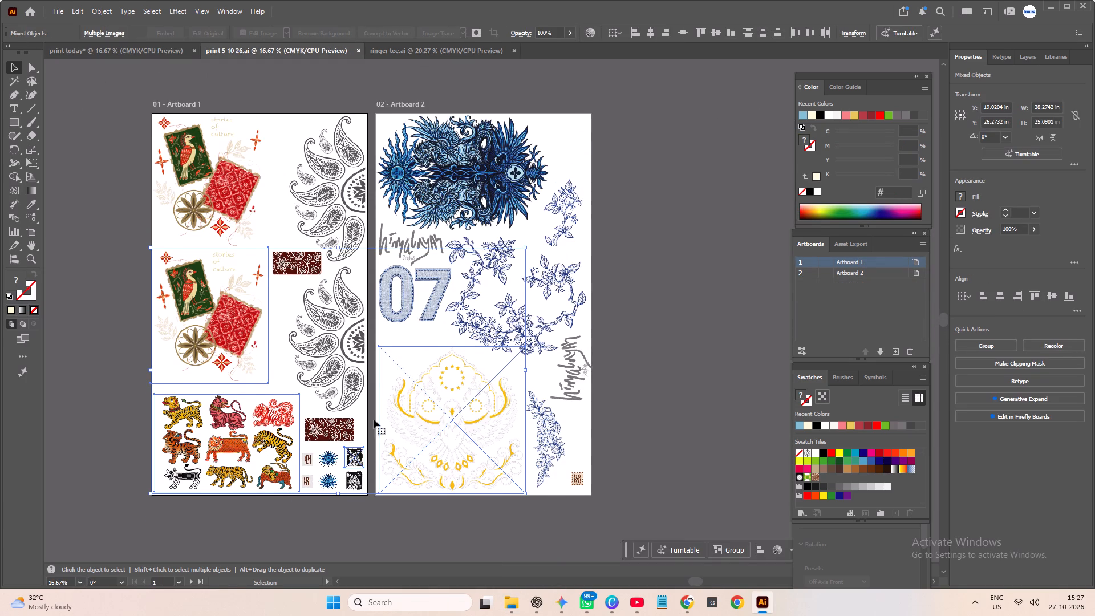
left_click(305, 519)
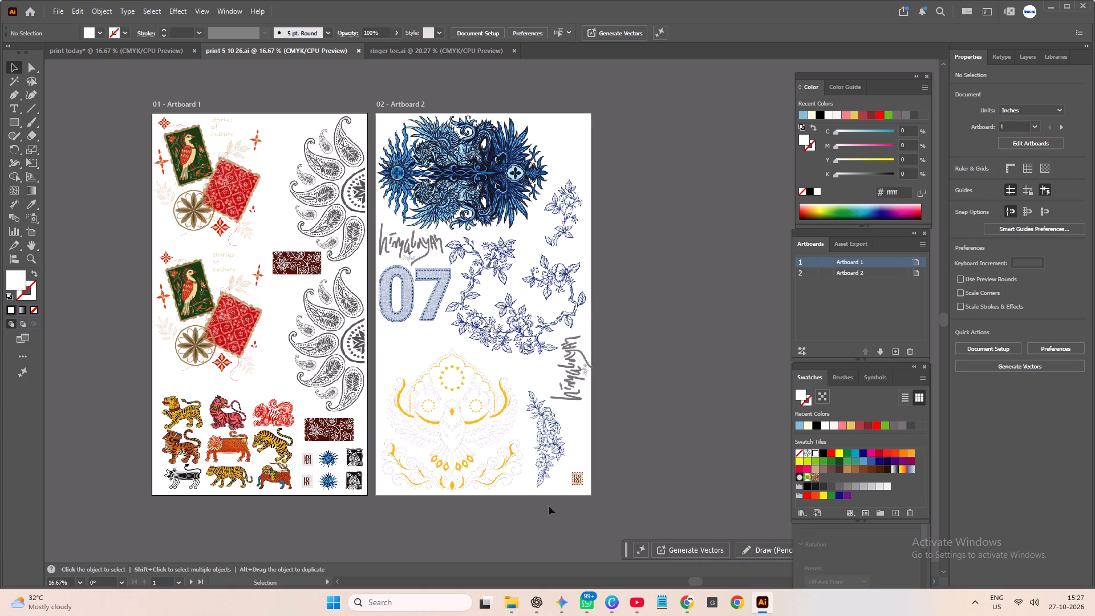
Close the ringer tee and print 5 10 26 documents, leaving only print today open.
left_click(421, 54)
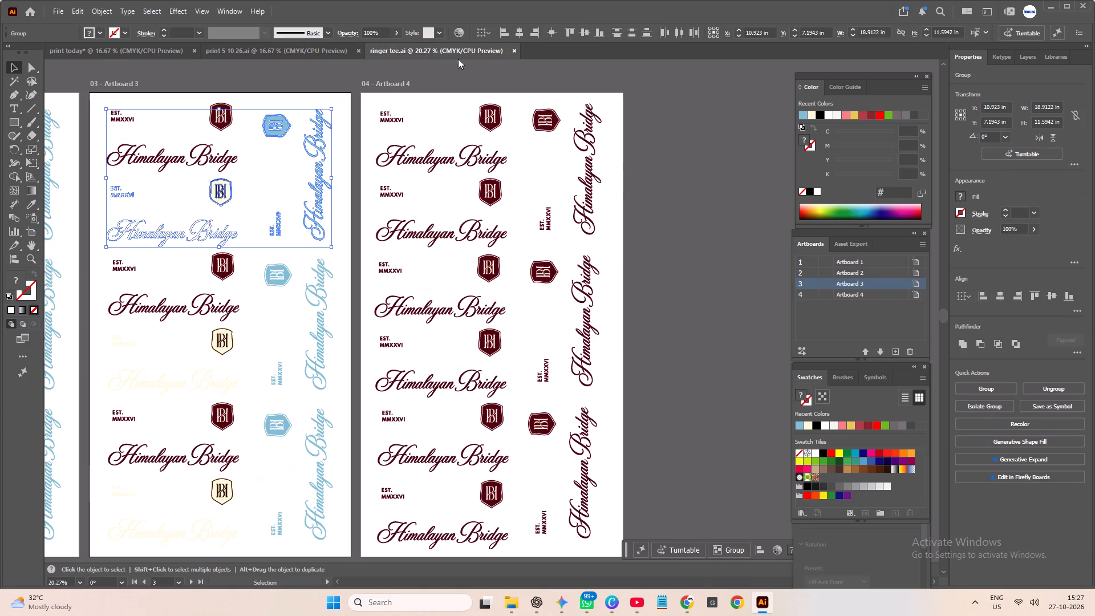
left_click(516, 48)
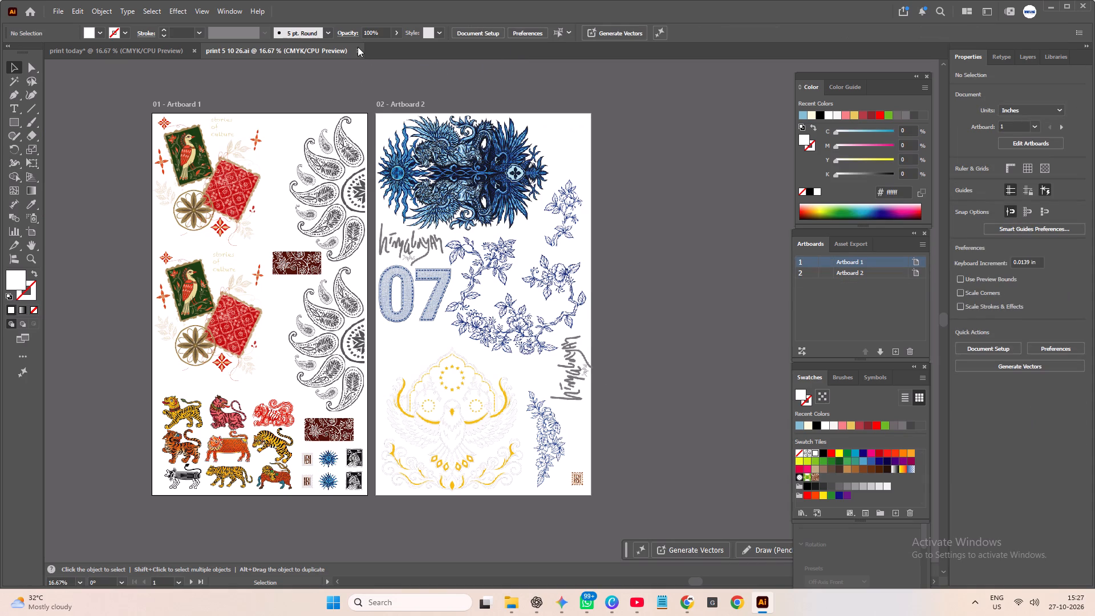
left_click(358, 47)
left_click(358, 50)
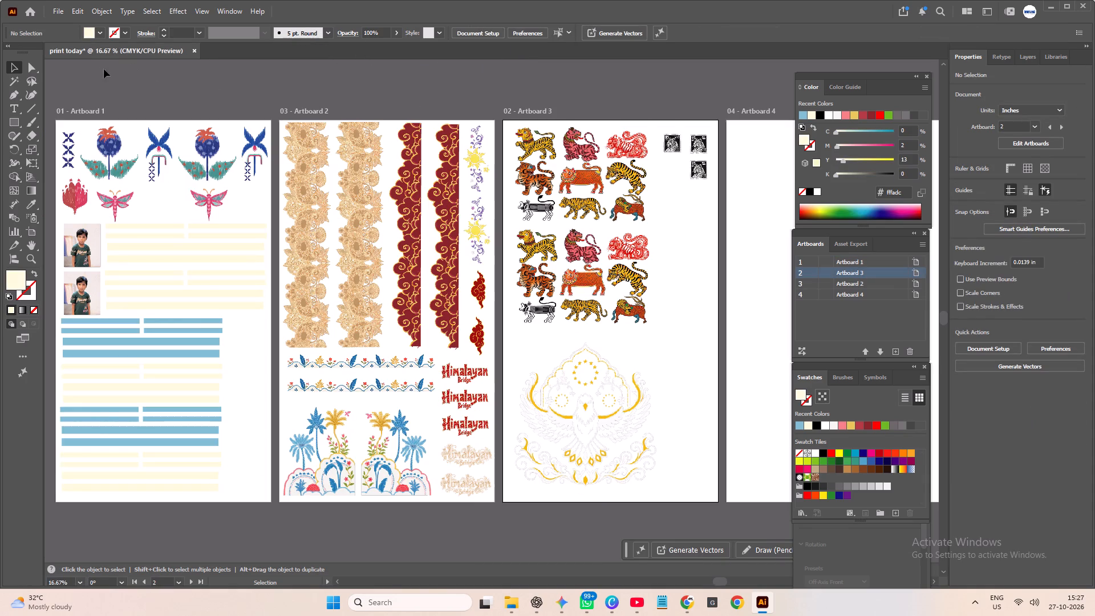
Look through the recent files on the home screen and return to the print today document.
left_click(26, 13)
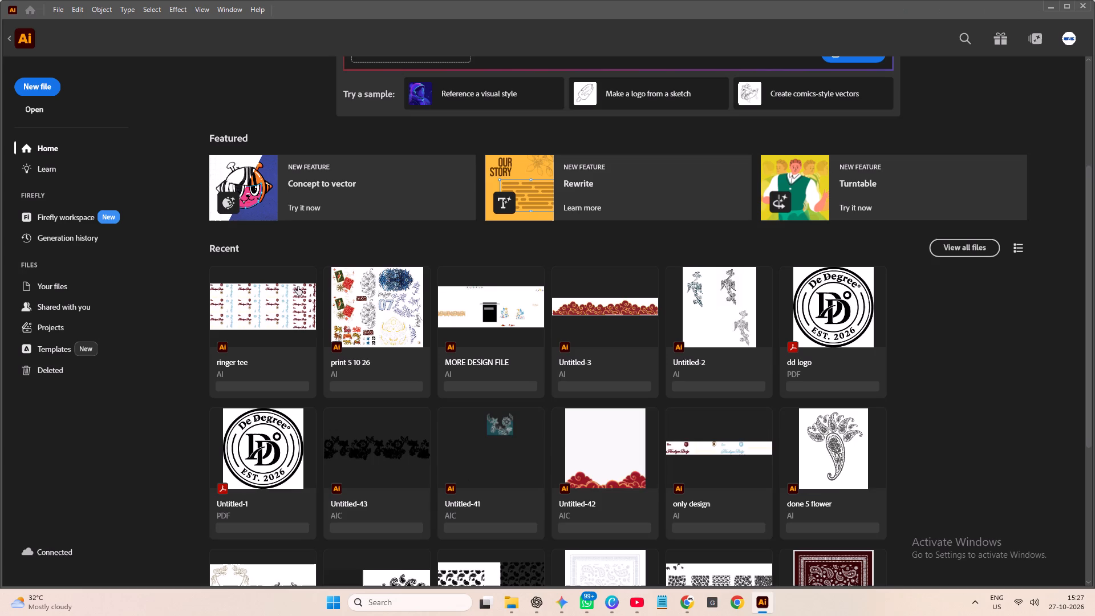
scroll(593, 420, "down", 9)
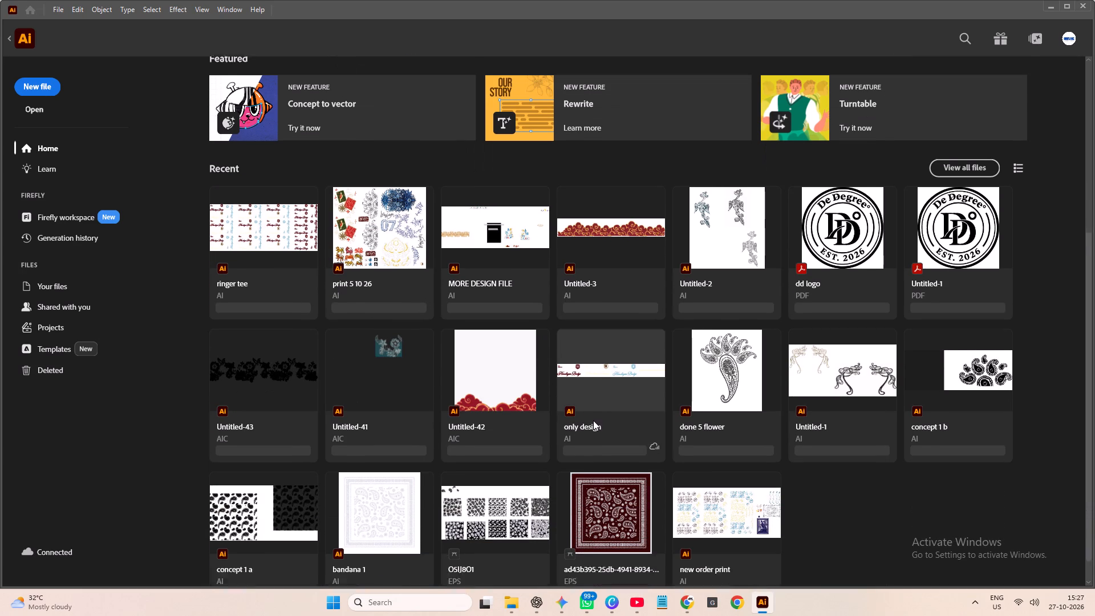
scroll(593, 420, "down", 6)
scroll(804, 472, "down", 4)
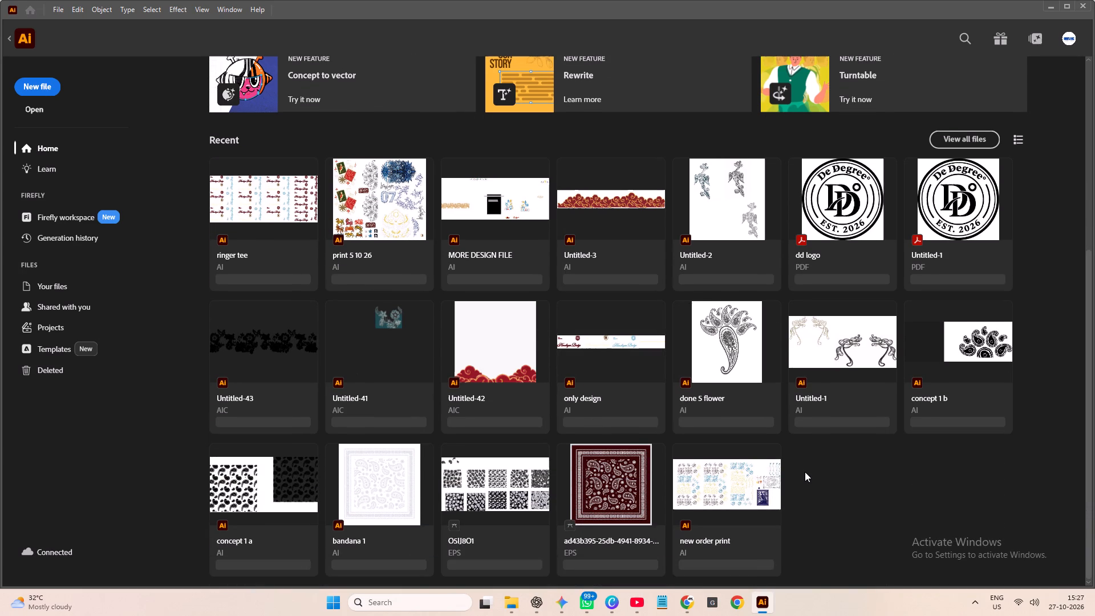
scroll(805, 472, "up", 6)
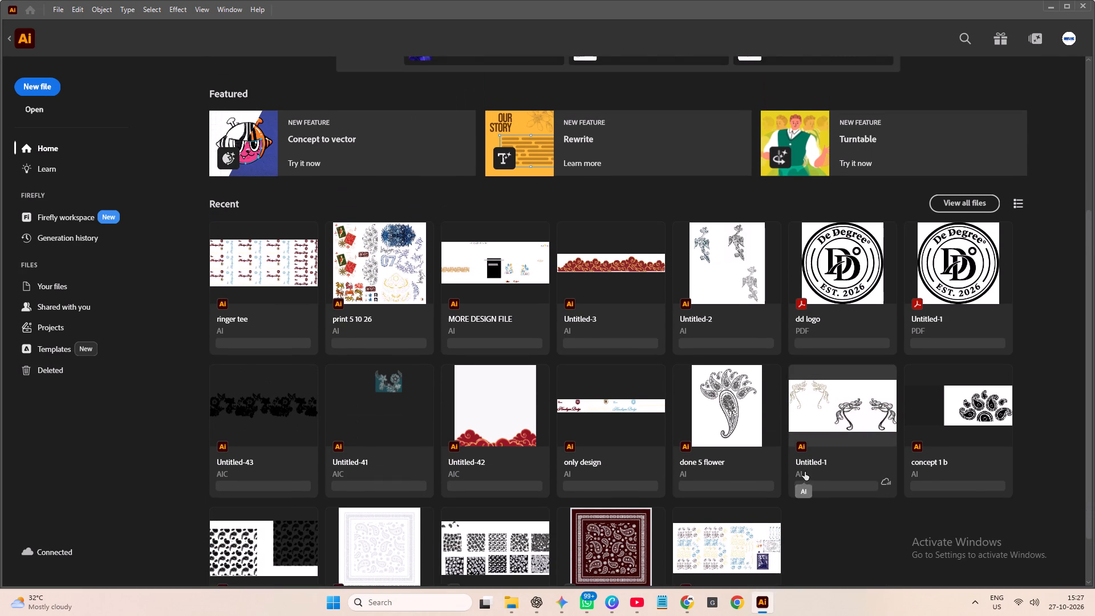
scroll(805, 472, "up", 12)
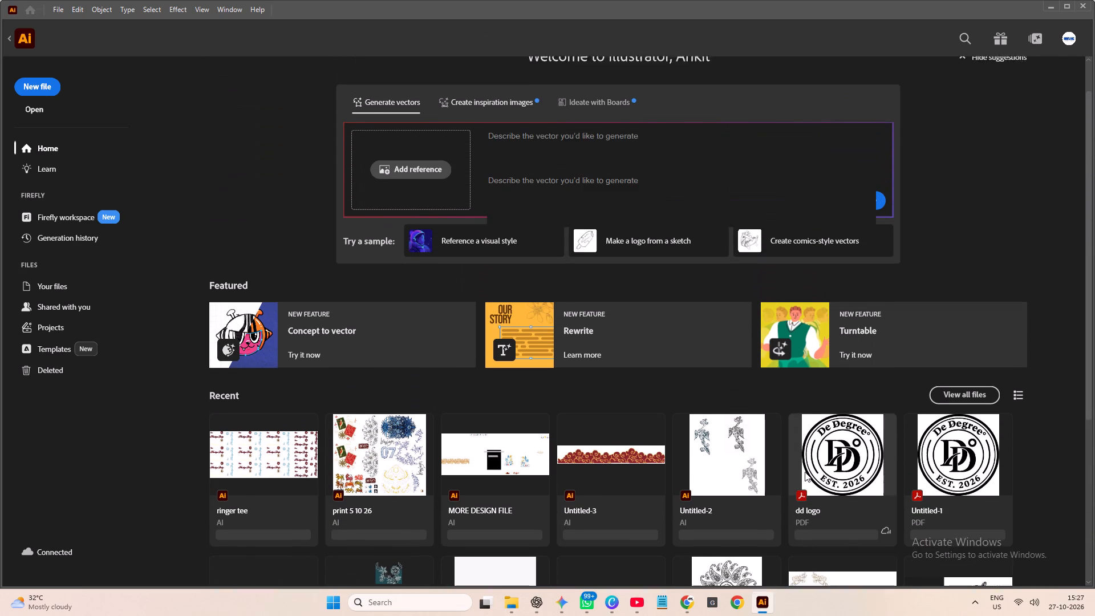
scroll(805, 472, "up", 8)
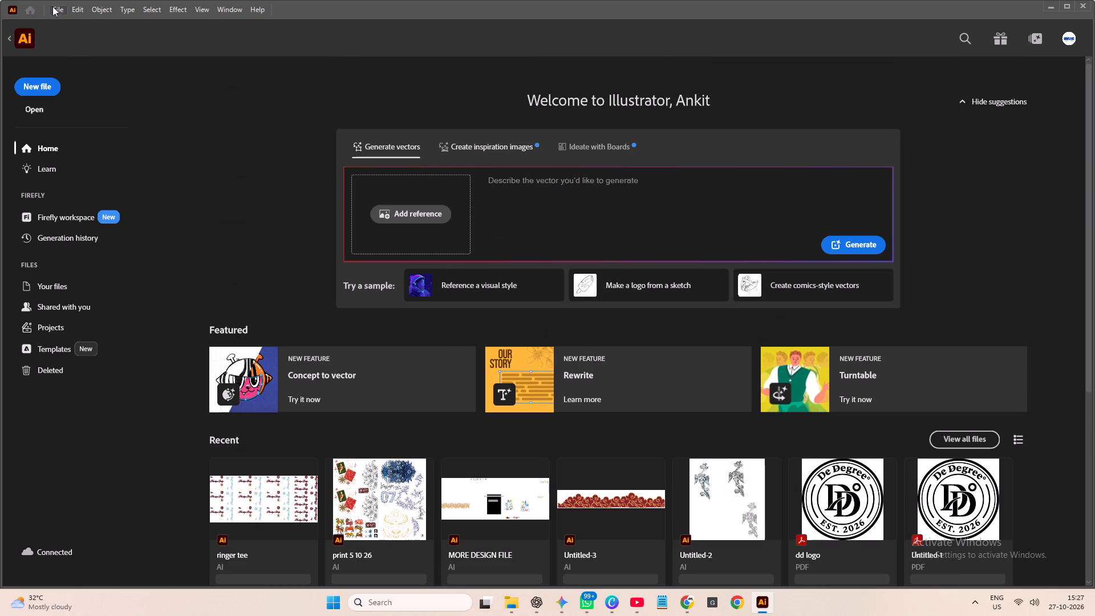
left_click(7, 38)
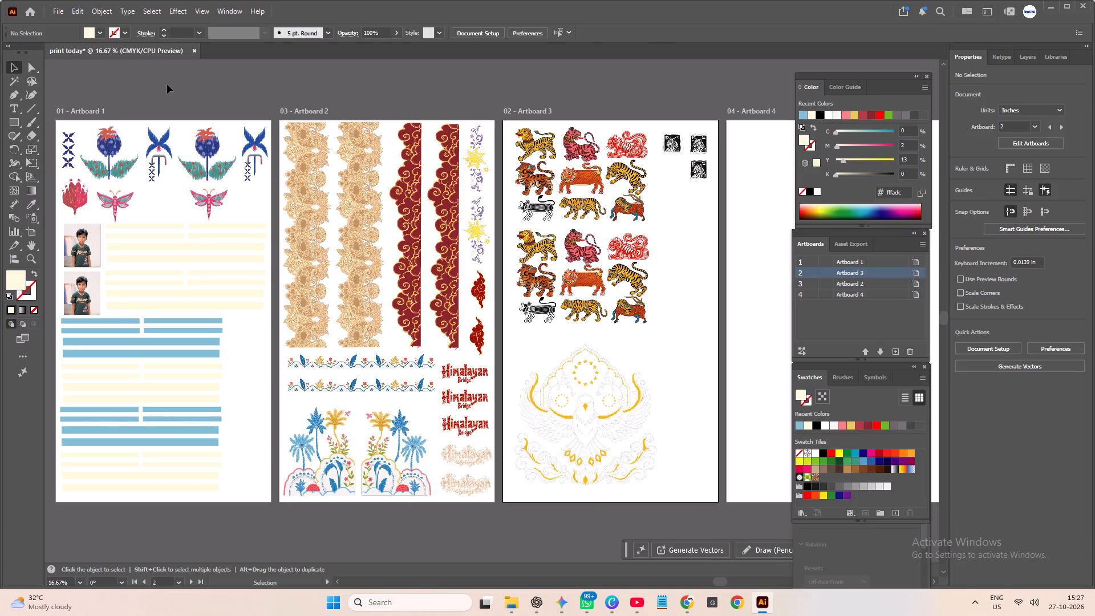
Save the print layout document as PRINT 27 10 26 in Adobe Illustrator format on the himalayan bridge (E:) drive.
key("ctrl+s")
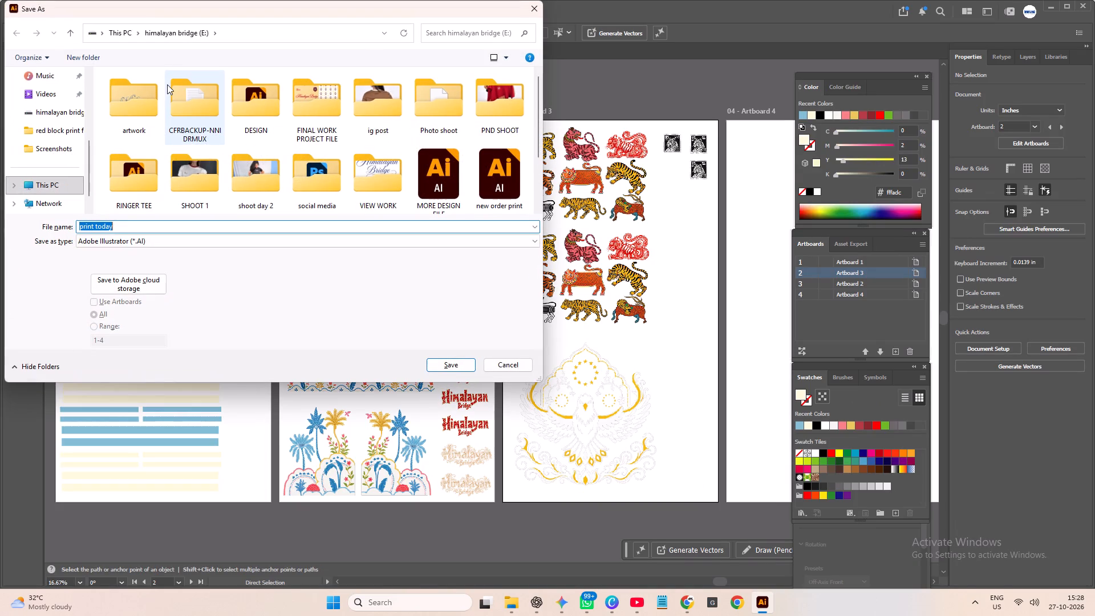
scroll(48, 144, "up", 6)
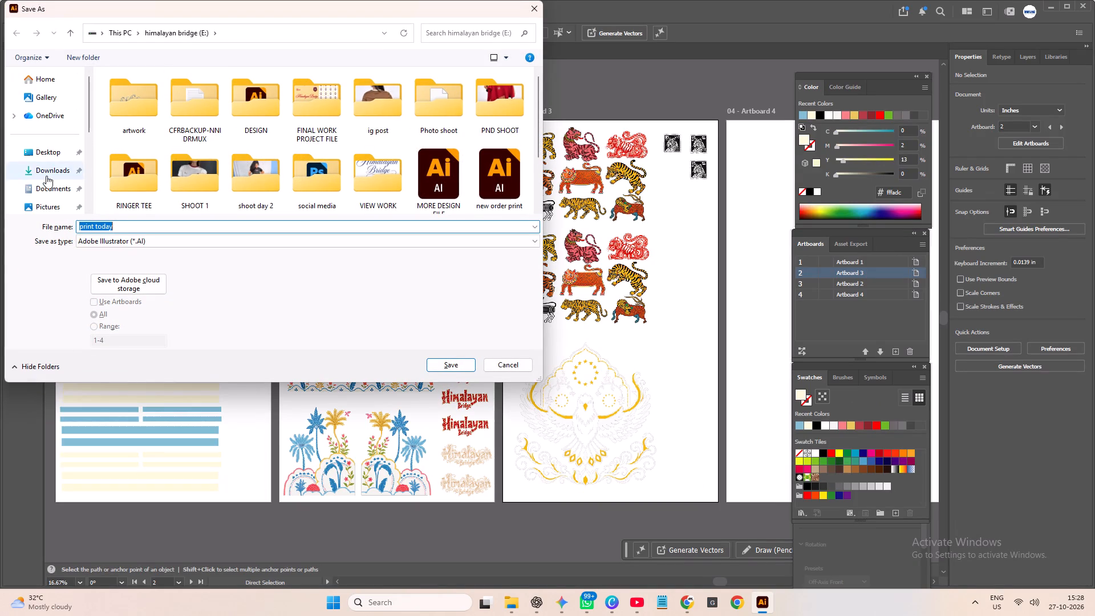
scroll(46, 191, "down", 2)
left_click(50, 150)
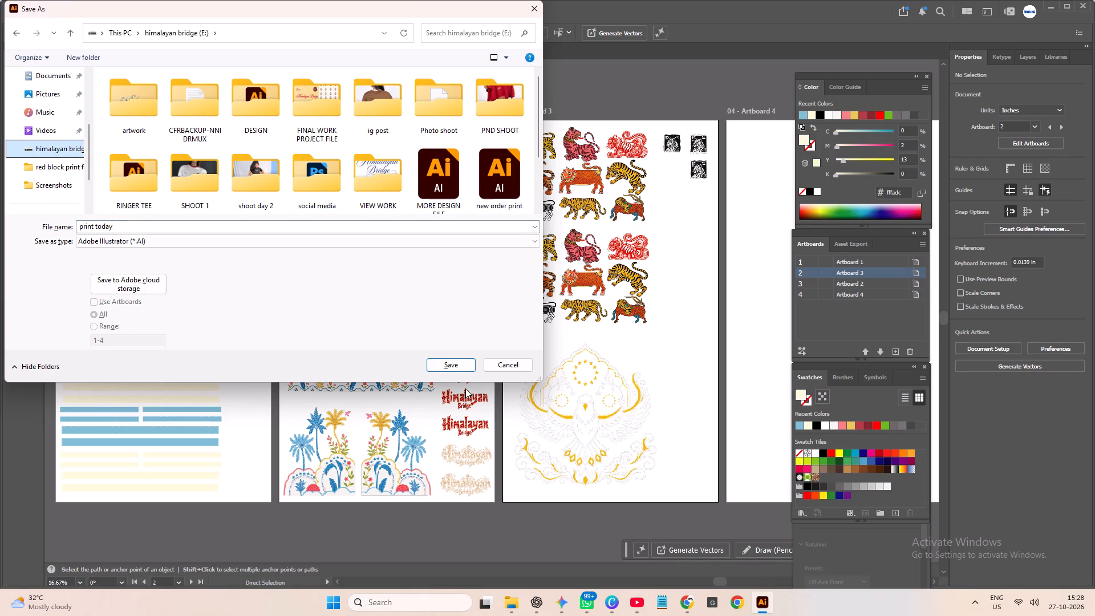
left_click(212, 227)
key("space")
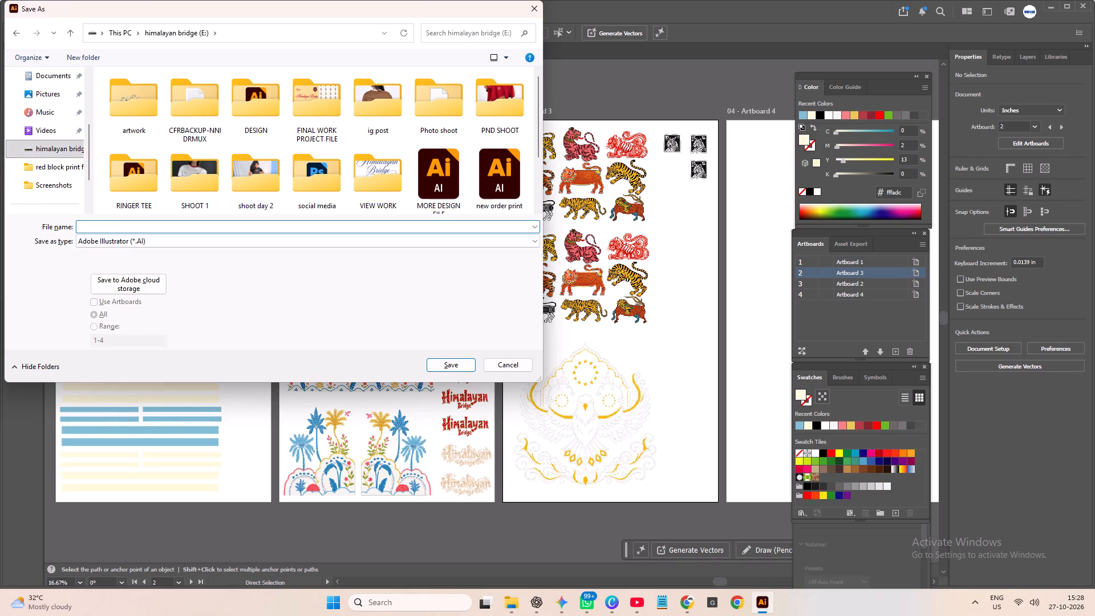
type("PRINT")
key("space")
type("27 10")
key("space")
type("26")
key("Return")
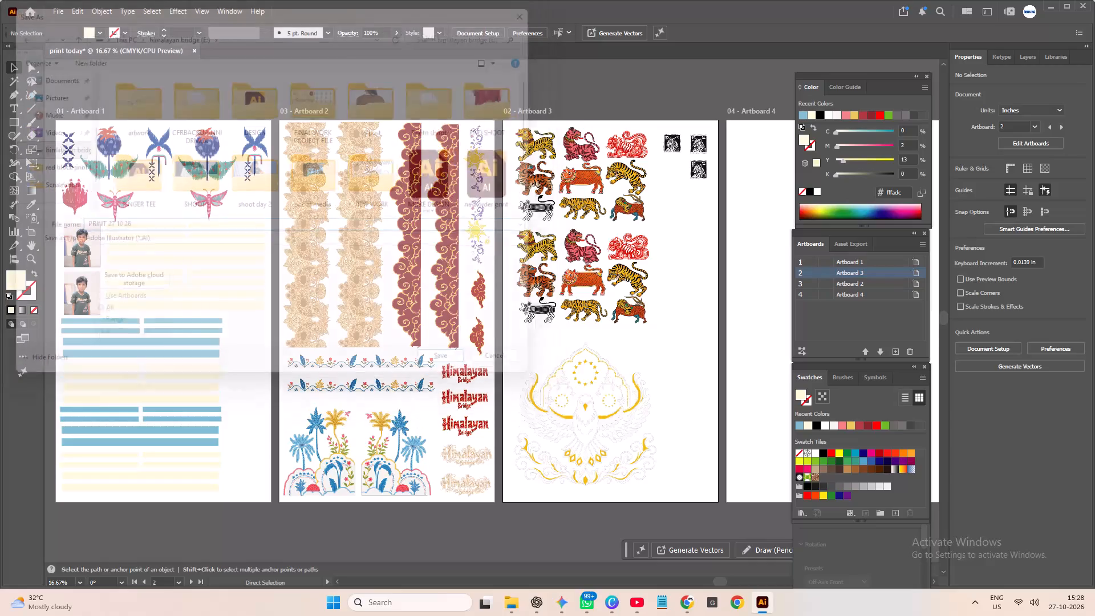
left_click(606, 473)
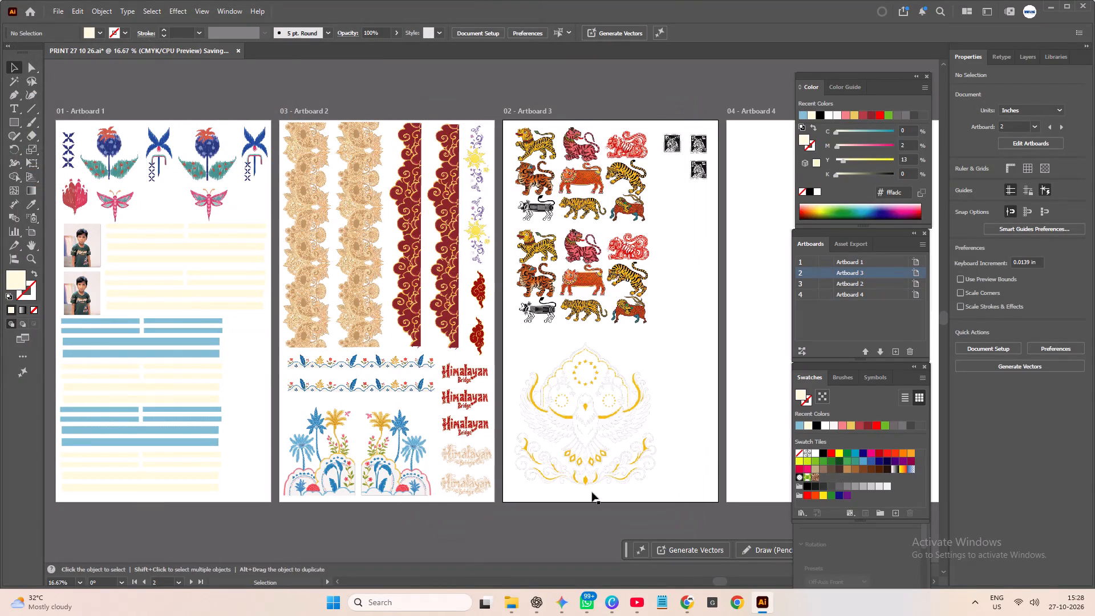
left_click(476, 540)
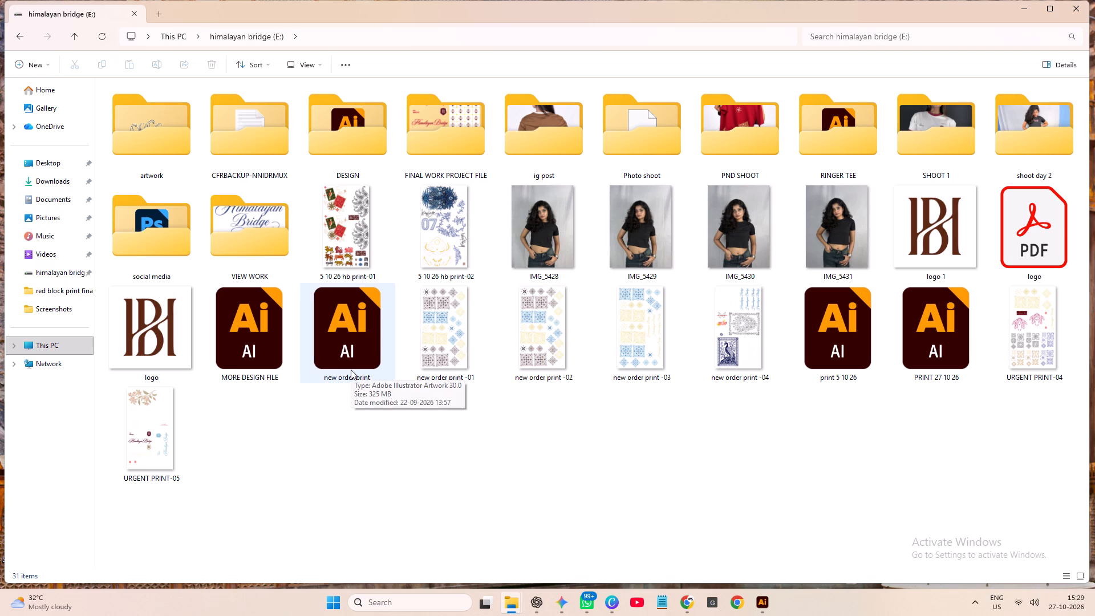
Look through the himalayan bridge drive, its DESIGN folder and the 1x subfolder for existing print files and artwork.
left_click(162, 457)
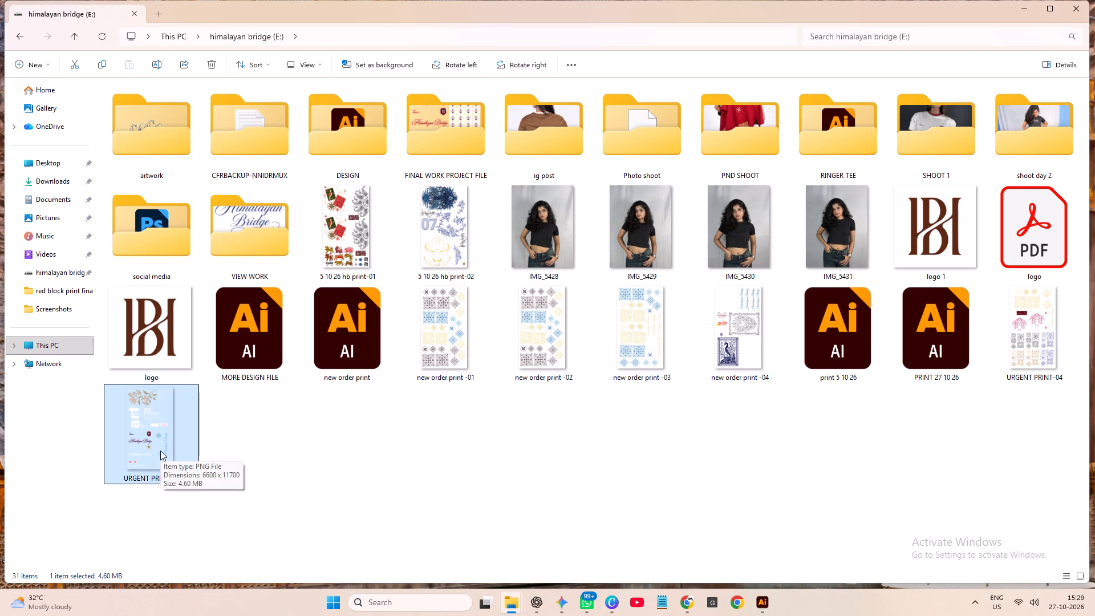
left_click(246, 444)
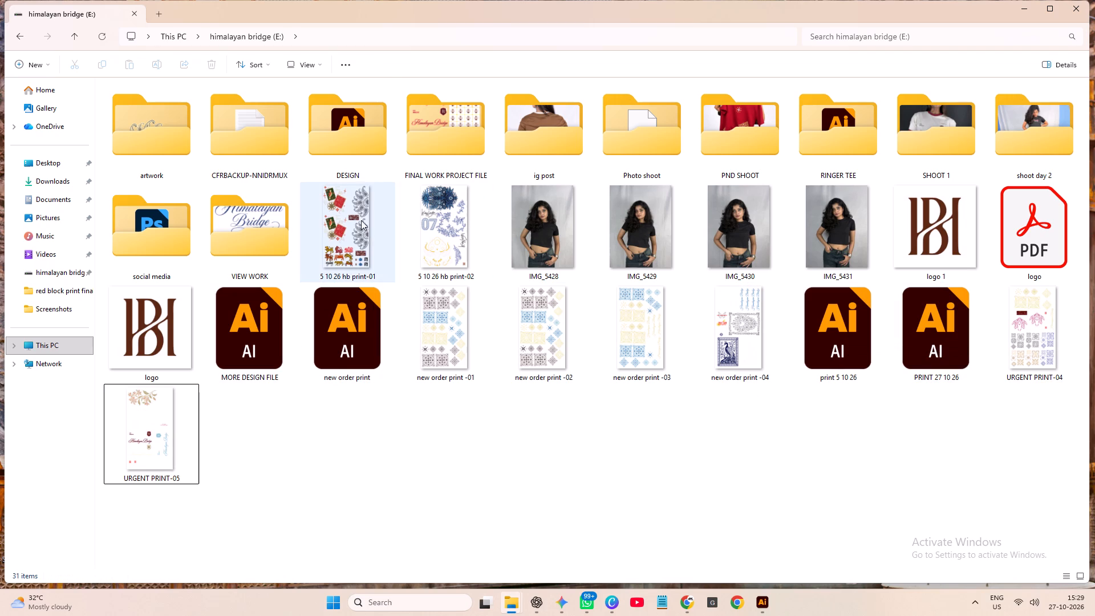
double_click(358, 143)
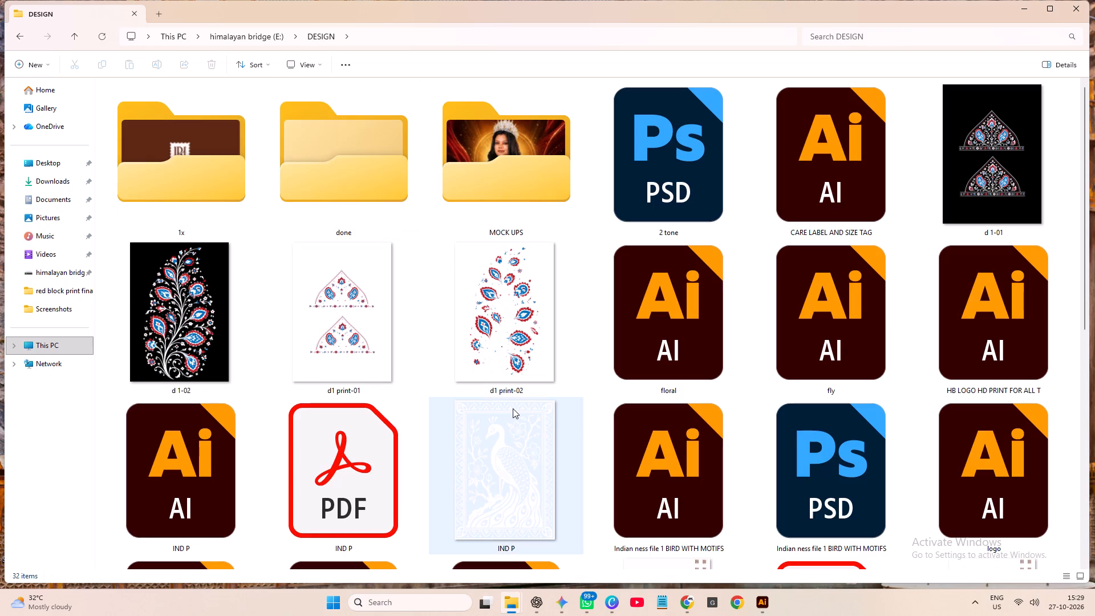
scroll(513, 408, "down", 1)
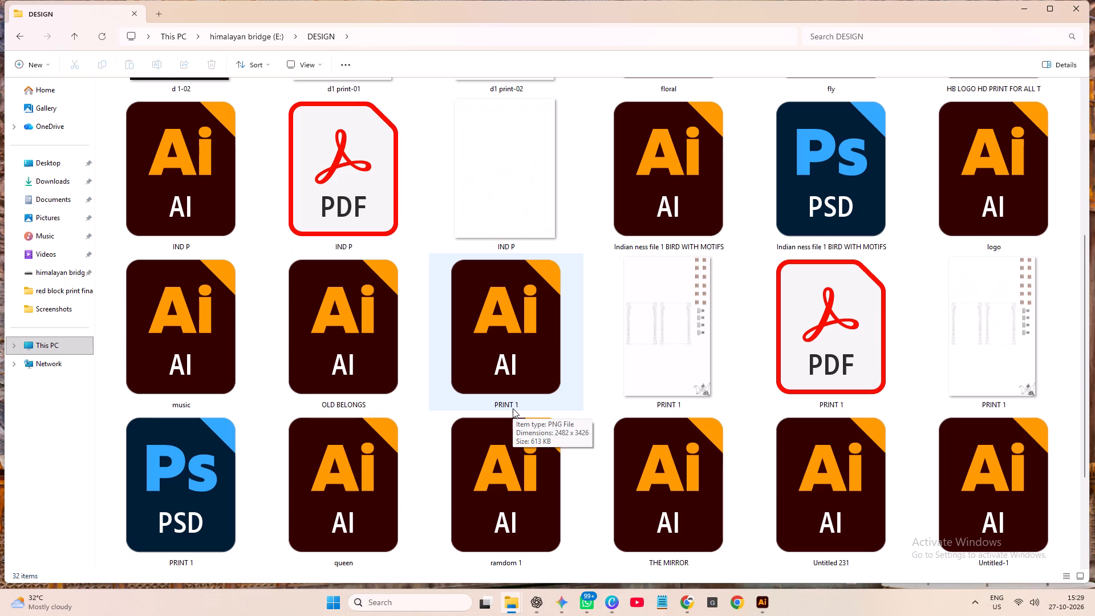
left_click(653, 368)
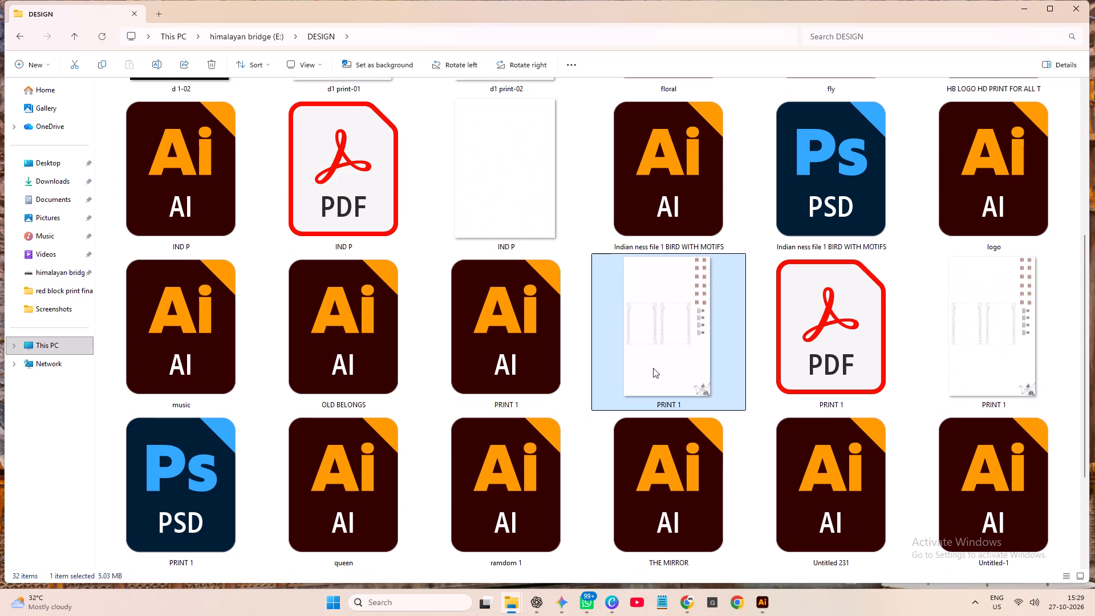
left_click(517, 371)
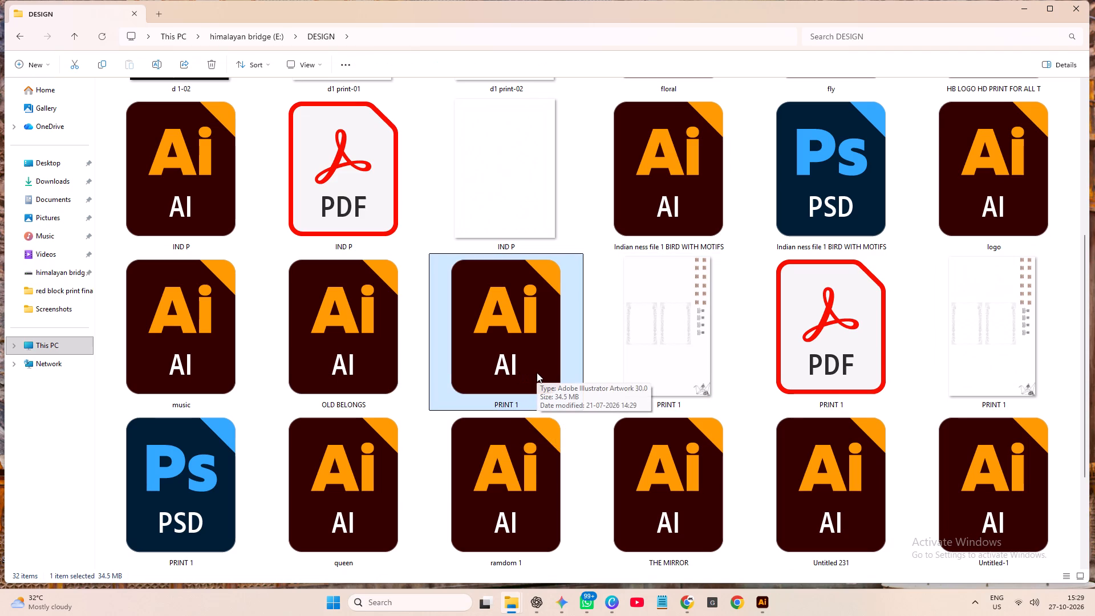
scroll(537, 372, "up", 1)
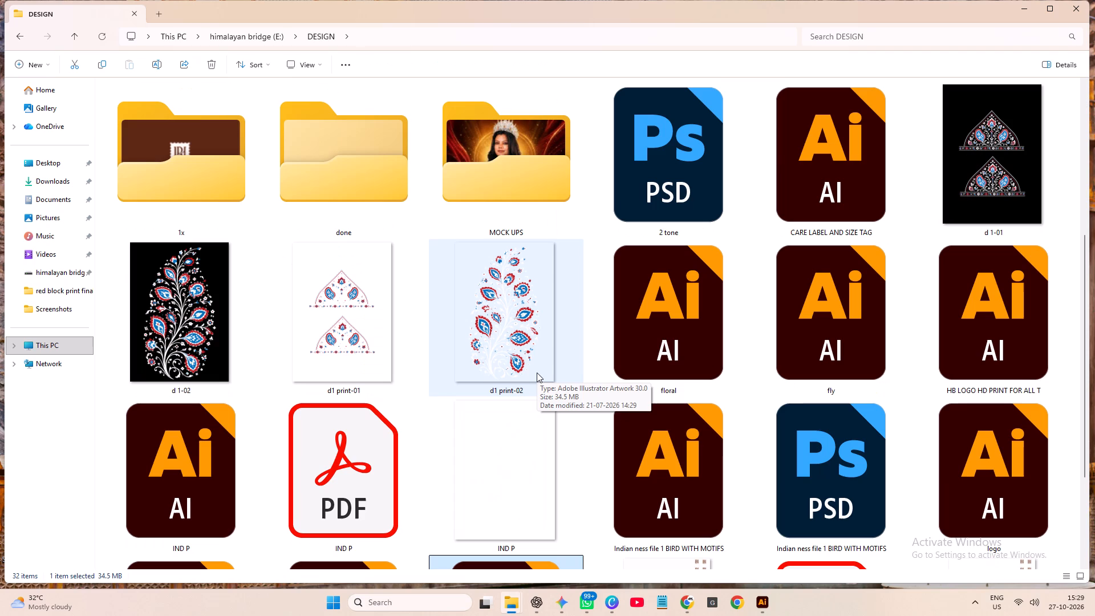
scroll(537, 372, "up", 1)
double_click(157, 185)
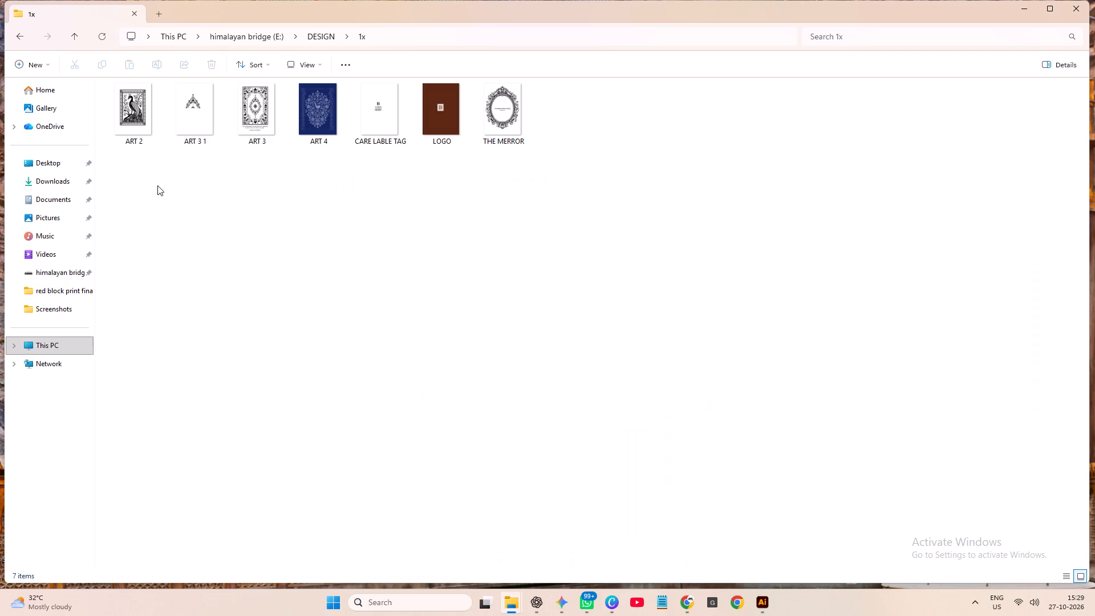
left_click(16, 34)
scroll(320, 298, "down", 3)
scroll(320, 298, "up", 3)
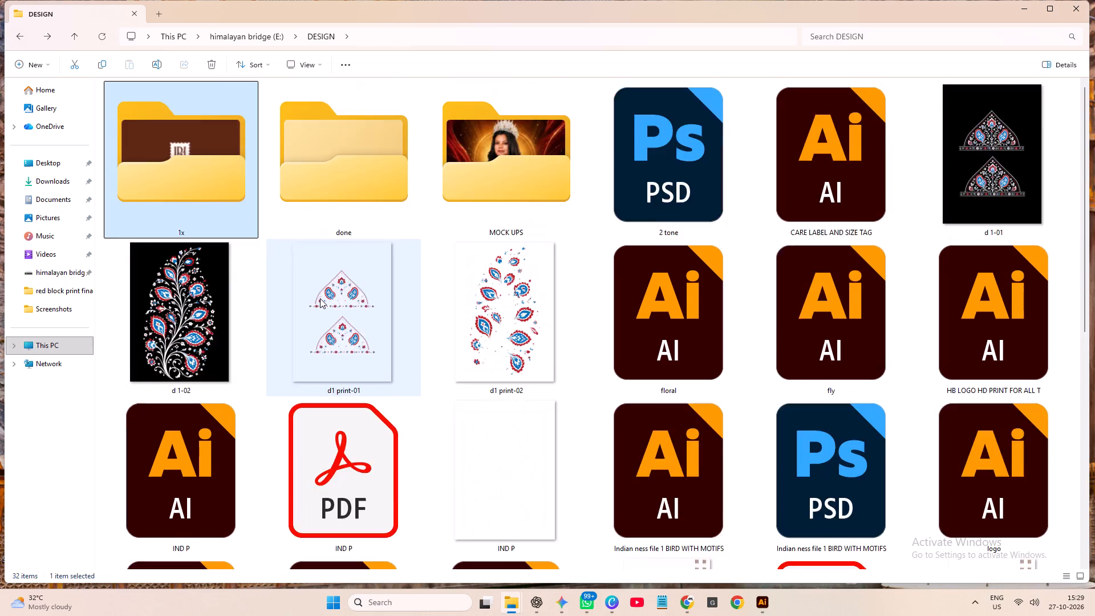
scroll(320, 298, "down", 4)
scroll(320, 298, "up", 4)
left_click(23, 32)
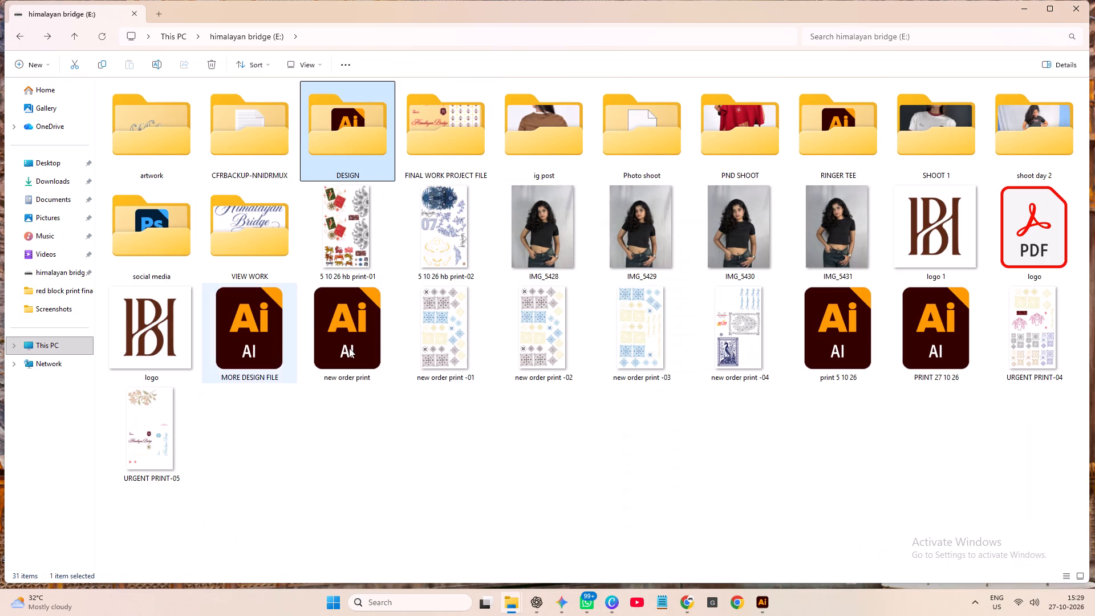
left_click(395, 416)
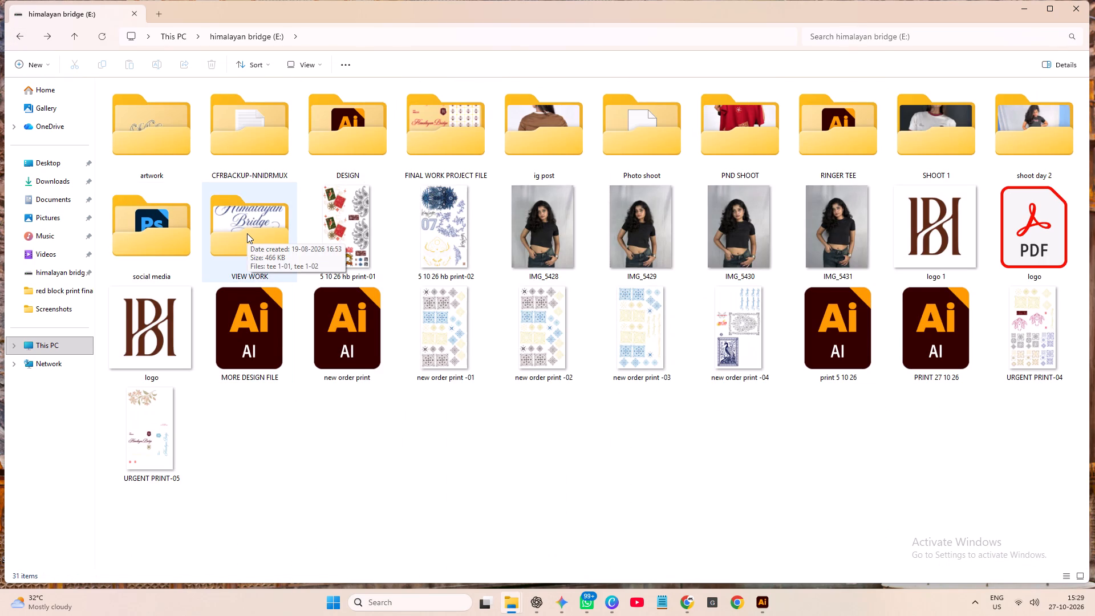
Browse the FINAL WORK PROJECT FILE folder and open its print today Illustrator file.
double_click(441, 125)
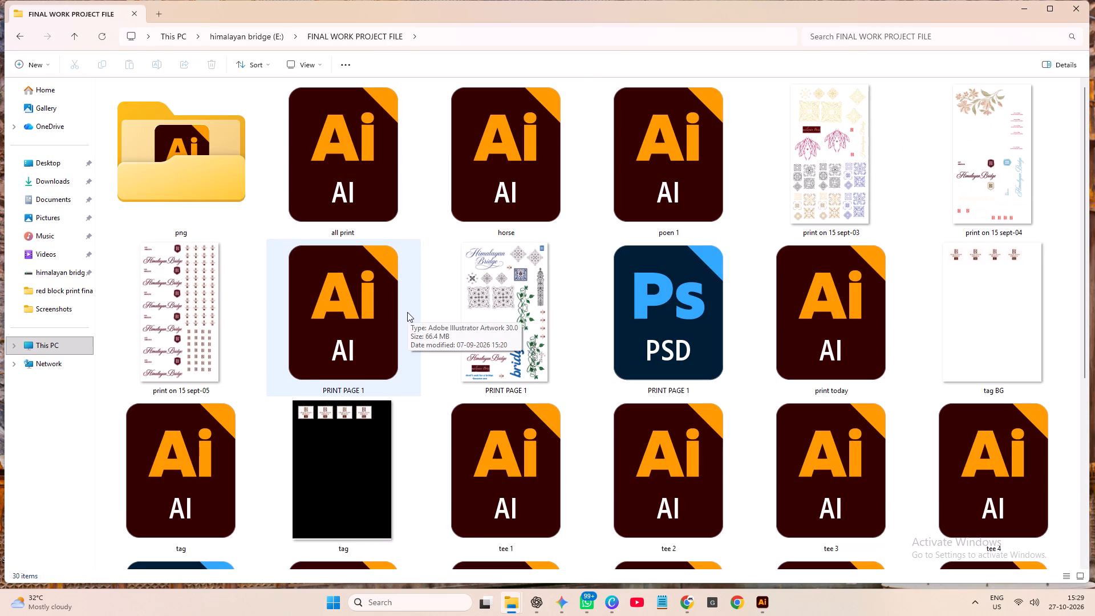
left_click(159, 333)
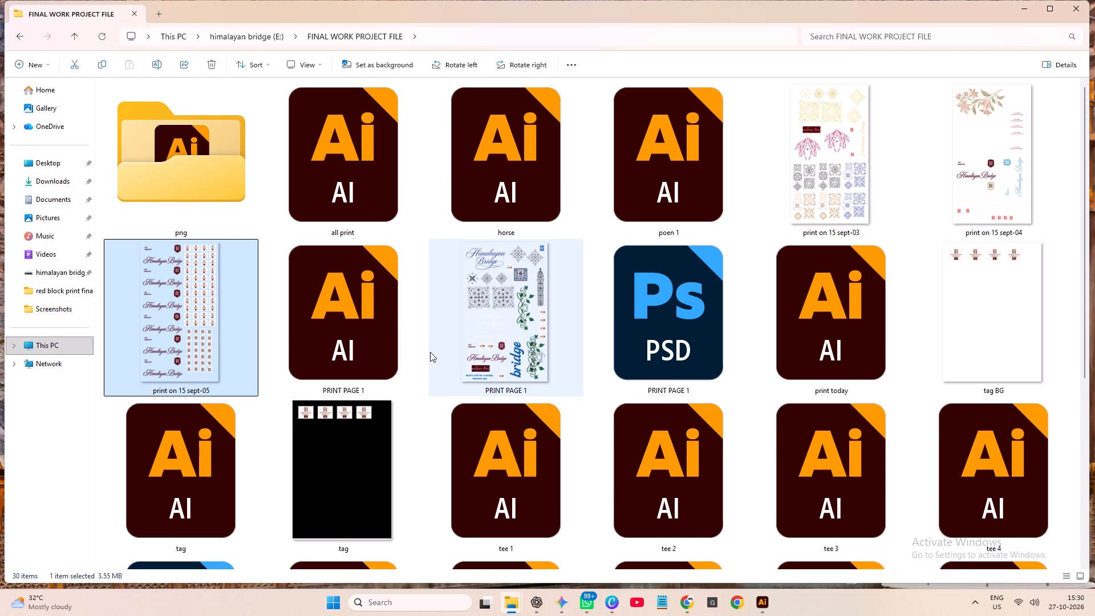
left_click(989, 180)
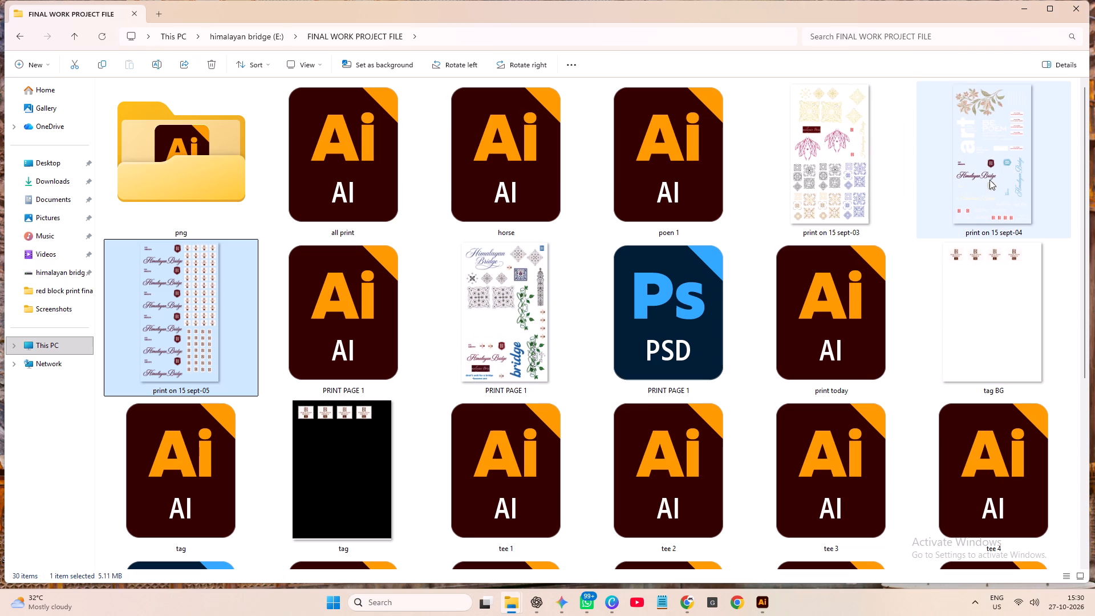
scroll(989, 180, "down", 3)
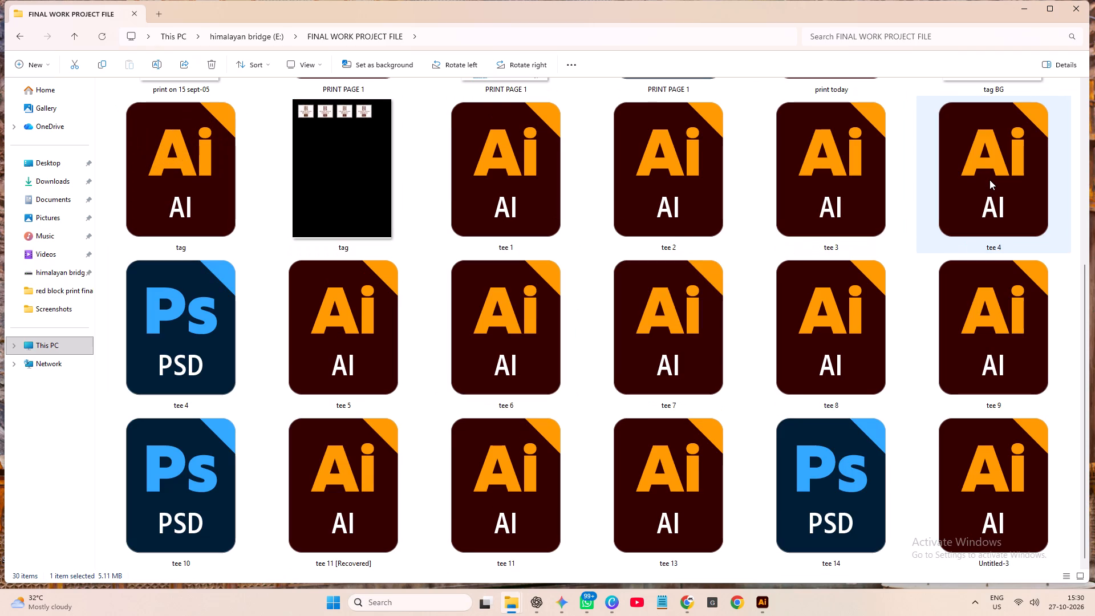
scroll(989, 180, "up", 1)
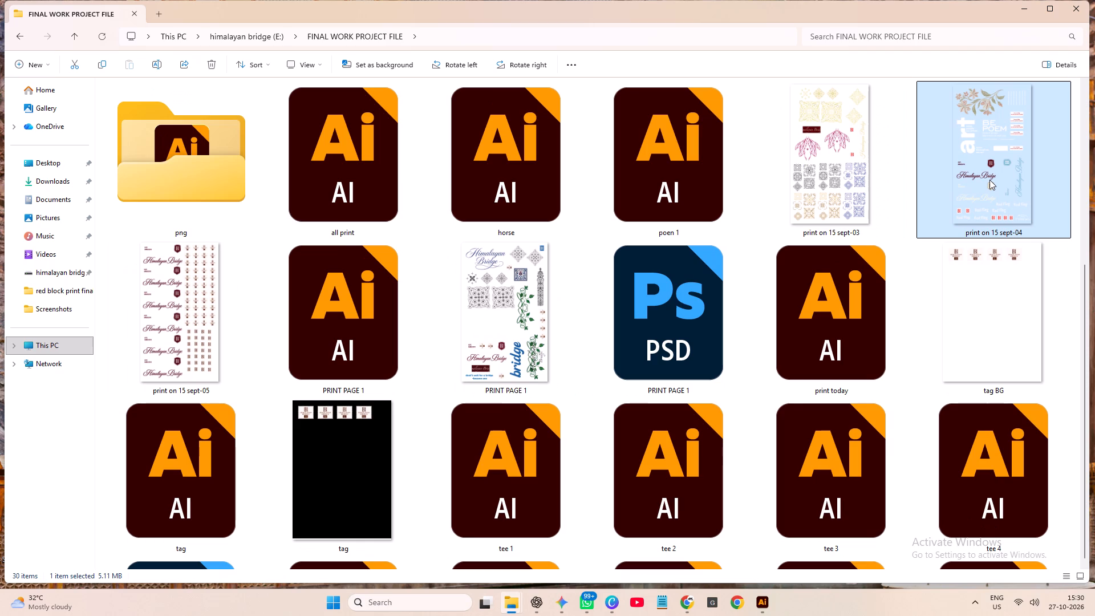
scroll(989, 180, "up", 1)
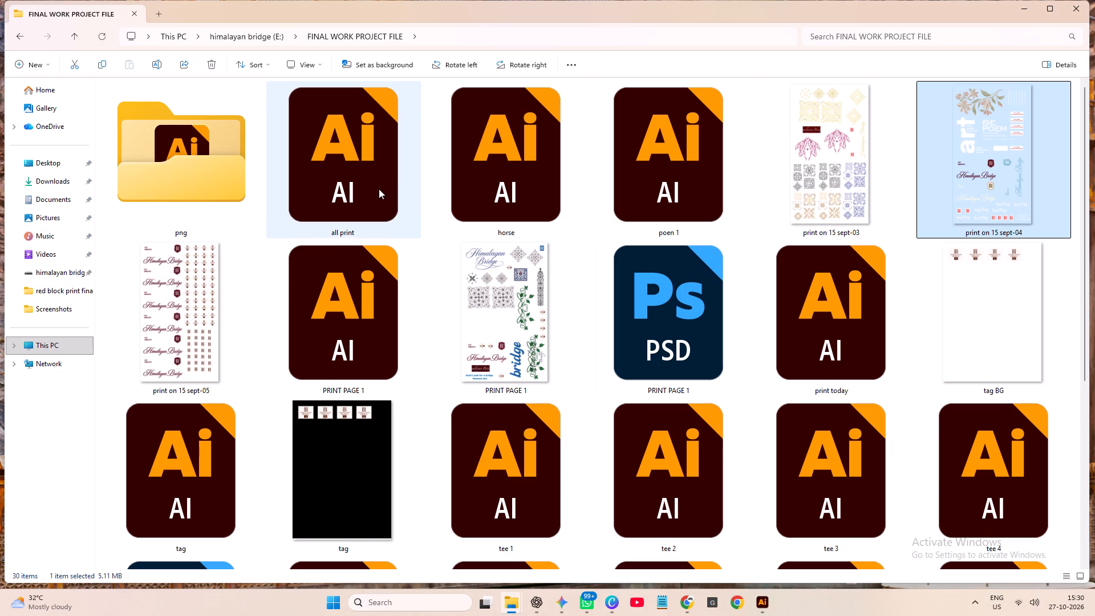
left_click(379, 189)
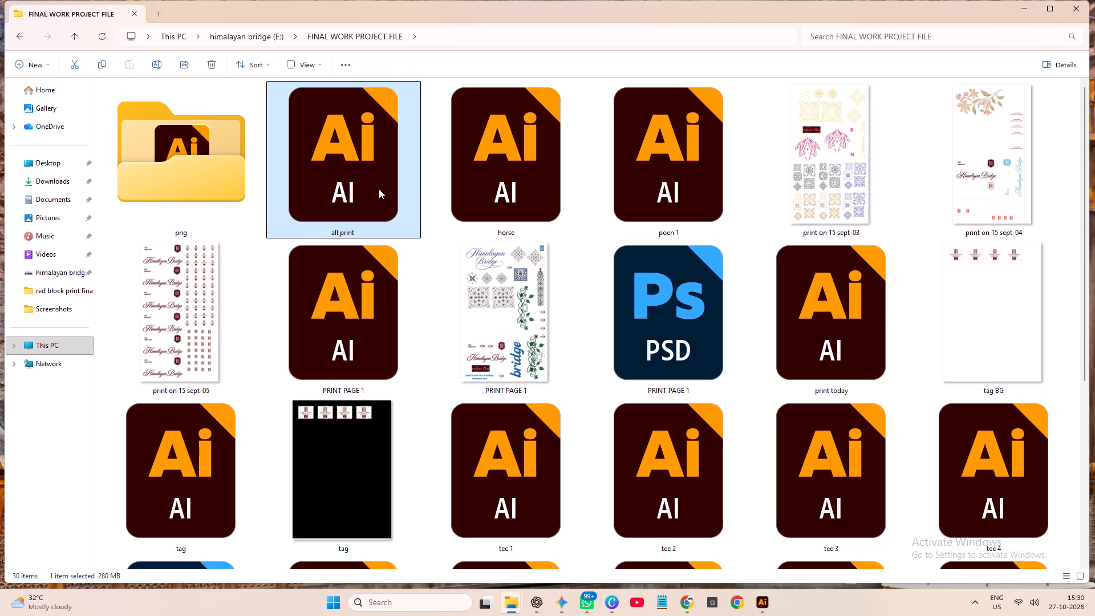
left_click(379, 189)
double_click(845, 331)
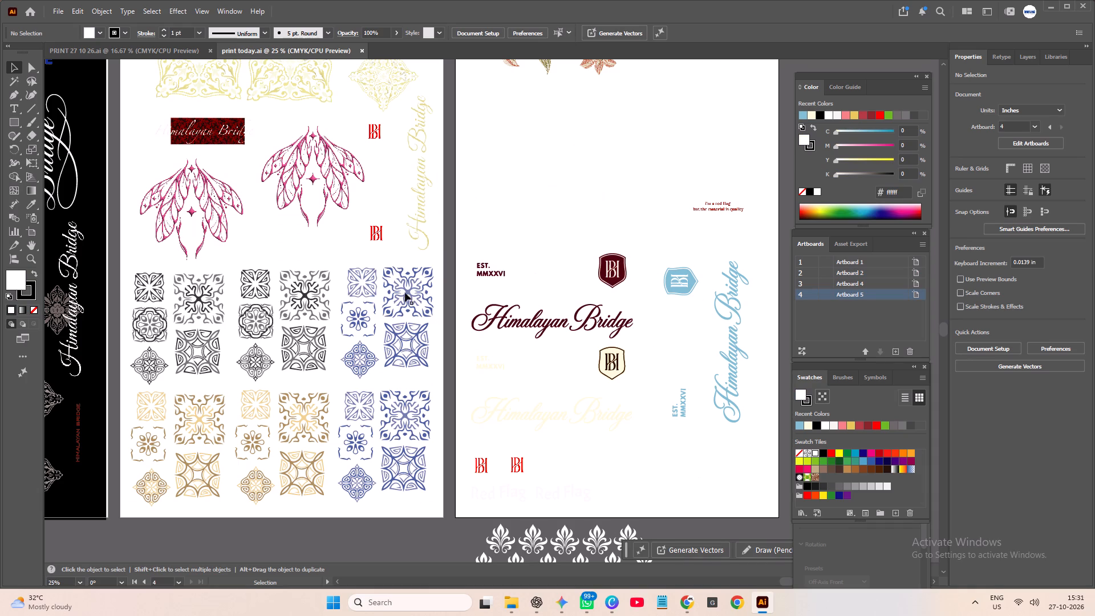
Examine the artwork on Artboards 4 and 5, checking which objects surround the floral branch on Artboard 5.
left_click(376, 236)
scroll(696, 348, "up", 6)
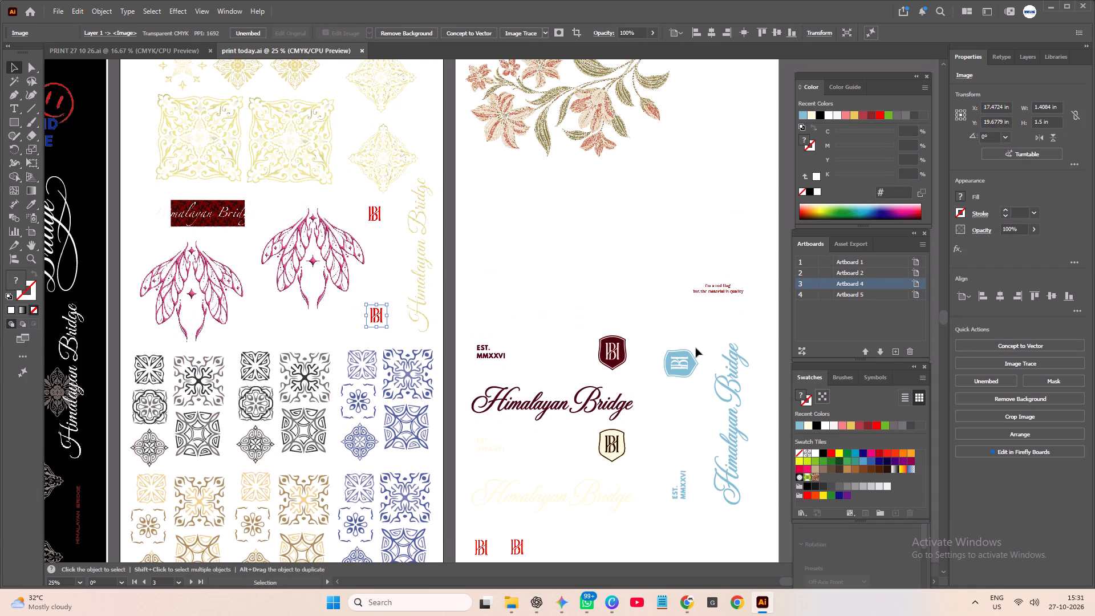
scroll(696, 348, "up", 5)
left_click(535, 214)
left_click(558, 197)
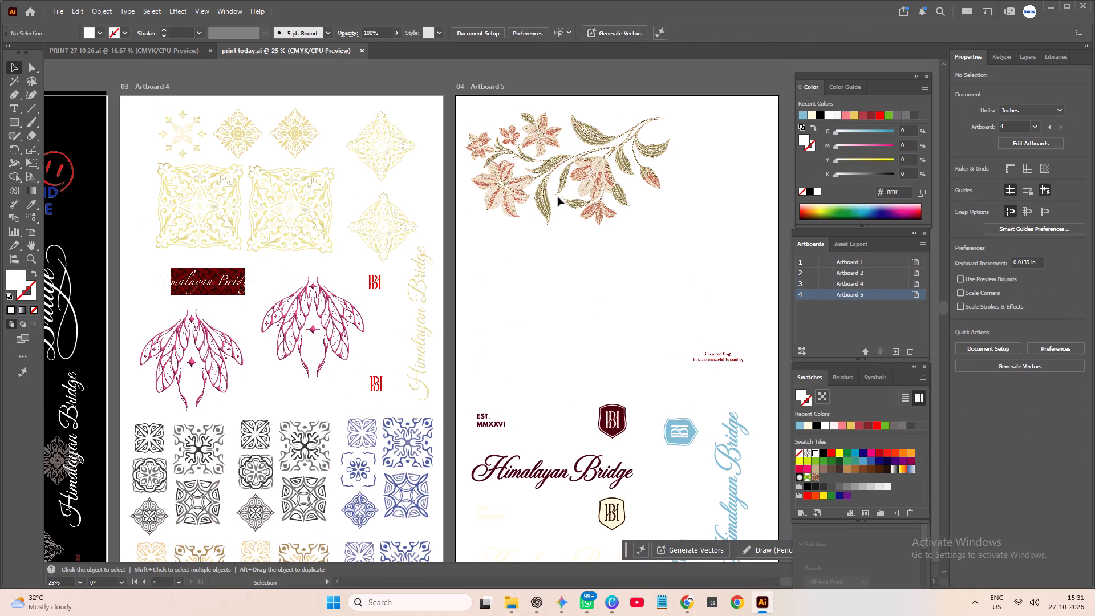
left_click(612, 187)
left_click(742, 140)
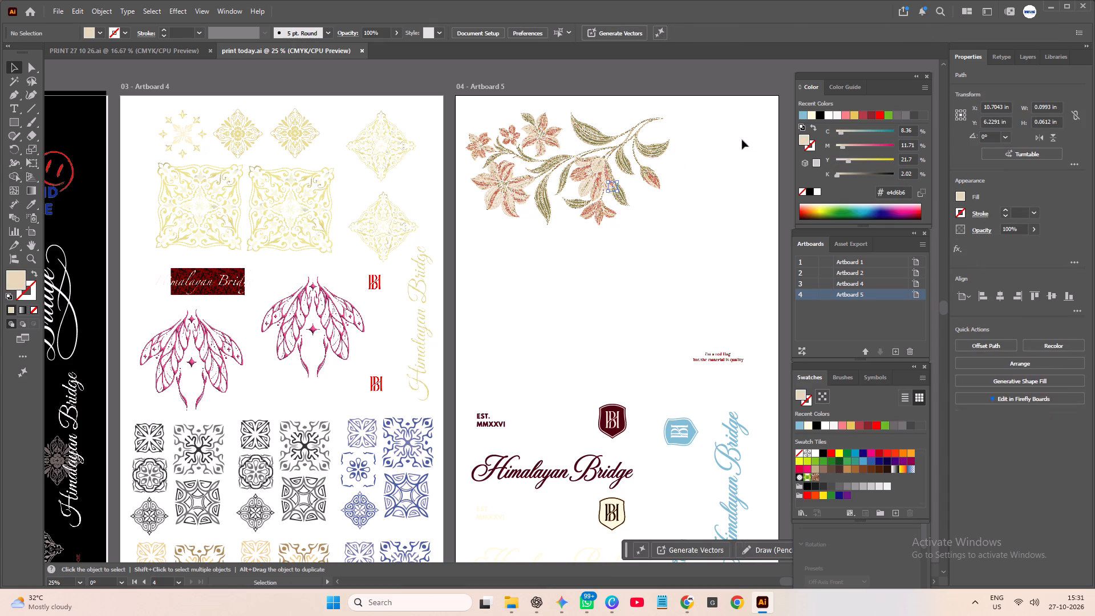
left_click_drag(709, 94, 458, 244)
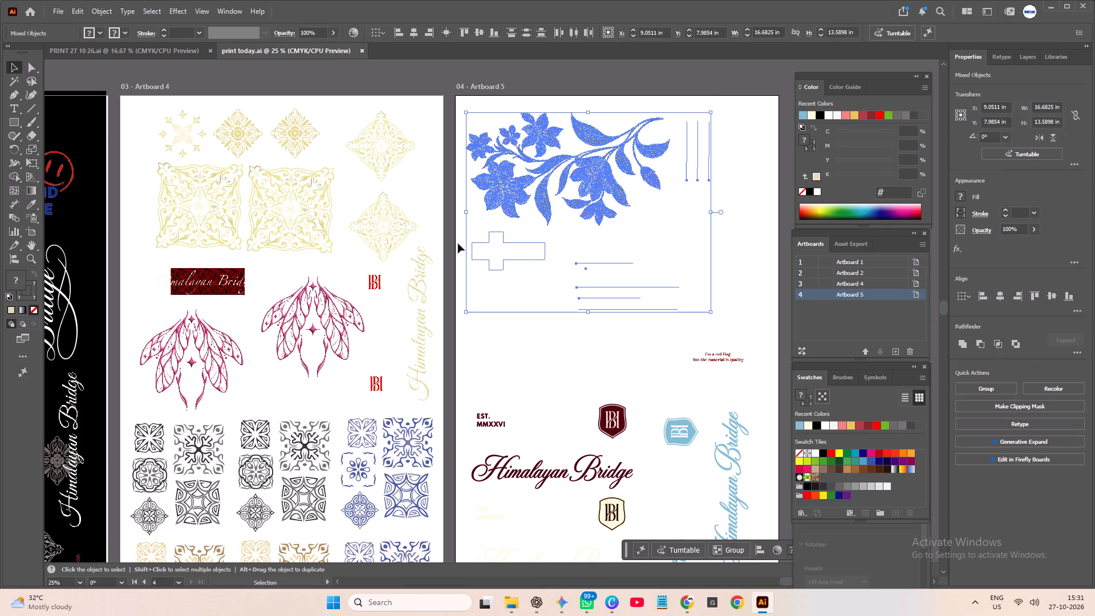
left_click(748, 180)
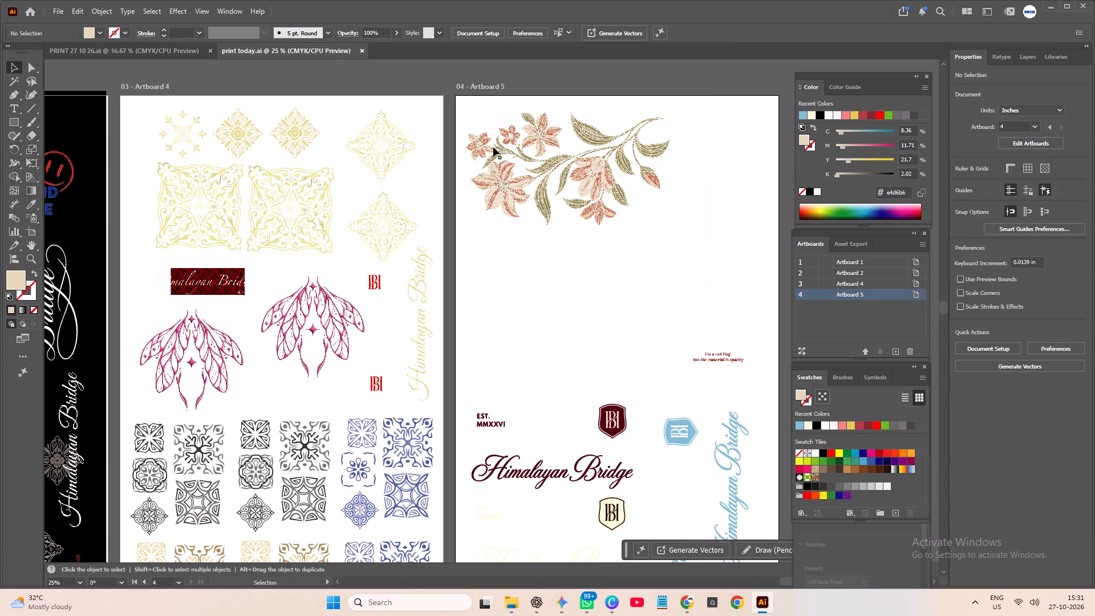
left_click(475, 139)
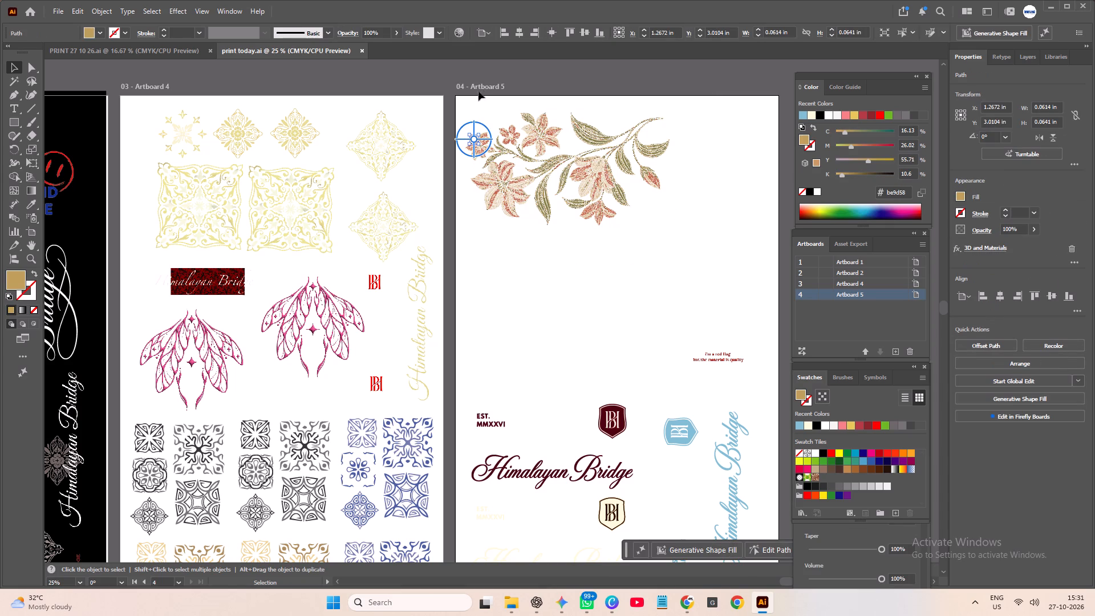
left_click(428, 62)
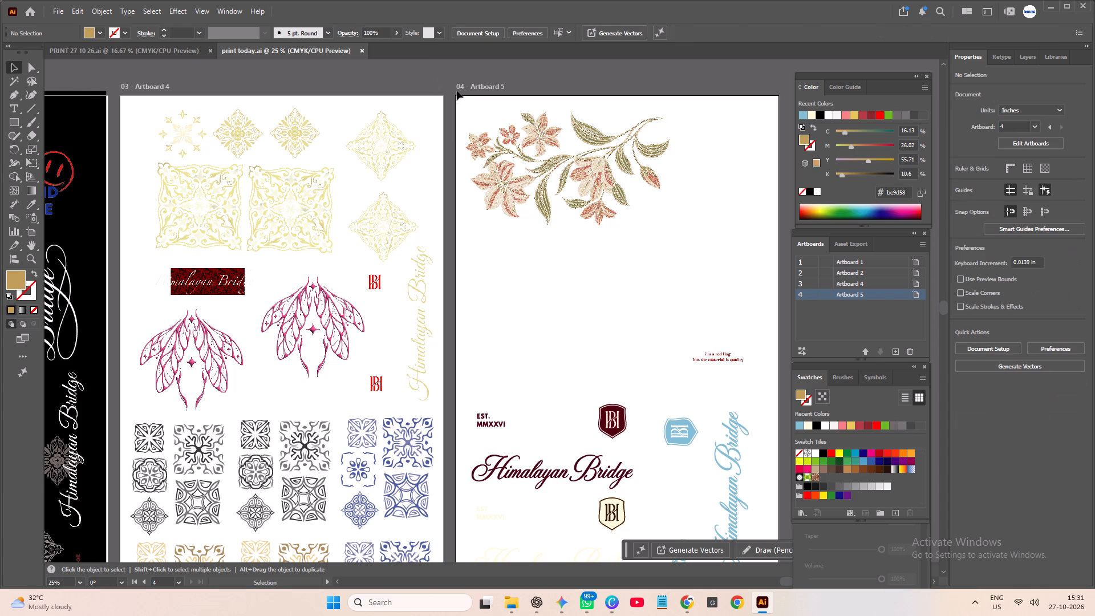
left_click_drag(463, 100, 682, 233)
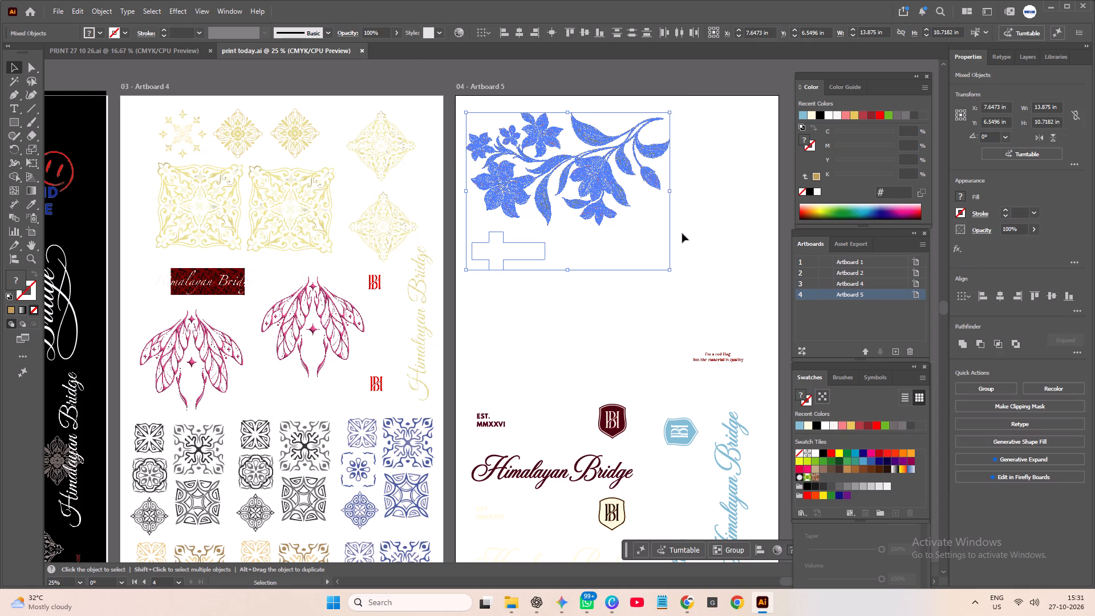
left_click(499, 92)
left_click(501, 249)
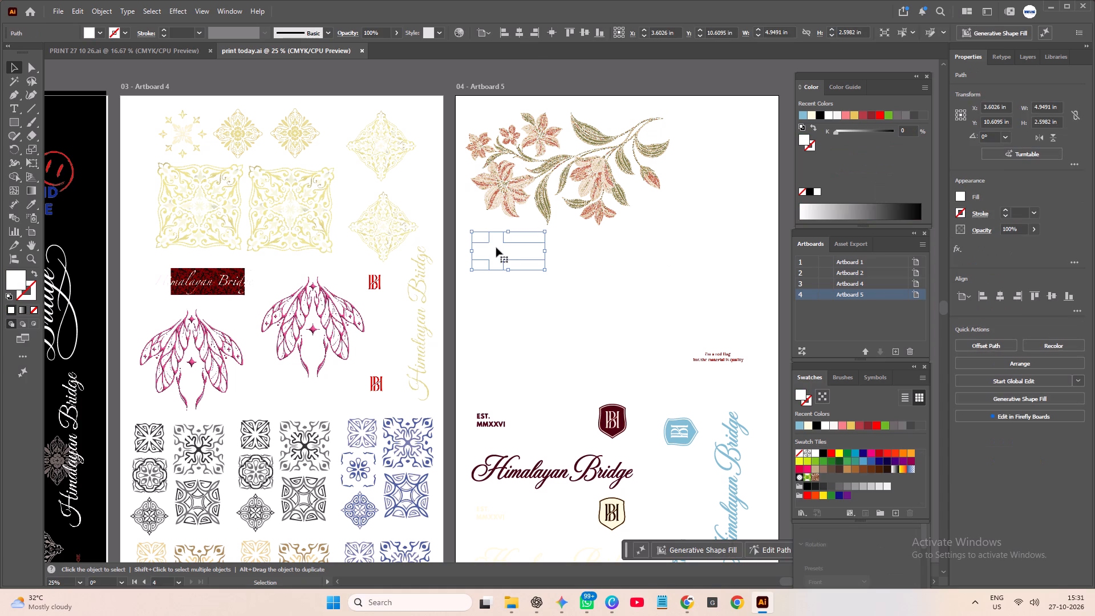
Draw a black backdrop rectangle about 21.13 × 27.65 in over Artboard 5 and send it behind the artwork.
left_click(13, 119)
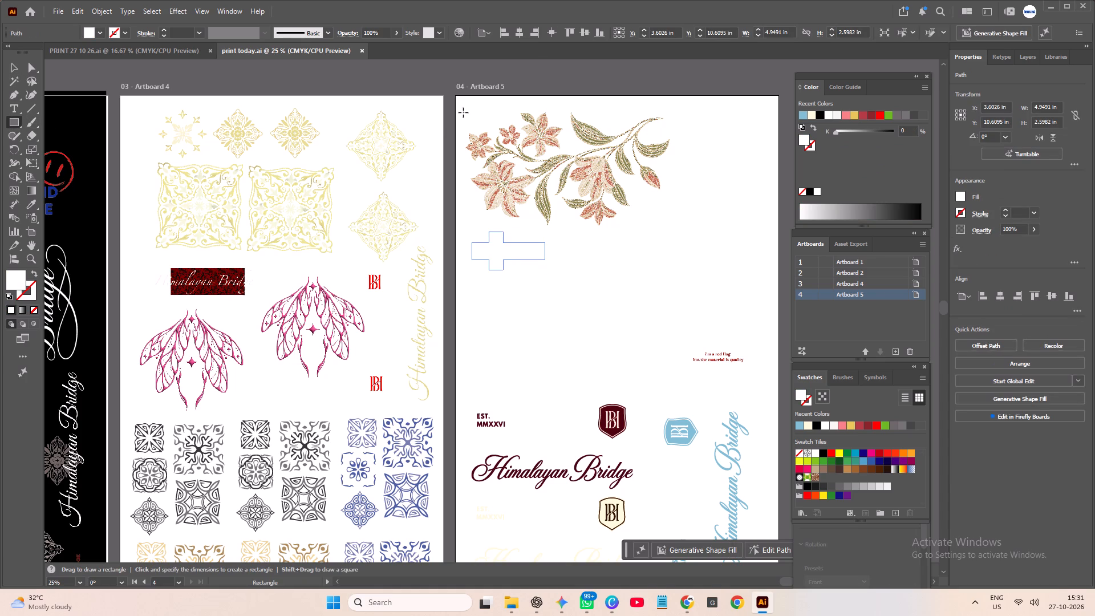
left_click_drag(461, 102, 772, 508)
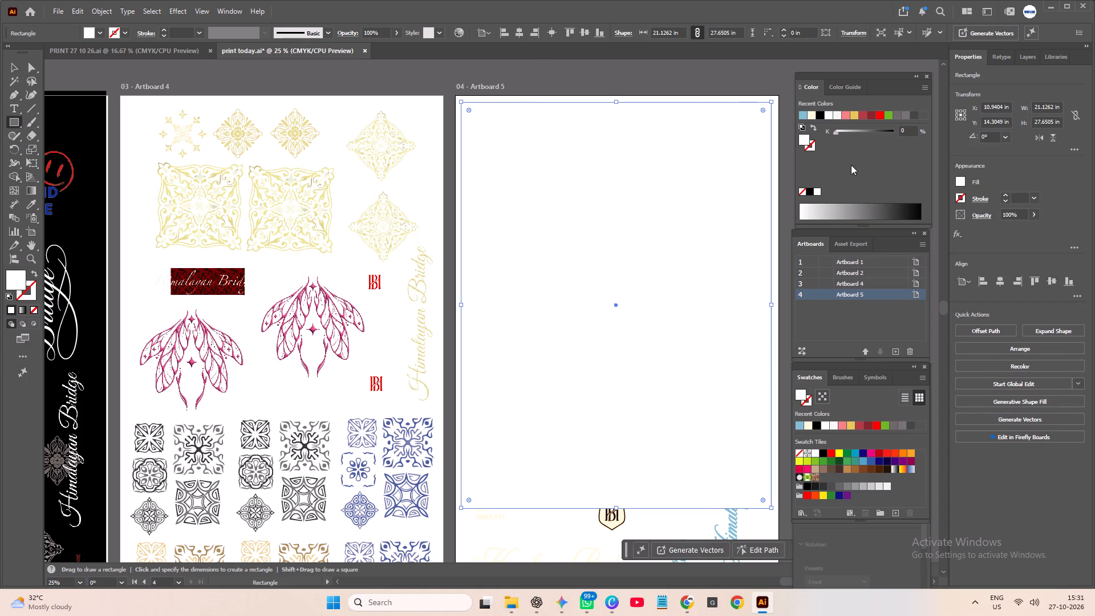
left_click(818, 115)
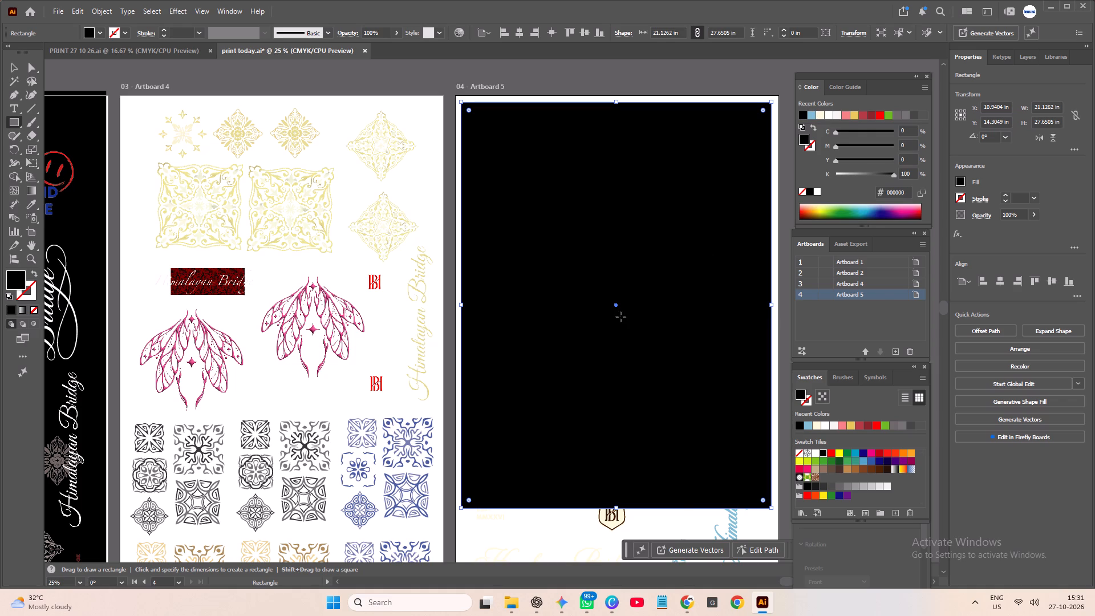
left_click(14, 75)
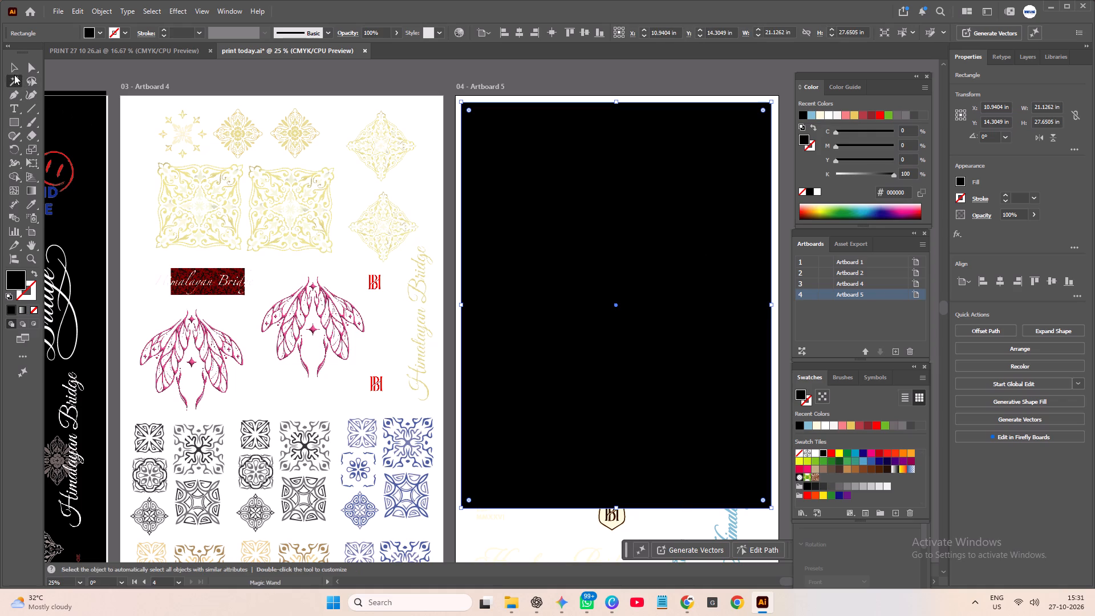
left_click(14, 68)
right_click(547, 180)
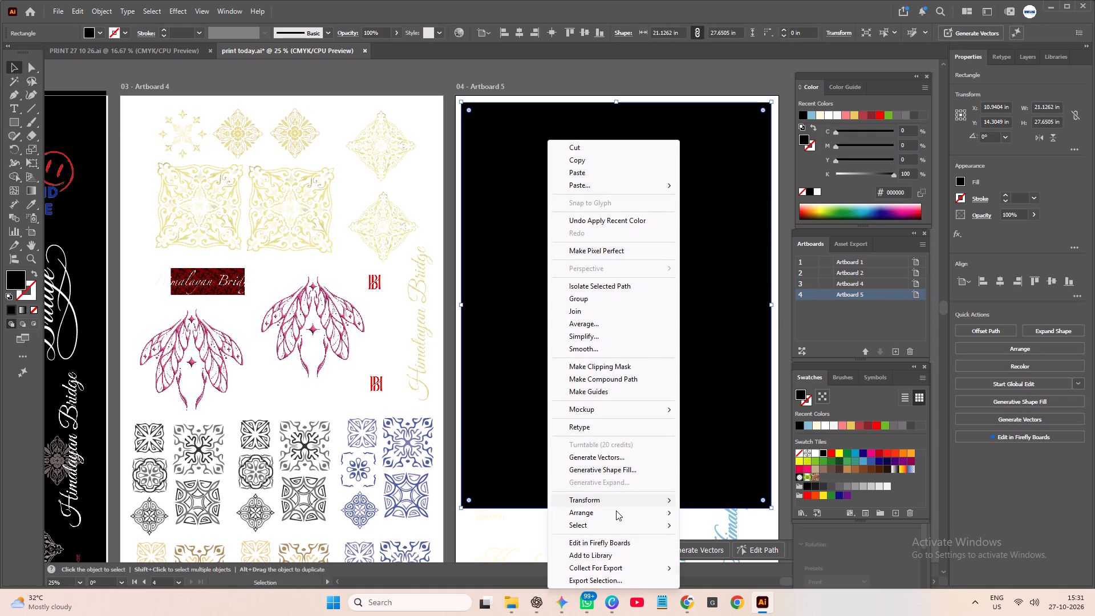
left_click(743, 553)
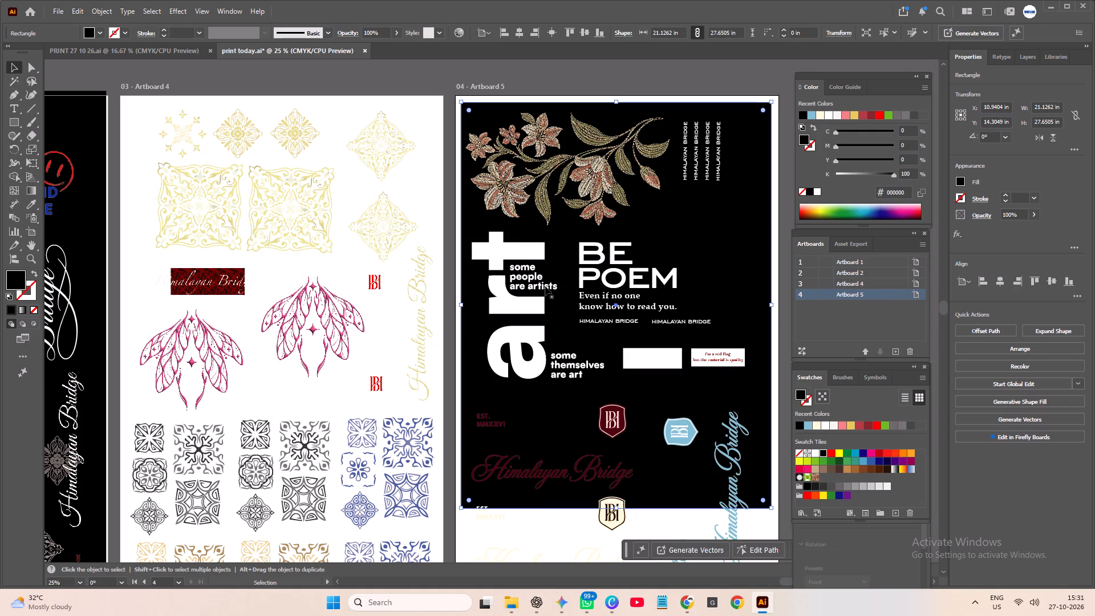
left_click(447, 60)
Move the white letter t about 4.8 in down and the nearest vertical HIMALAYAN BRIDGE text away from the floral branch.
left_click(524, 256)
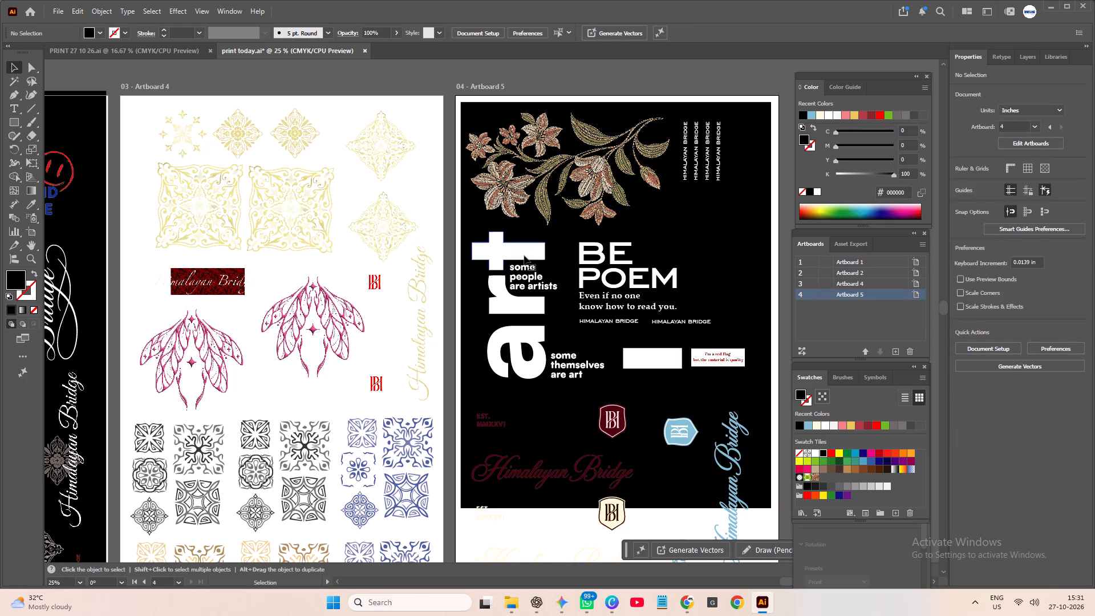
left_click_drag(524, 256, 527, 306)
double_click(448, 85)
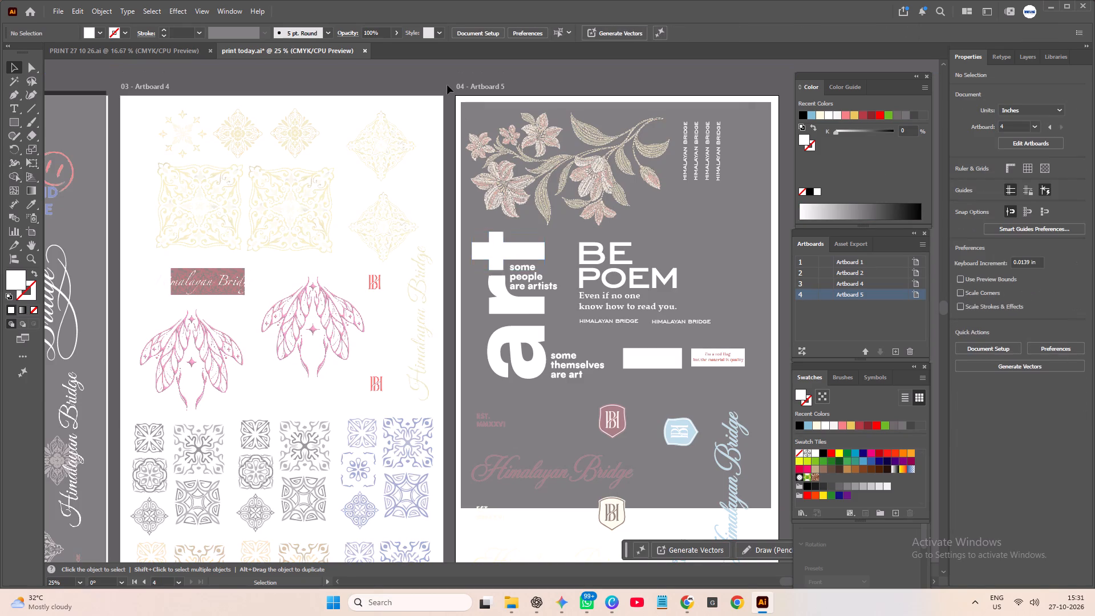
left_click(514, 258)
left_click_drag(520, 253, 524, 311)
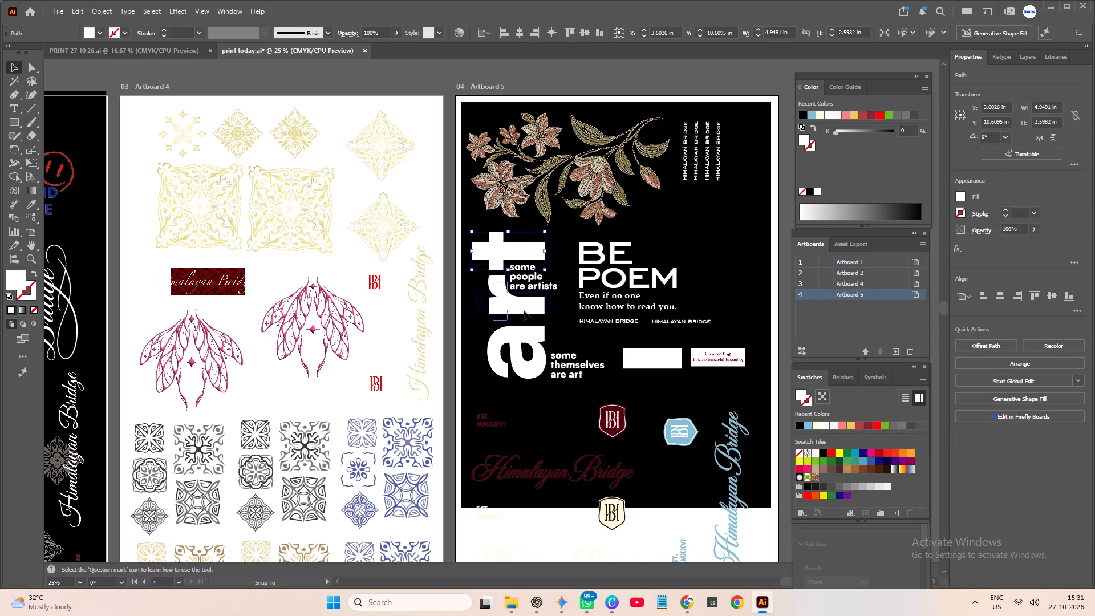
left_click_drag(524, 311, 524, 323)
left_click(684, 155)
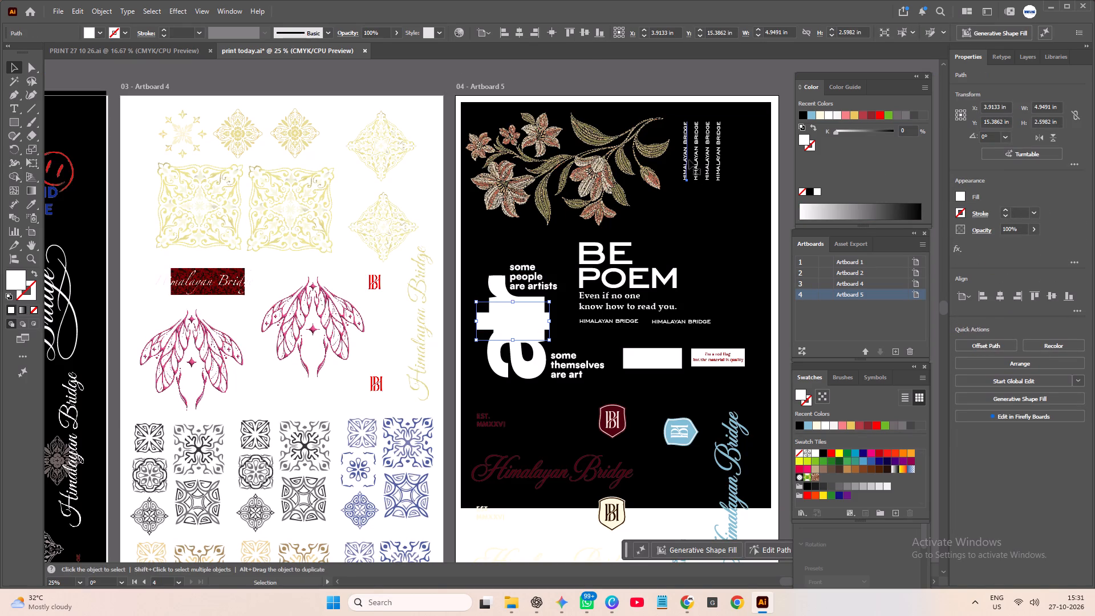
left_click_drag(684, 163, 749, 226)
left_click(525, 80)
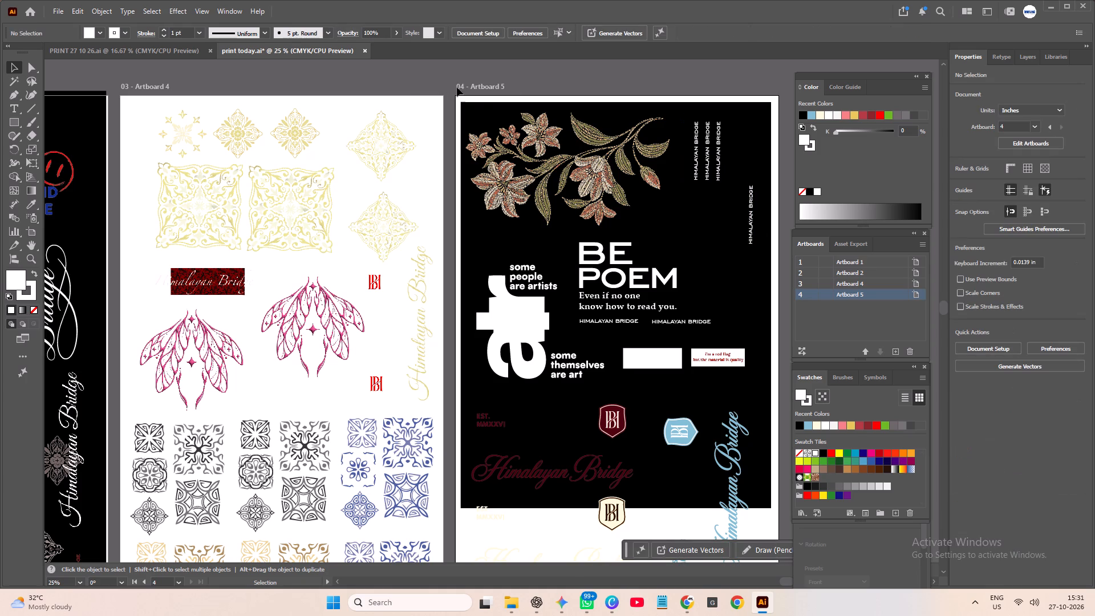
Select the floral branch together with the black backdrop on Artboard 5 and copy them.
left_click_drag(458, 87, 671, 233)
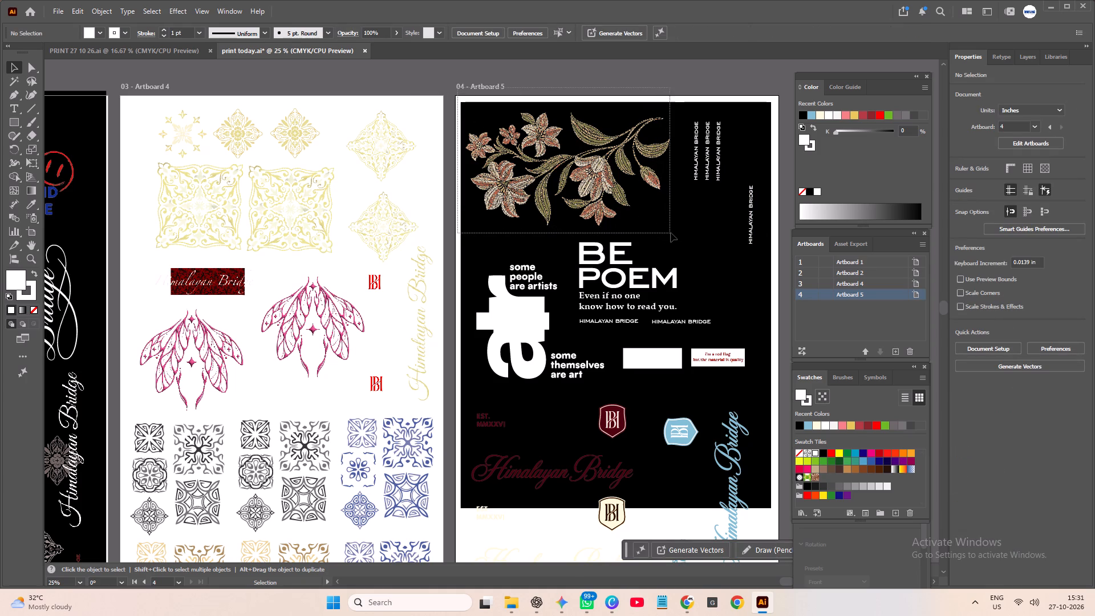
left_click_drag(671, 233, 675, 232)
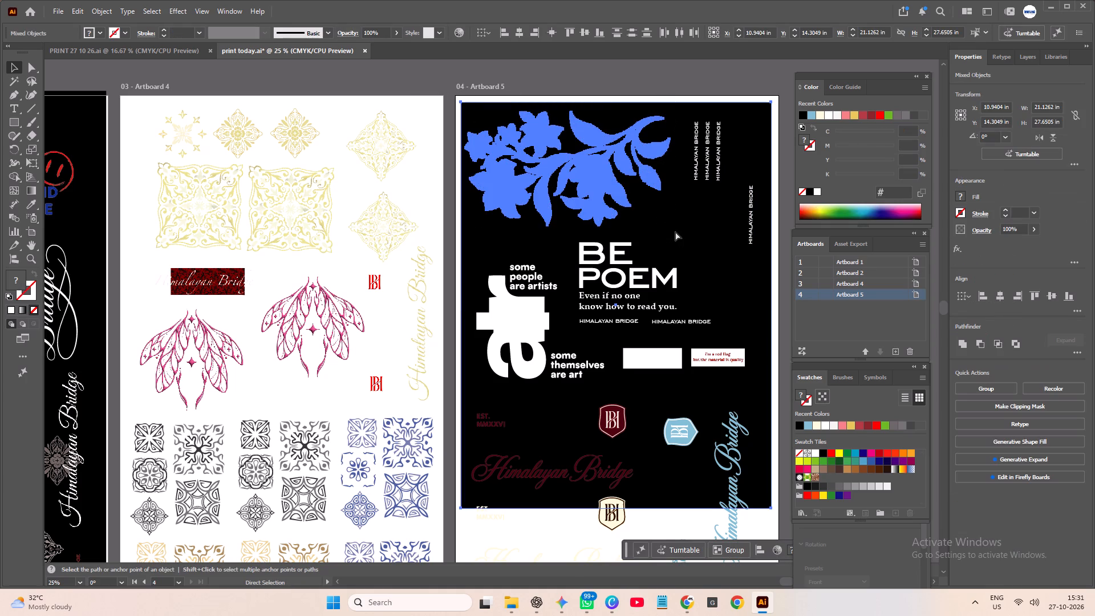
key("ctrl+c")
key("ctrl+c")
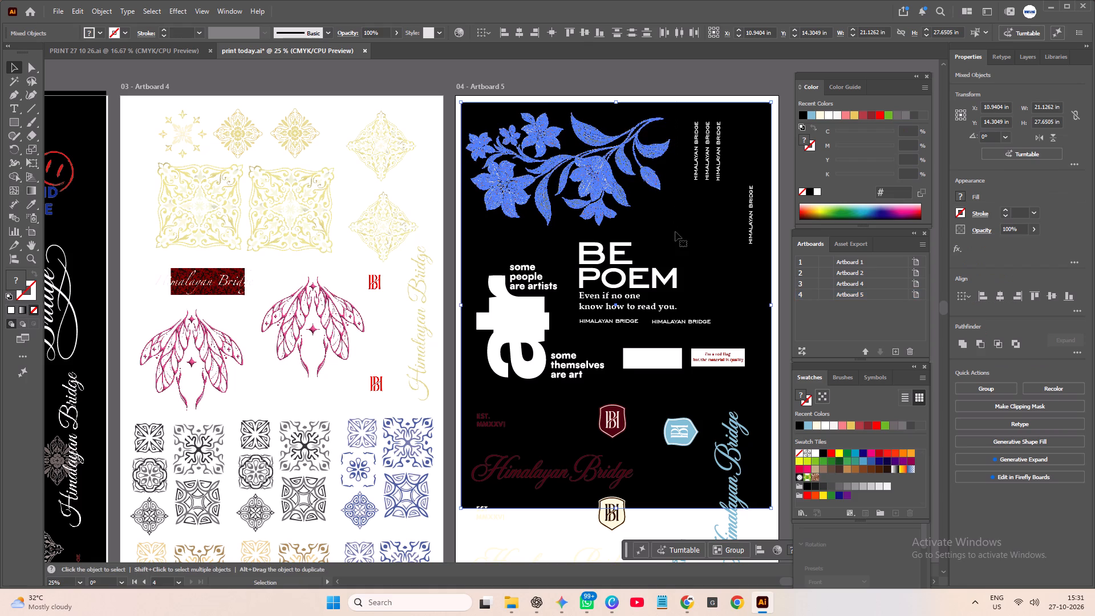
scroll(675, 232, "down", 20, "ctrl")
scroll(675, 232, "down", 1, "ctrl")
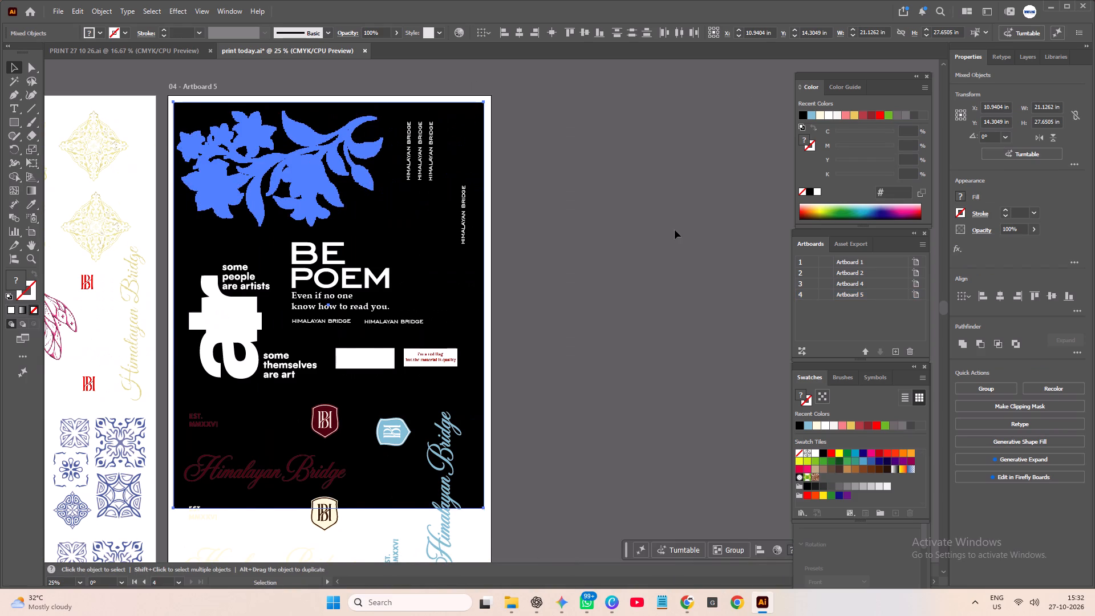
Paste a copy of the floral branch and black backdrop beside Artboard 5, leaving the originals deselected.
left_click(675, 230)
key("ctrl+v")
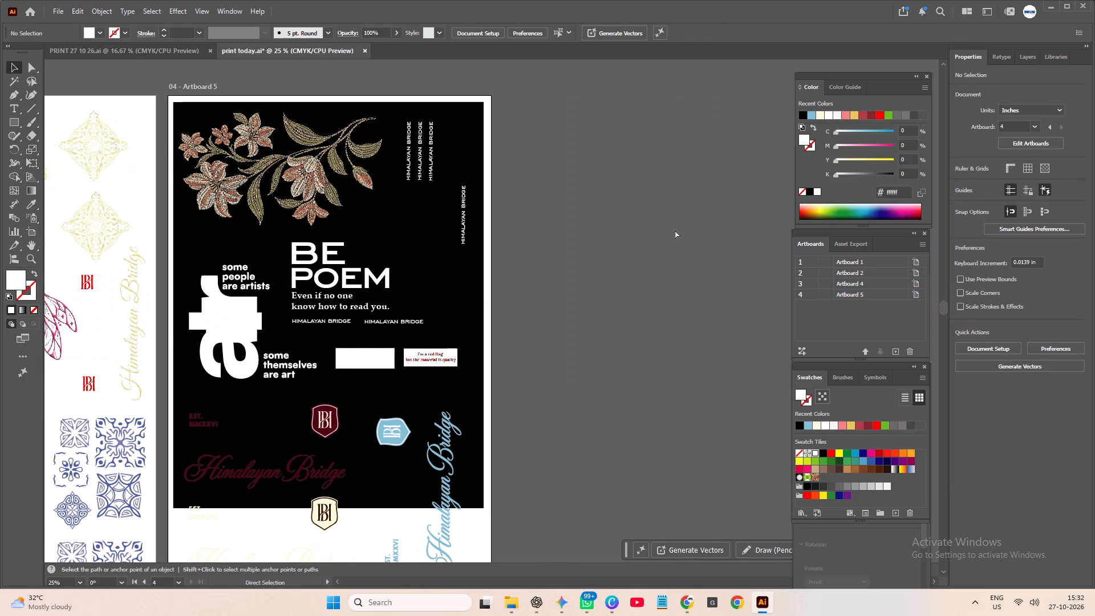